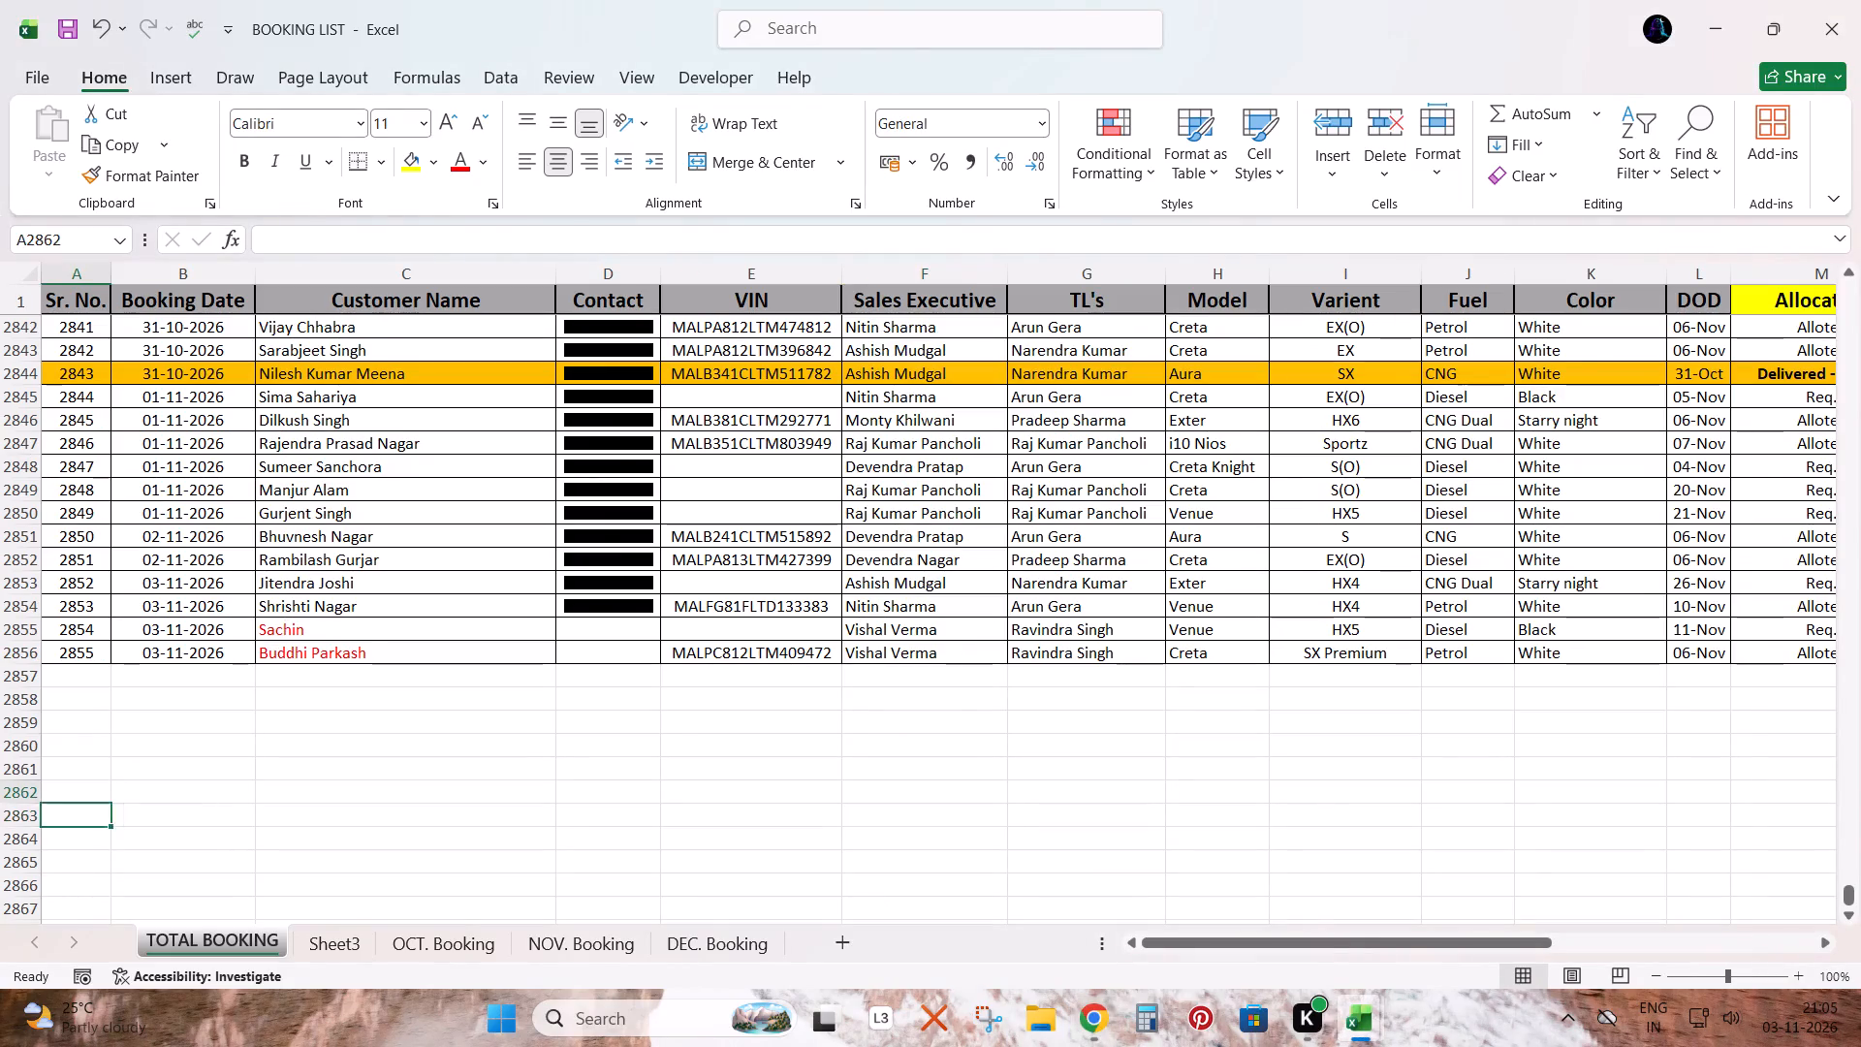
Go to the last filled entry in the Sr. No. column of the TOTAL BOOKING sheet and save the workbook.
key(Up)
key(ctrl+Up)
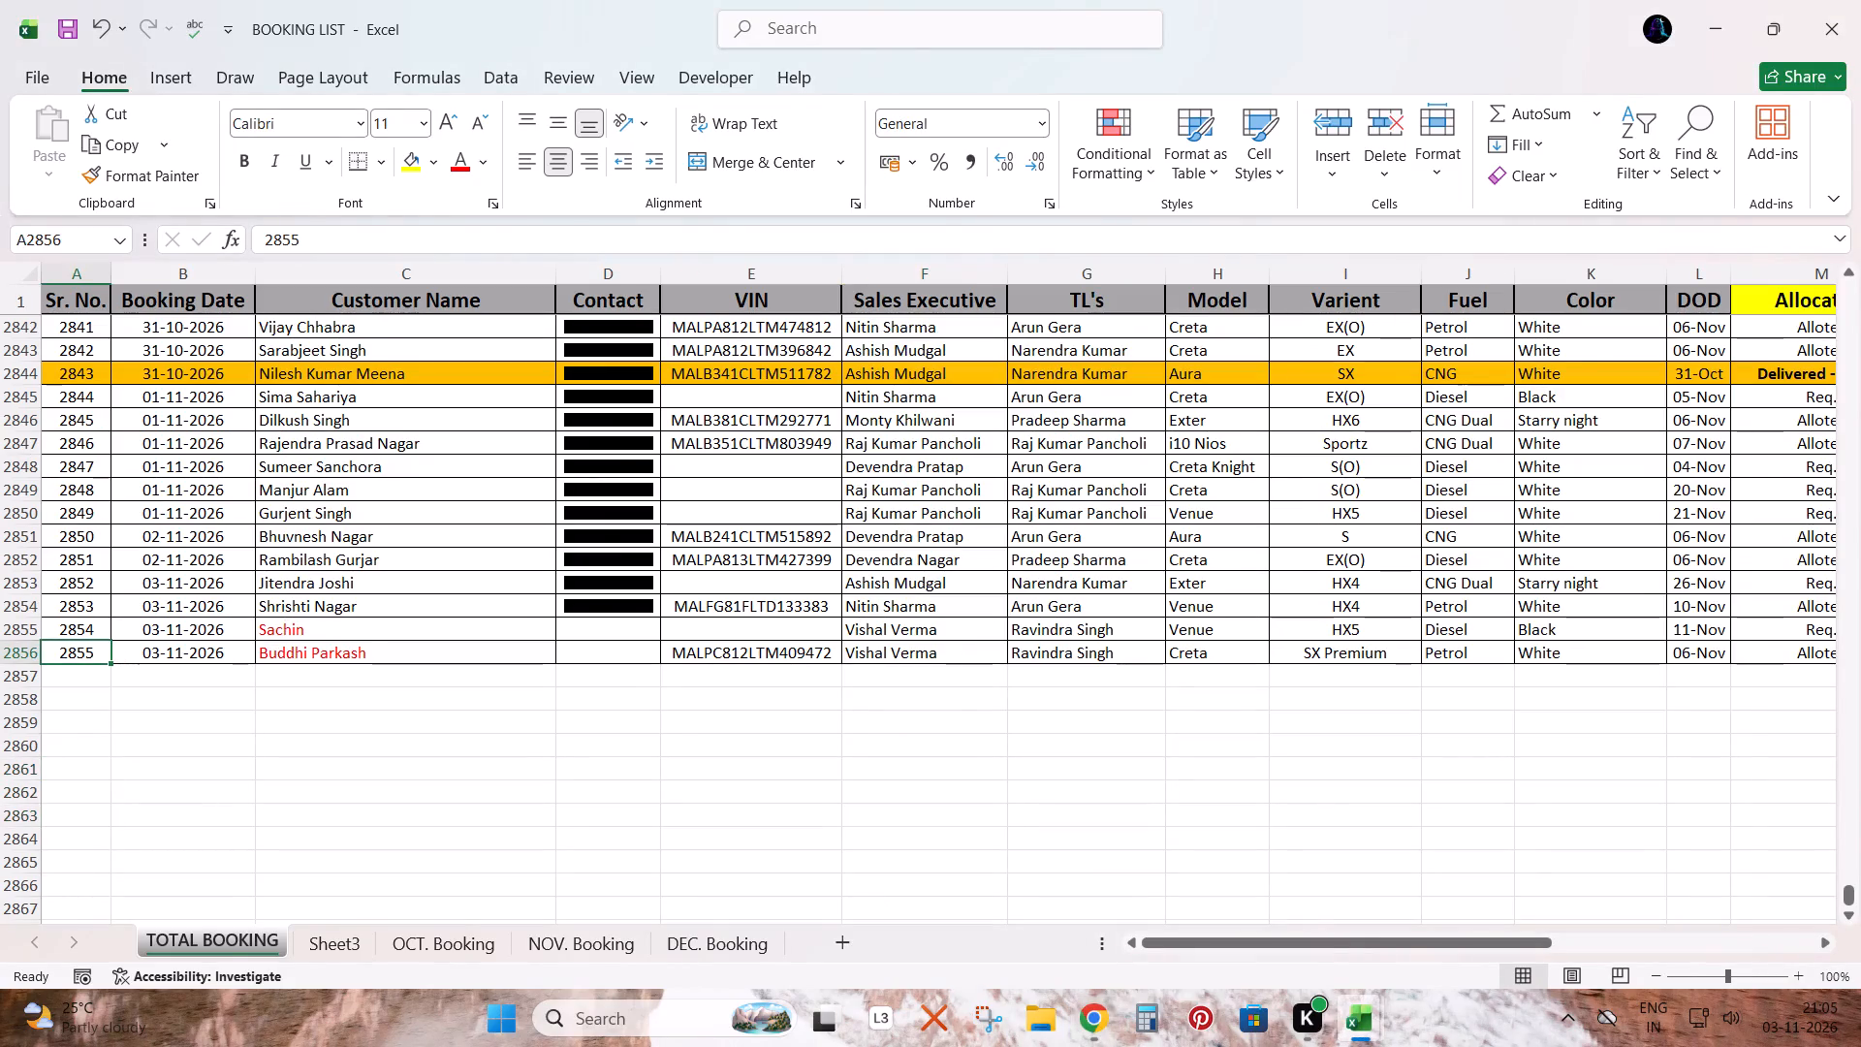
key(ctrl+s)
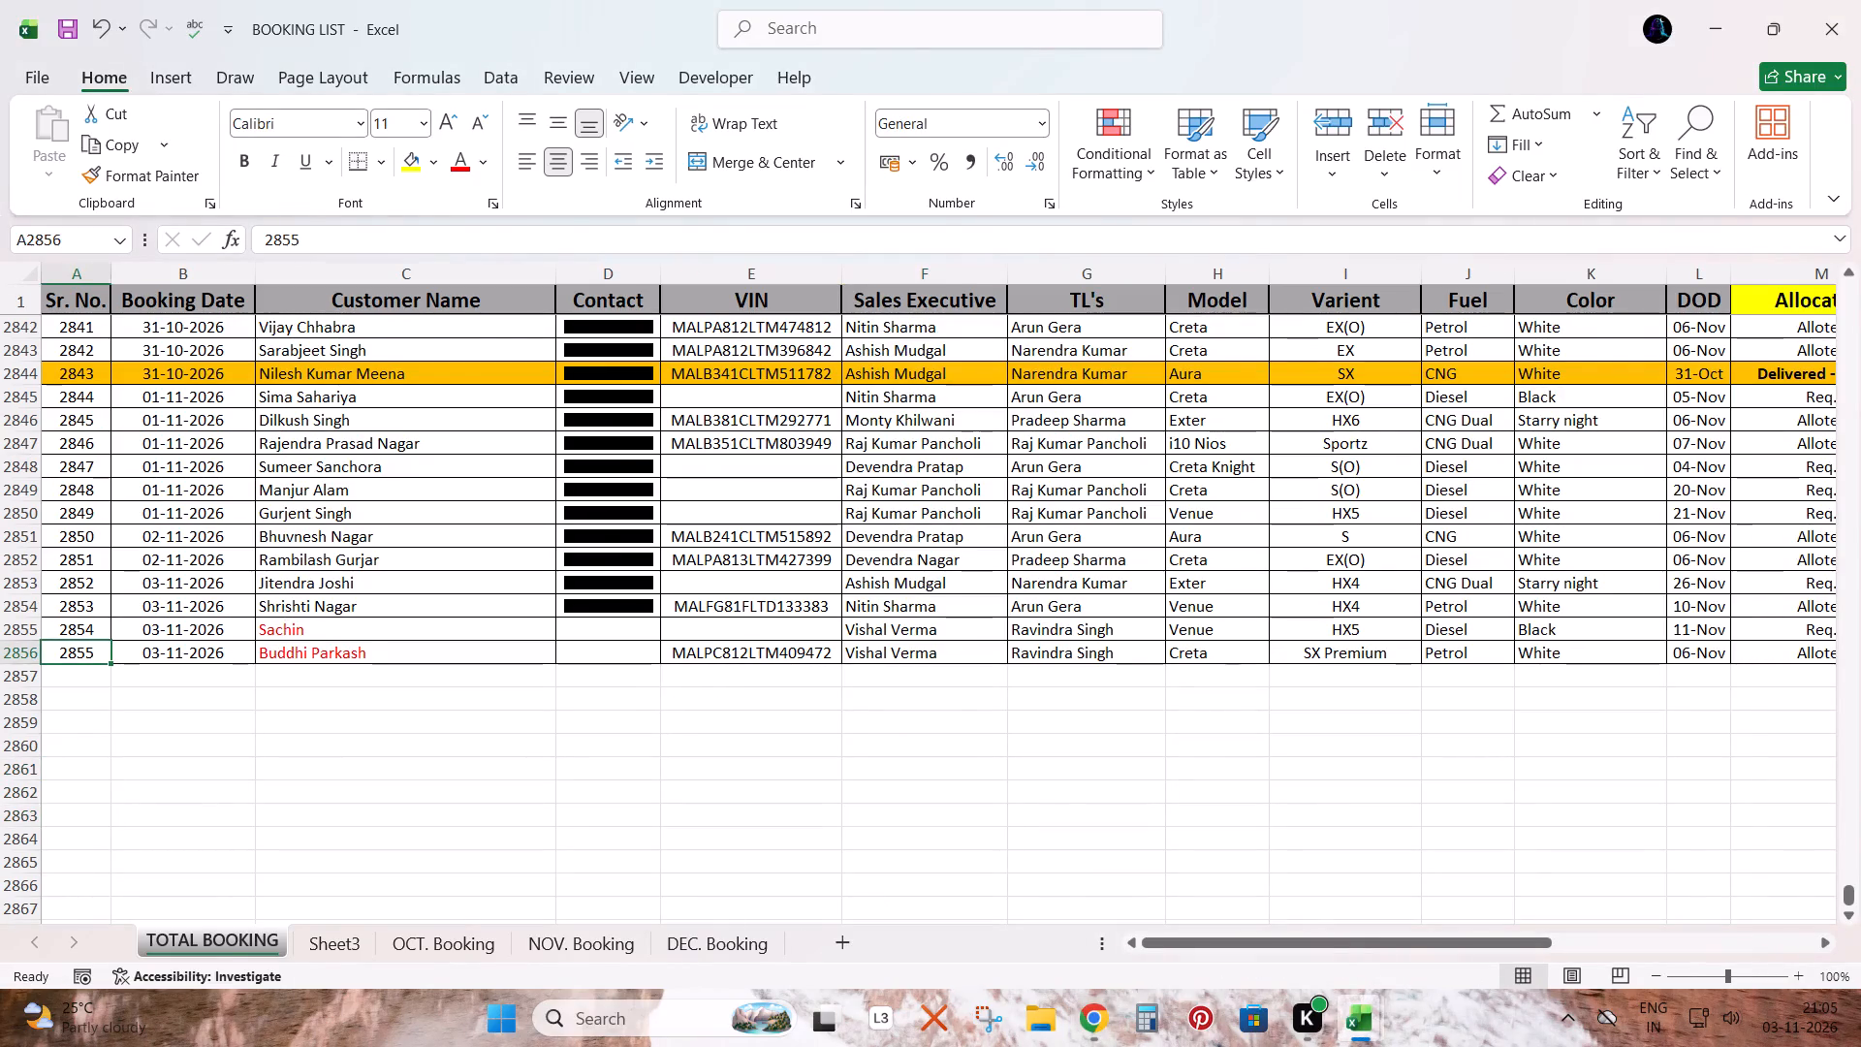
Review the last booking row, Sr. No. 2855, across all columns through SCREP COST and return to its booking date.
key(ctrl+Right)
key(ctrl+Right)
key(ctrl+Right)
key(ctrl+Right)
key(Right)
key(Right)
key(Right)
key(Right)
key(Right)
key(Right)
key(Right)
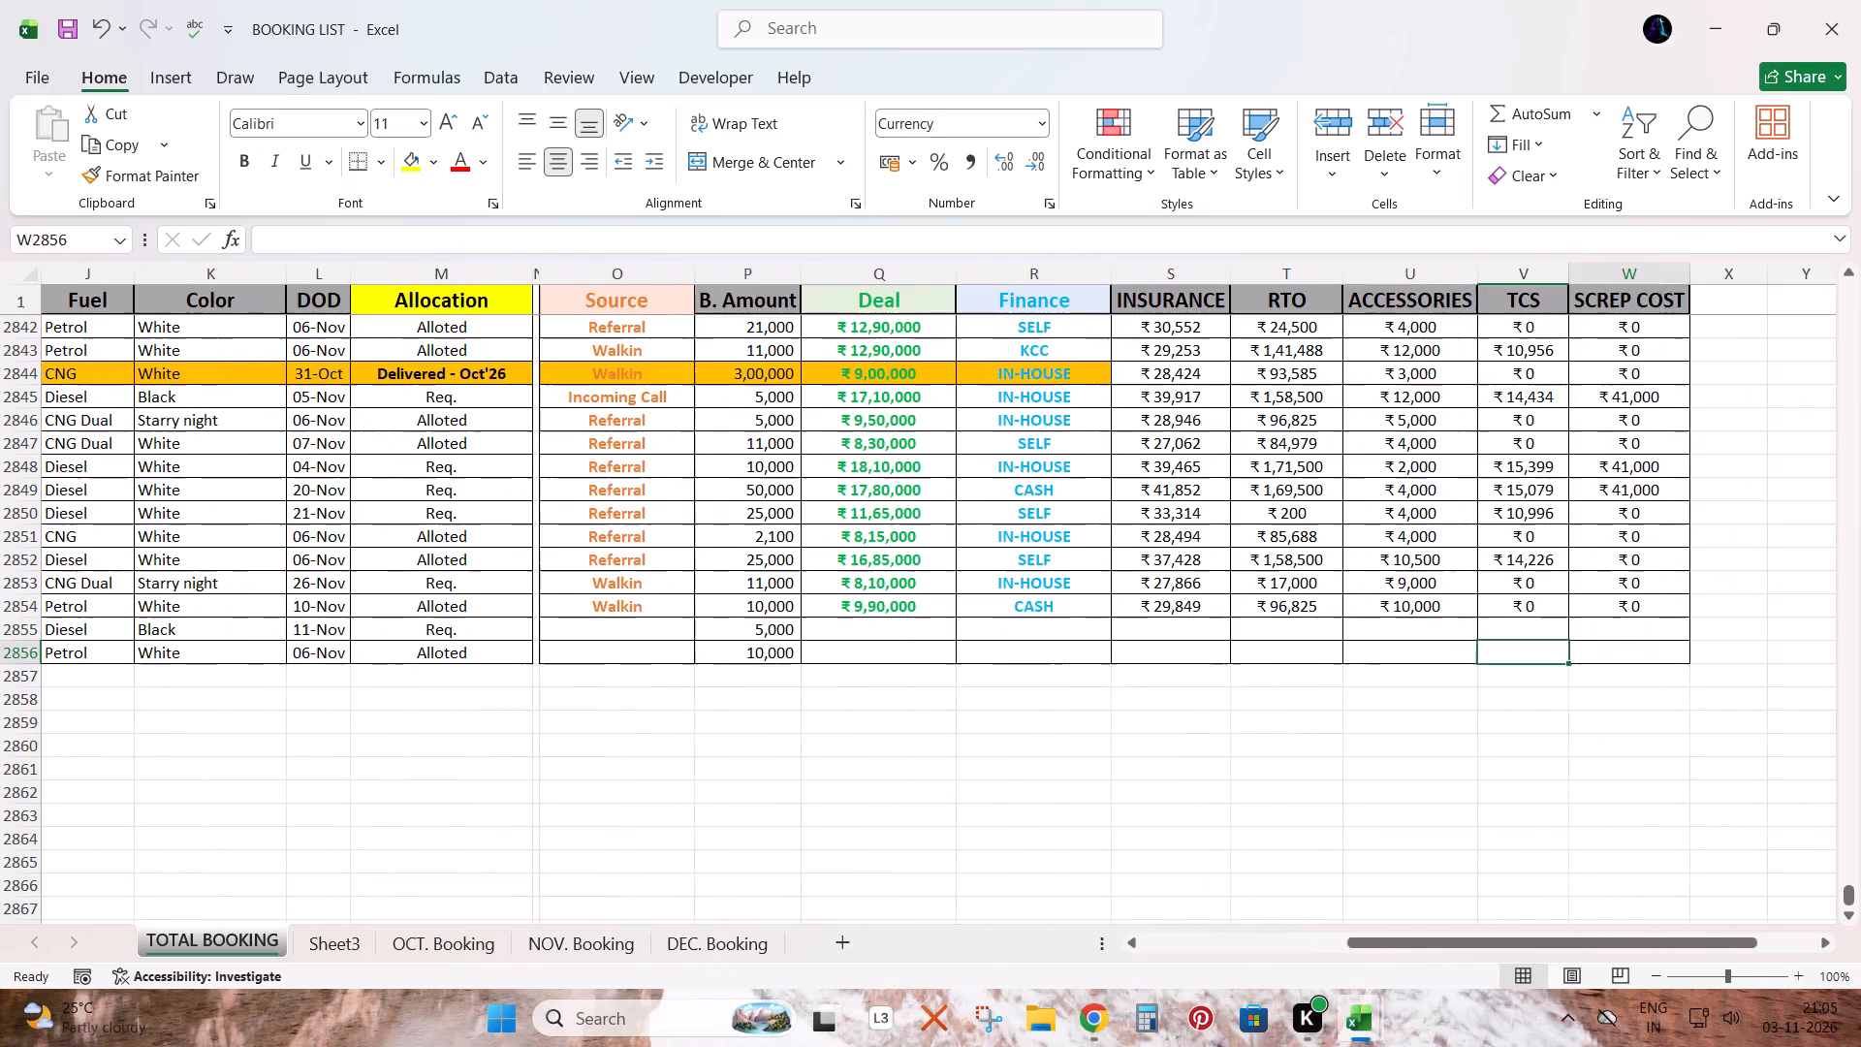
key(Down)
key(Left)
key(ctrl+Left)
key(ctrl+Left)
key(ctrl+Left)
key(Right)
key(Up)
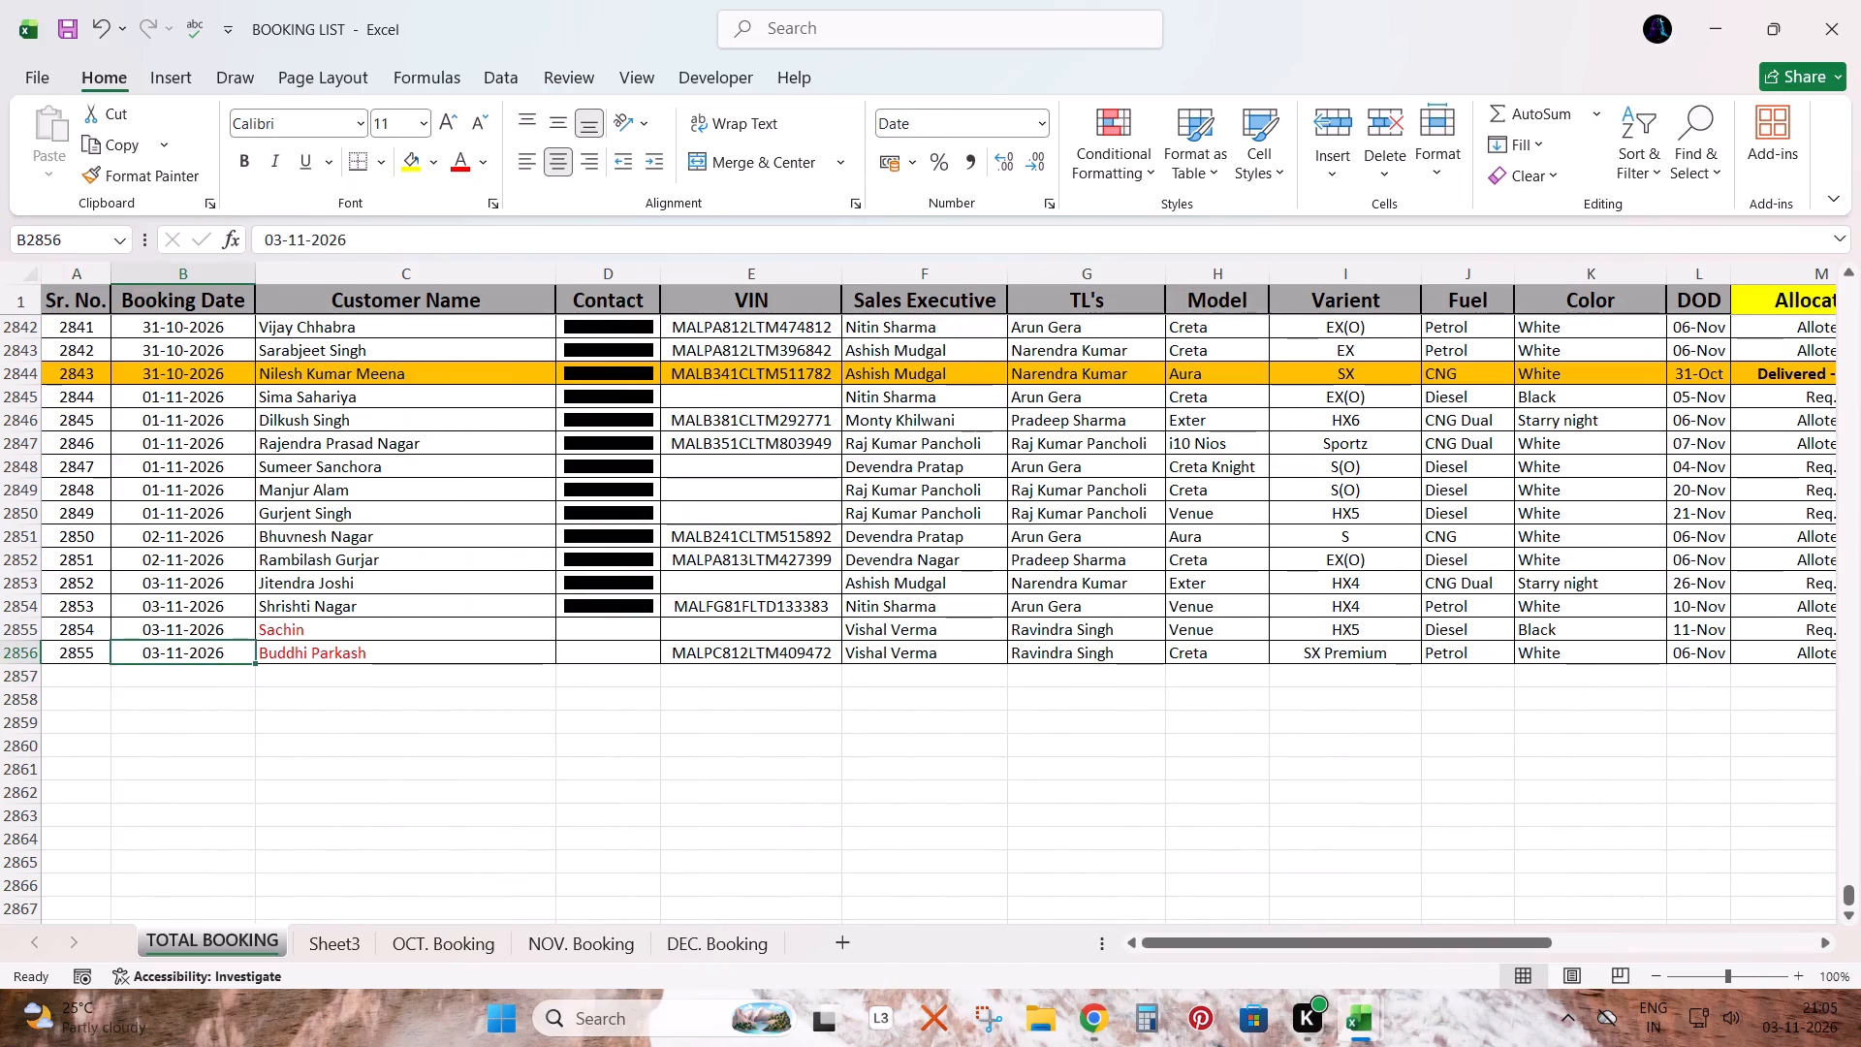
Save the booking list workbook again.
key(ctrl+s)
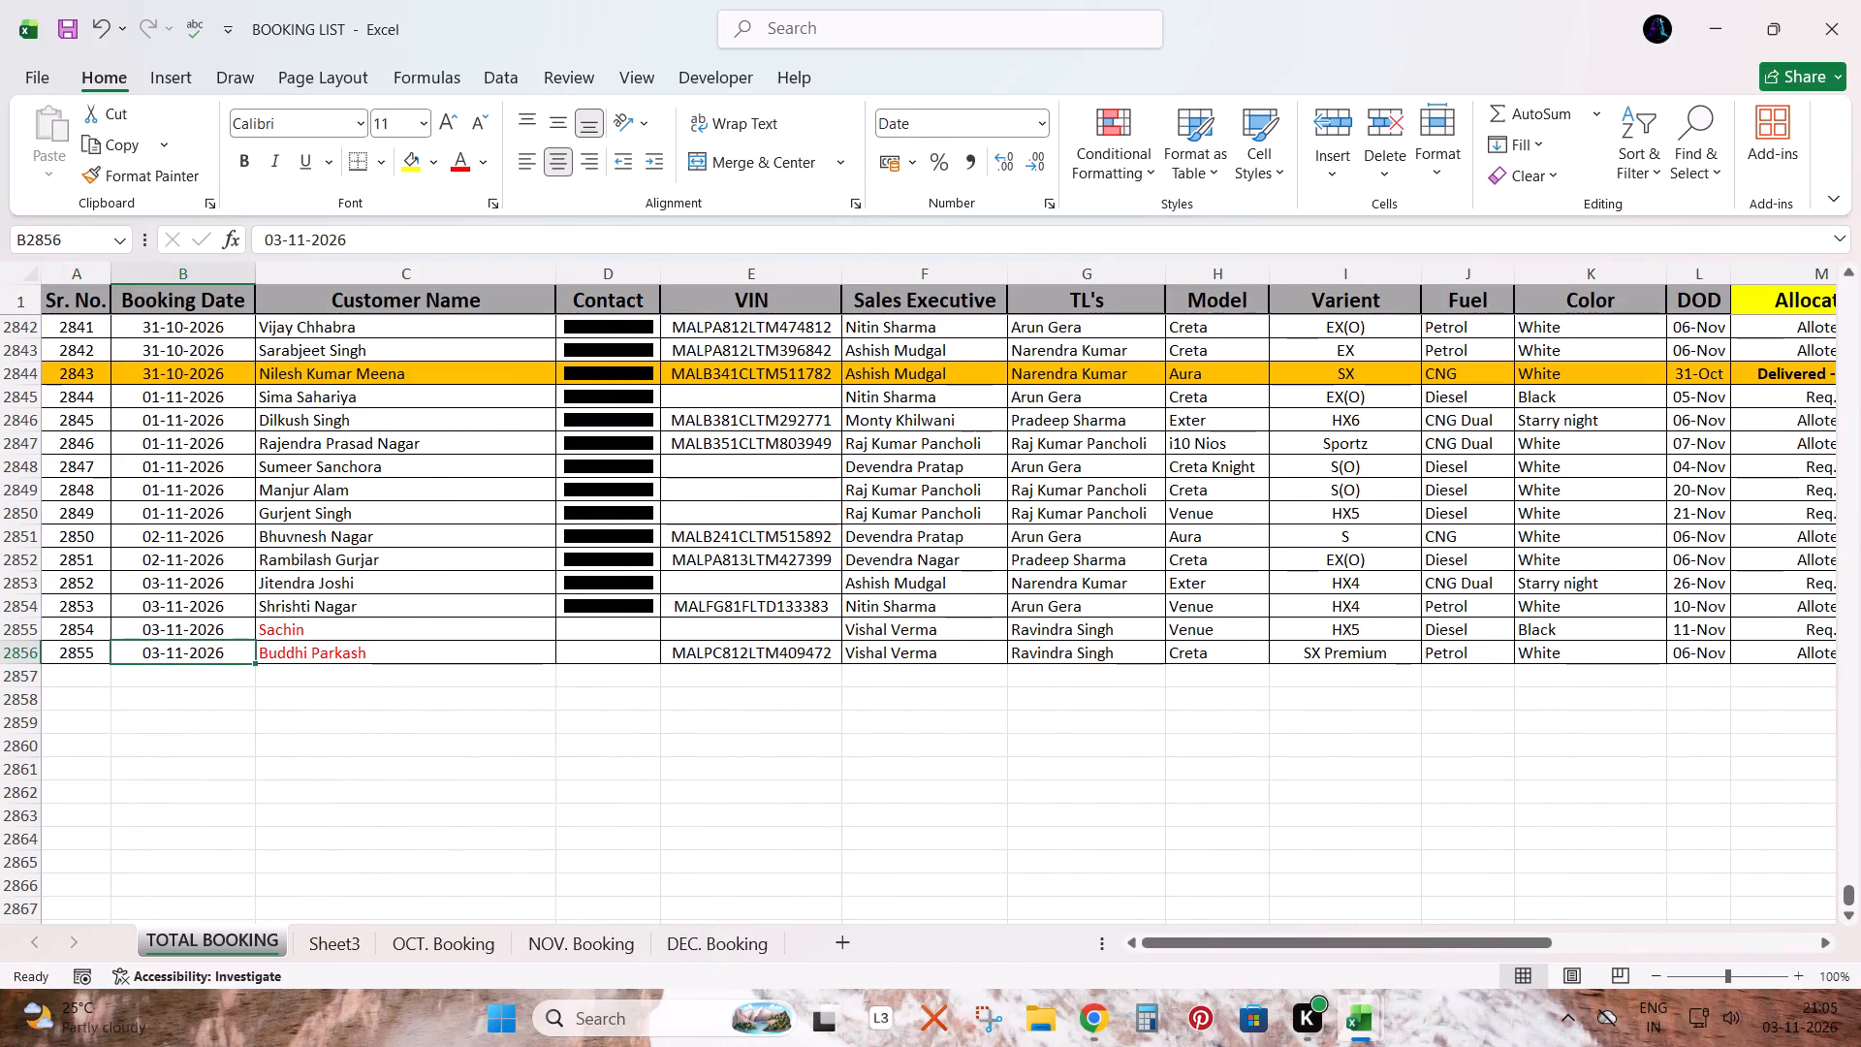
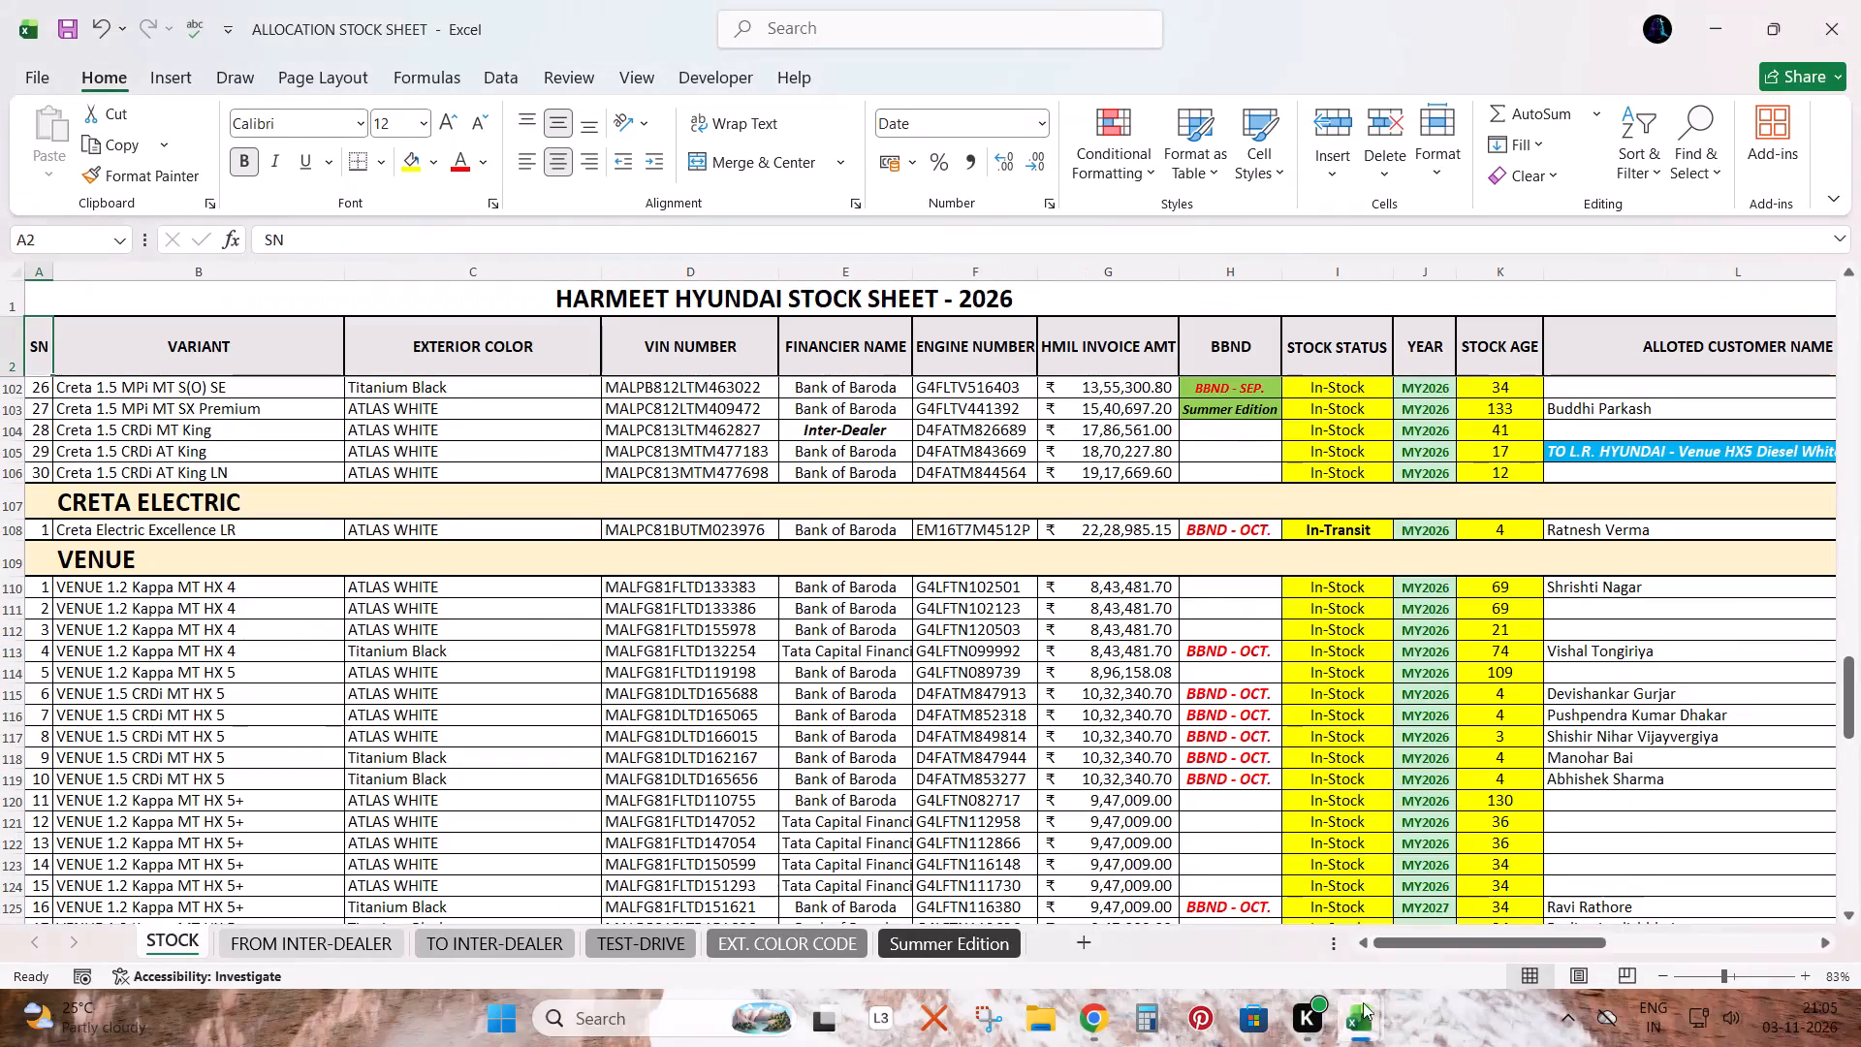
Switch from the ALLOCATION STOCK SHEET workbook to the BOOKING LIST workbook.
click(1370, 1007)
click(1444, 923)
click(1366, 1016)
click(1202, 904)
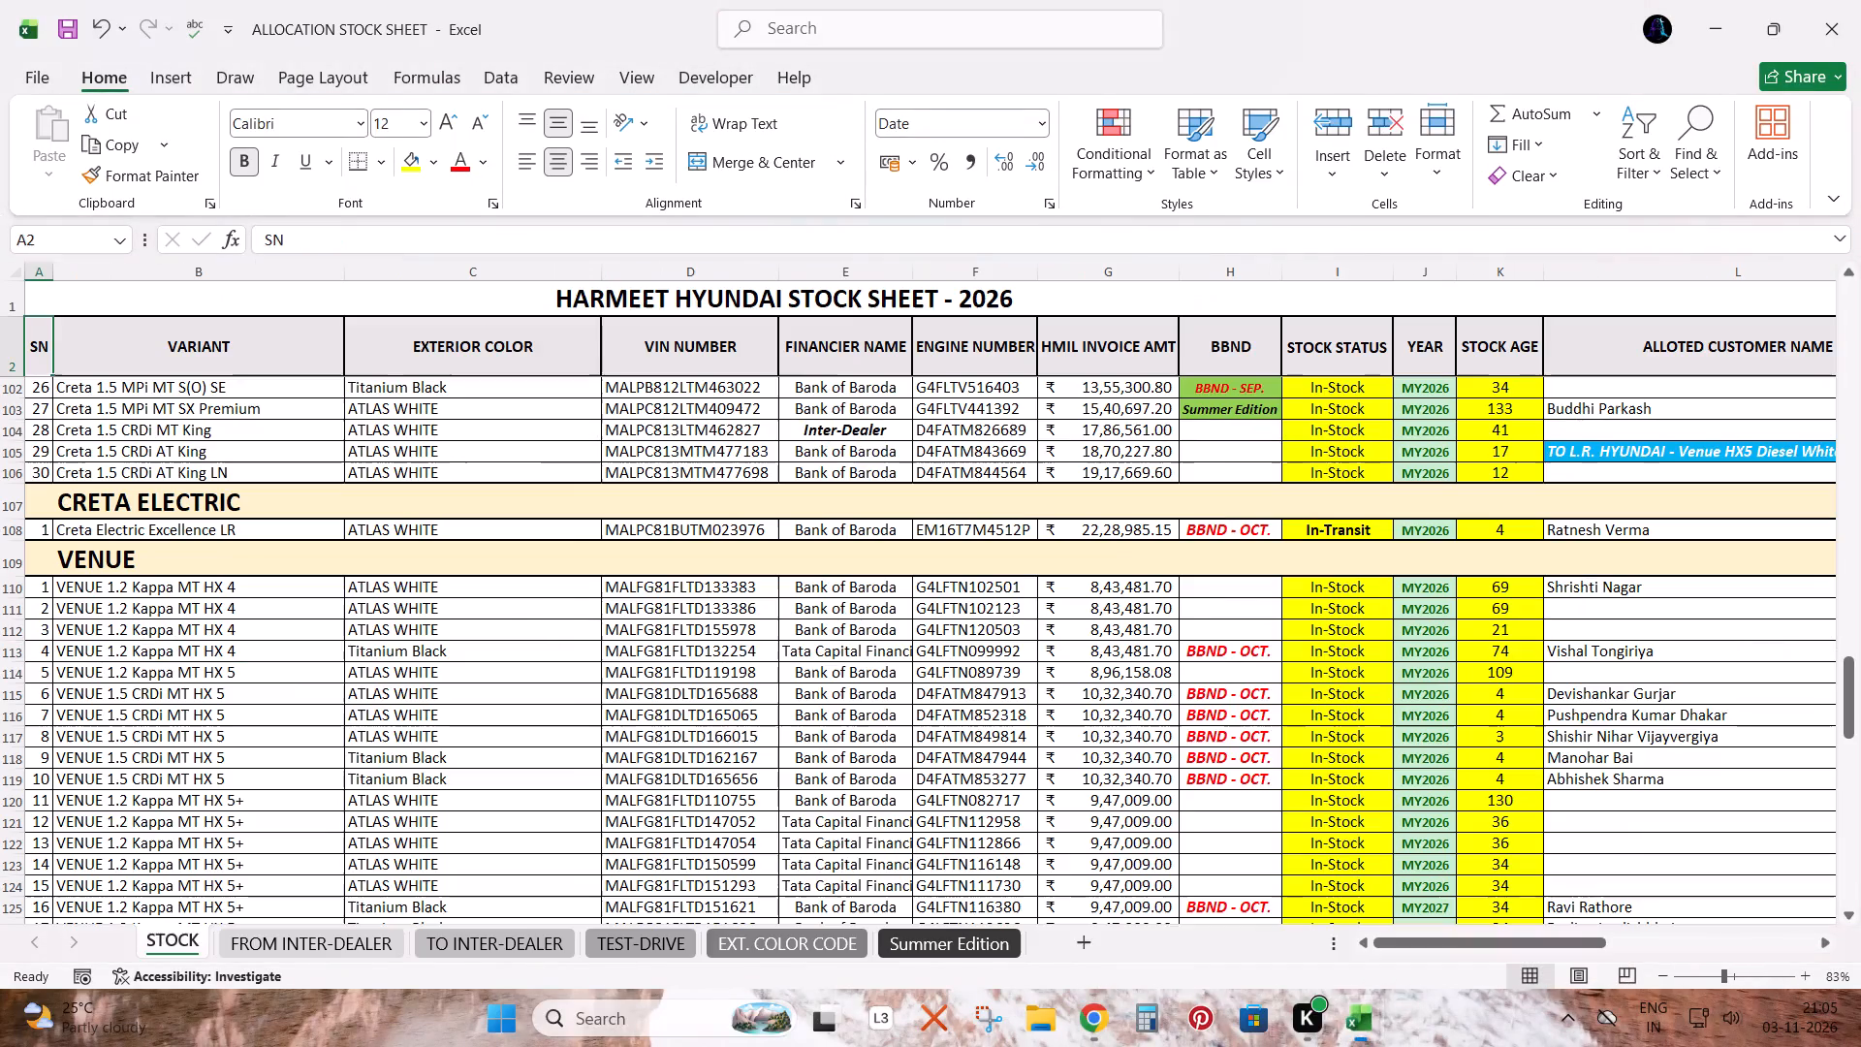
click(1370, 1027)
click(1477, 883)
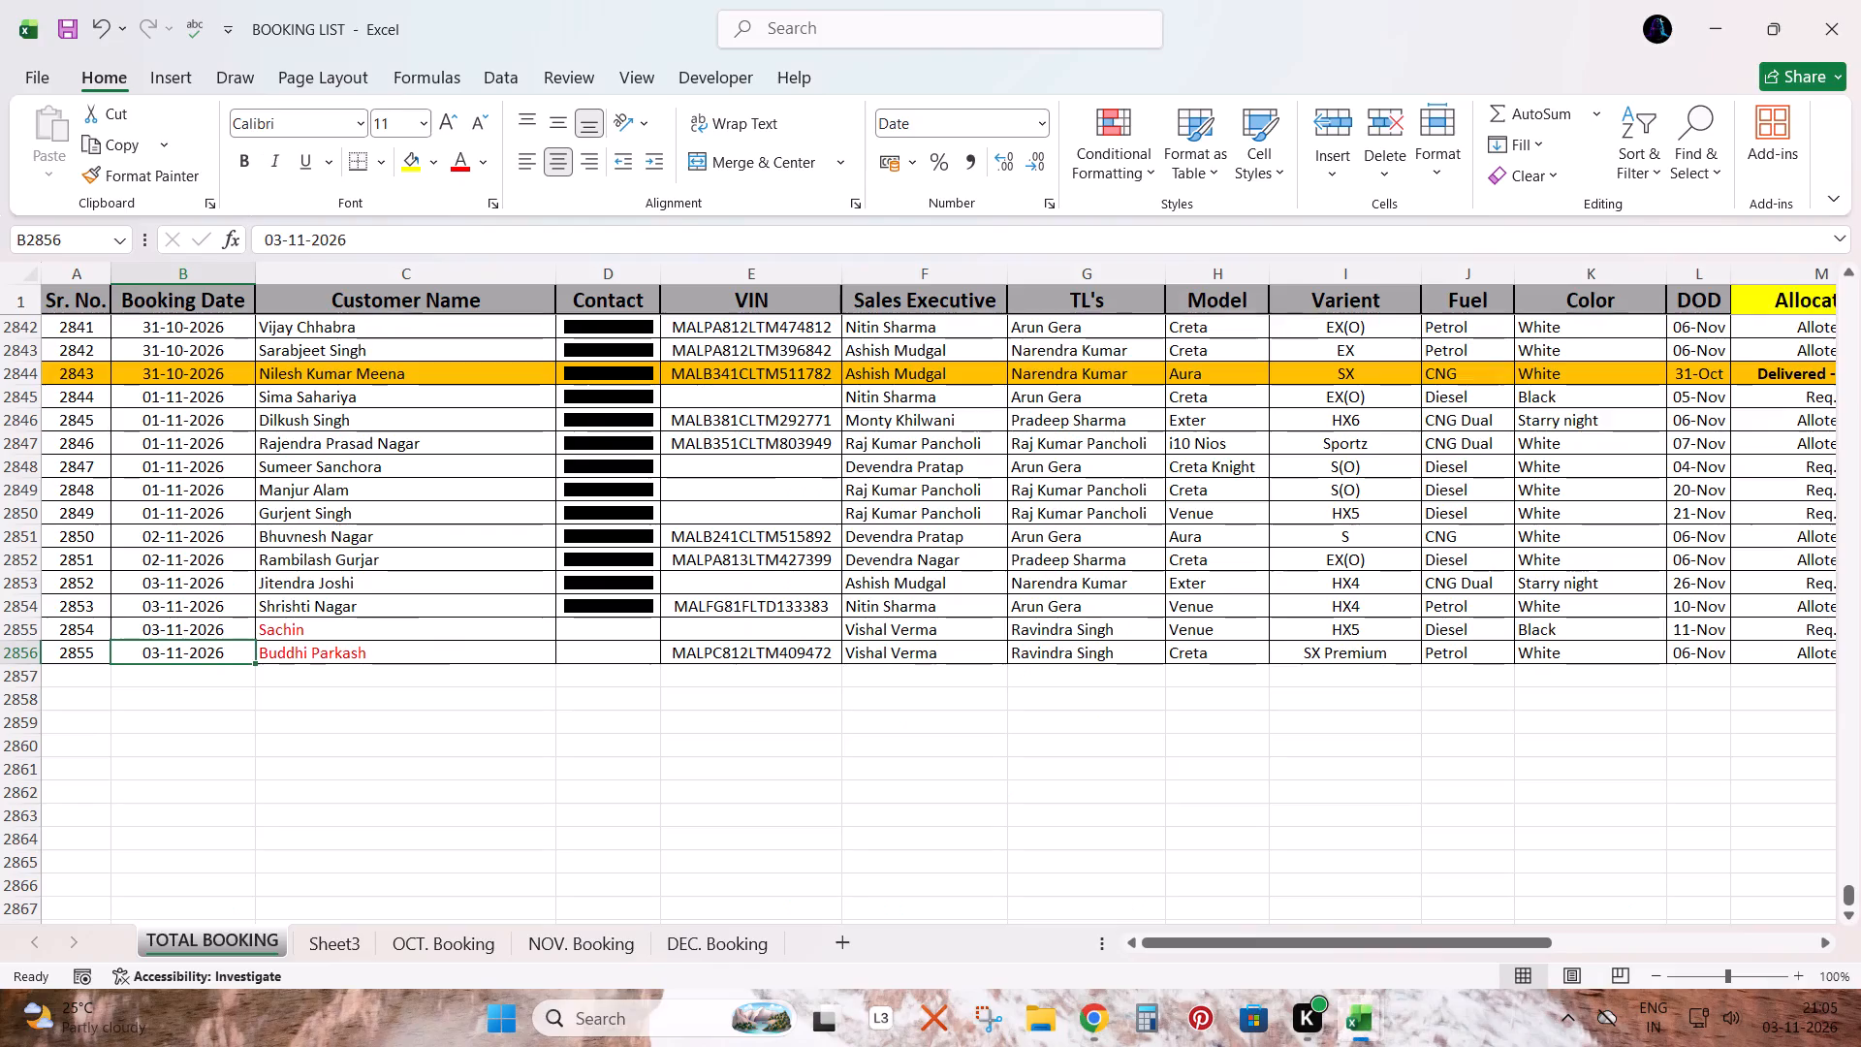
Turn on filtering for the header row of the TOTAL BOOKING sheet.
click(1530, 294)
key(shift+space)
key(ctrl+shift+l)
Filter the narrow unlabelled column N, between Allocation and Source, to show only the Oct'26 - CF entries.
key(ctrl+Right)
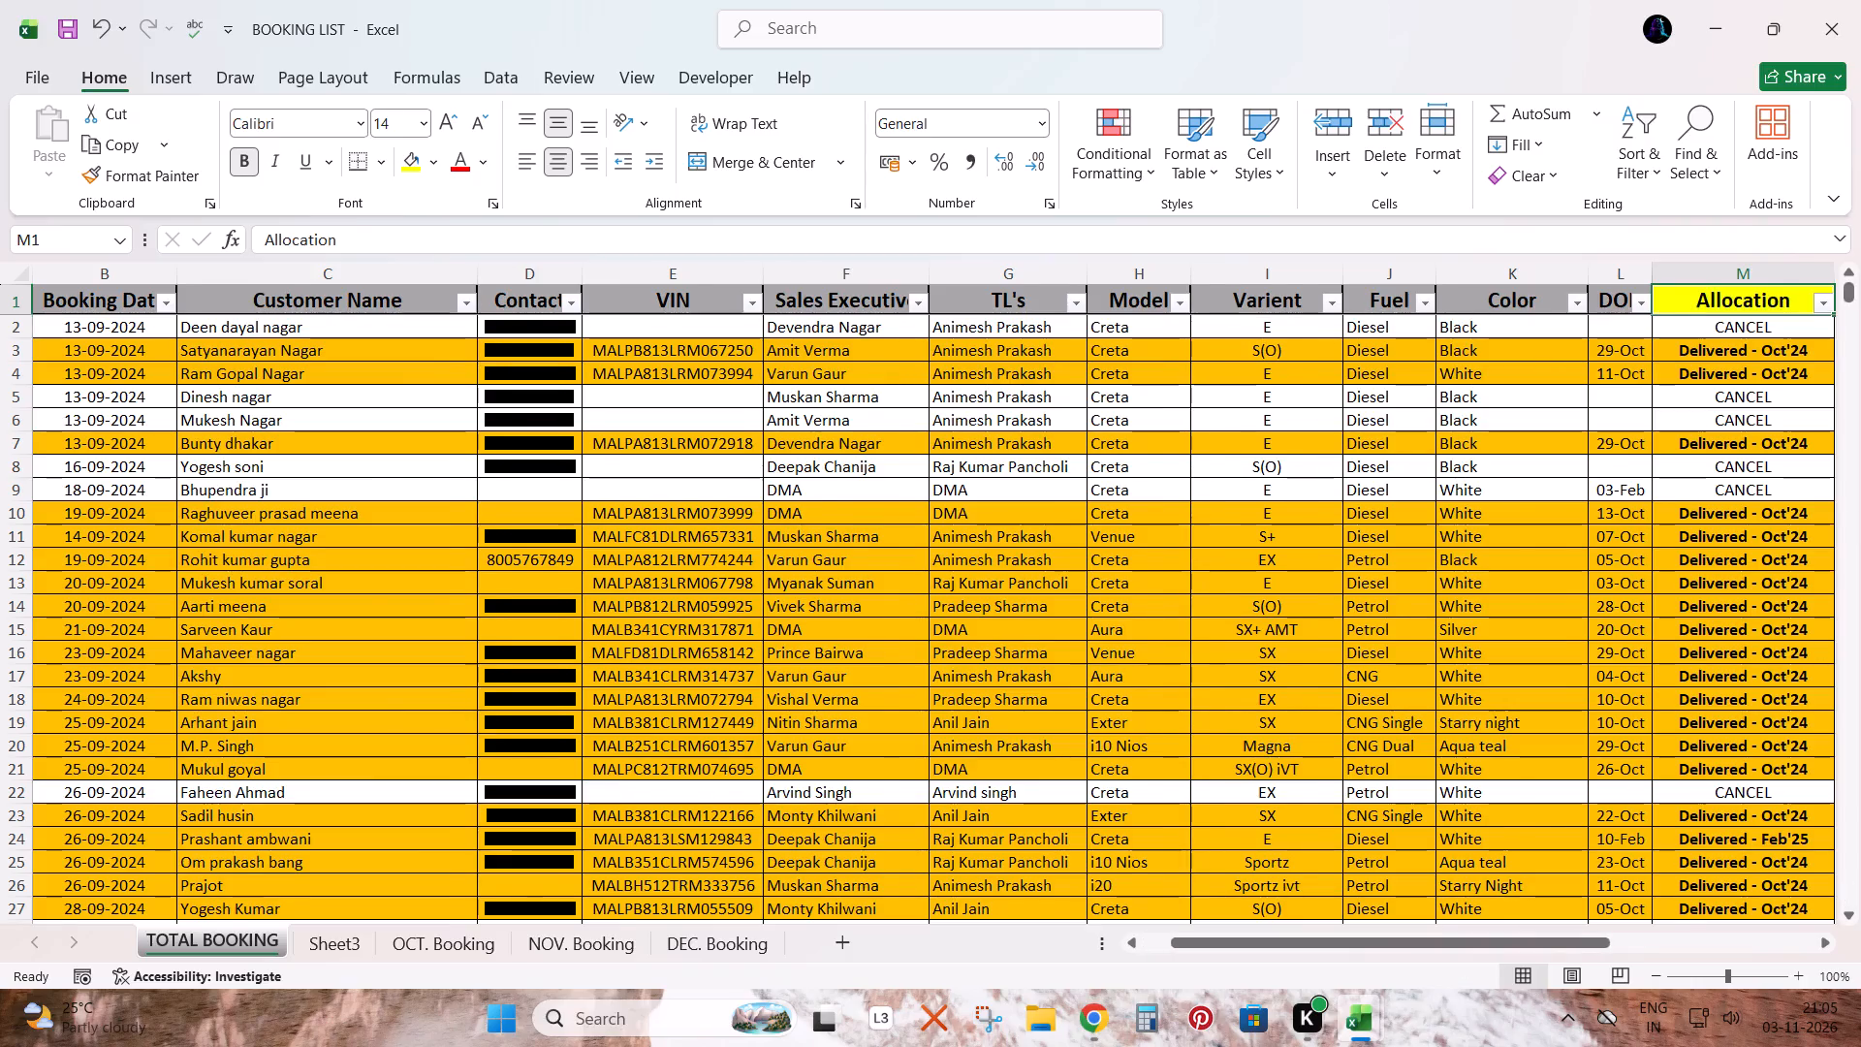
key(Right)
key(alt+Down)
key(Down)
key(Down)
key(Down)
key(Down)
key(Down)
key(Down)
key(Down)
key(Down)
key(Down)
key(space)
key(Down)
key(space)
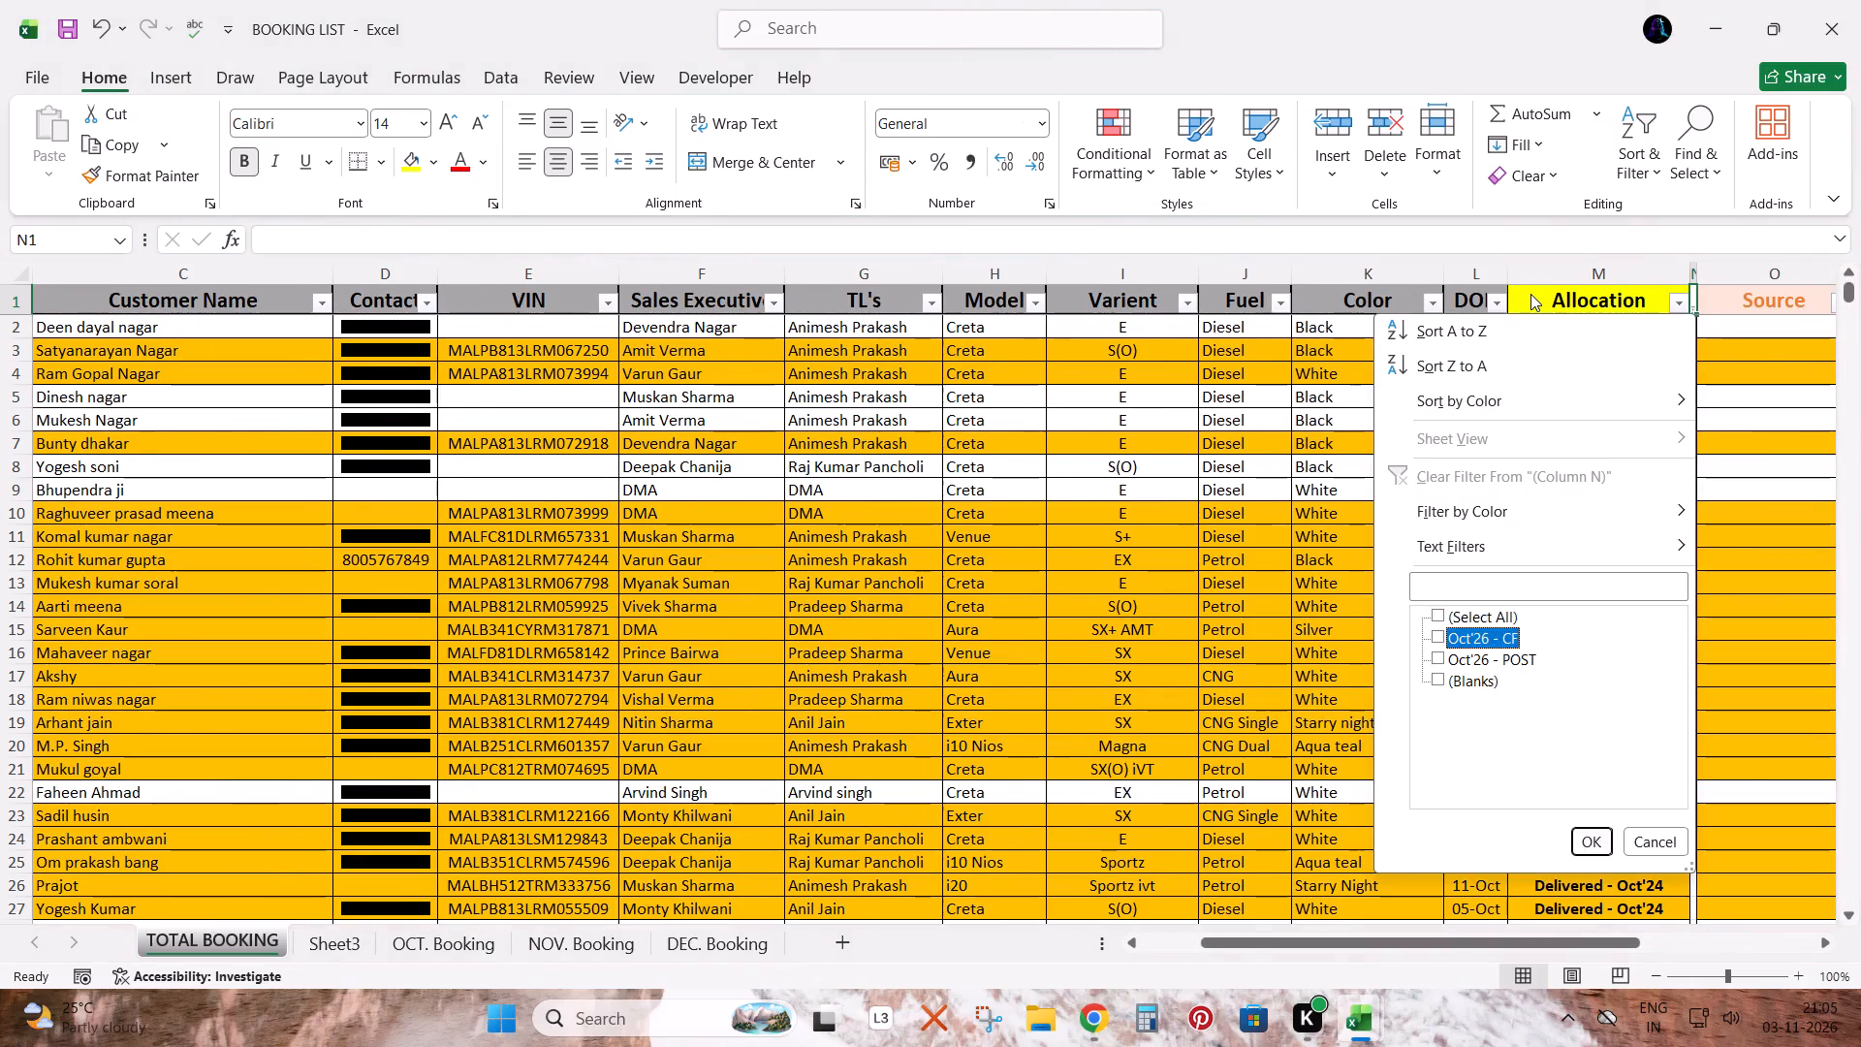
key(Return)
key(Down)
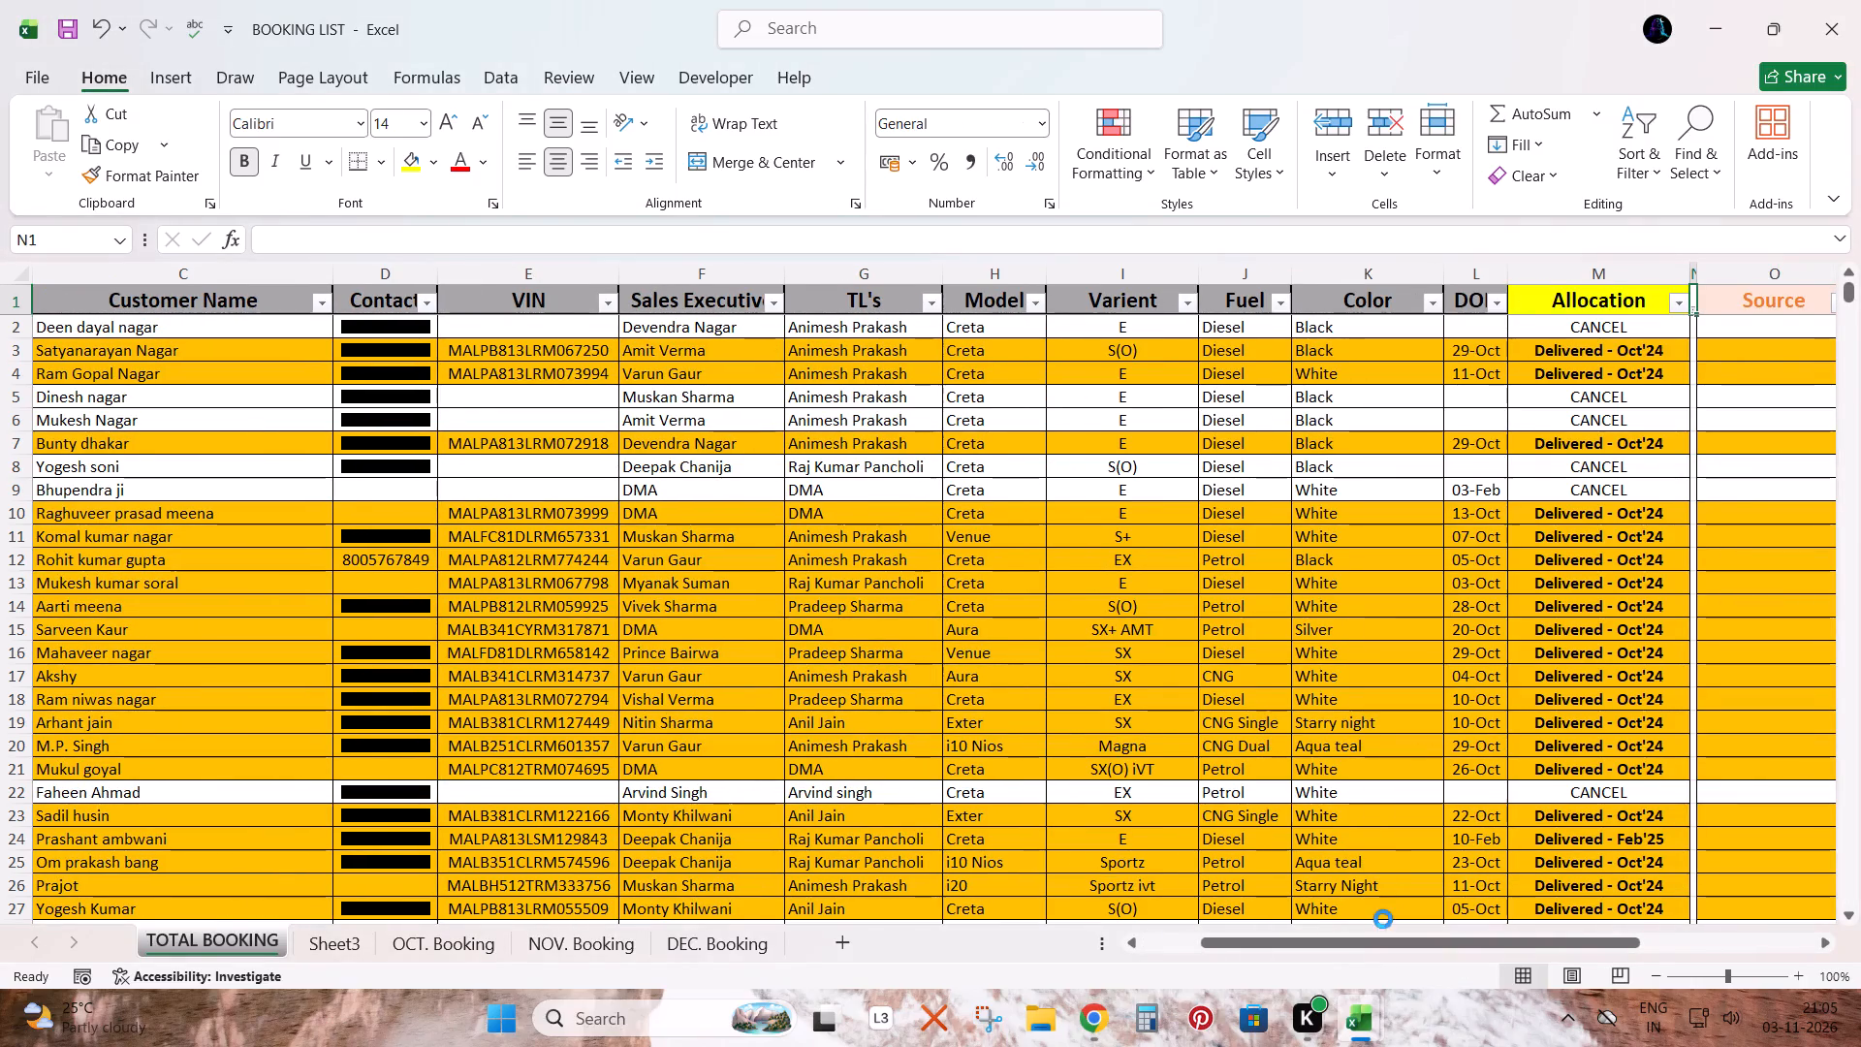
Open the NOV'26 BOOKINGS workbook from the desktop.
click(1860, 1046)
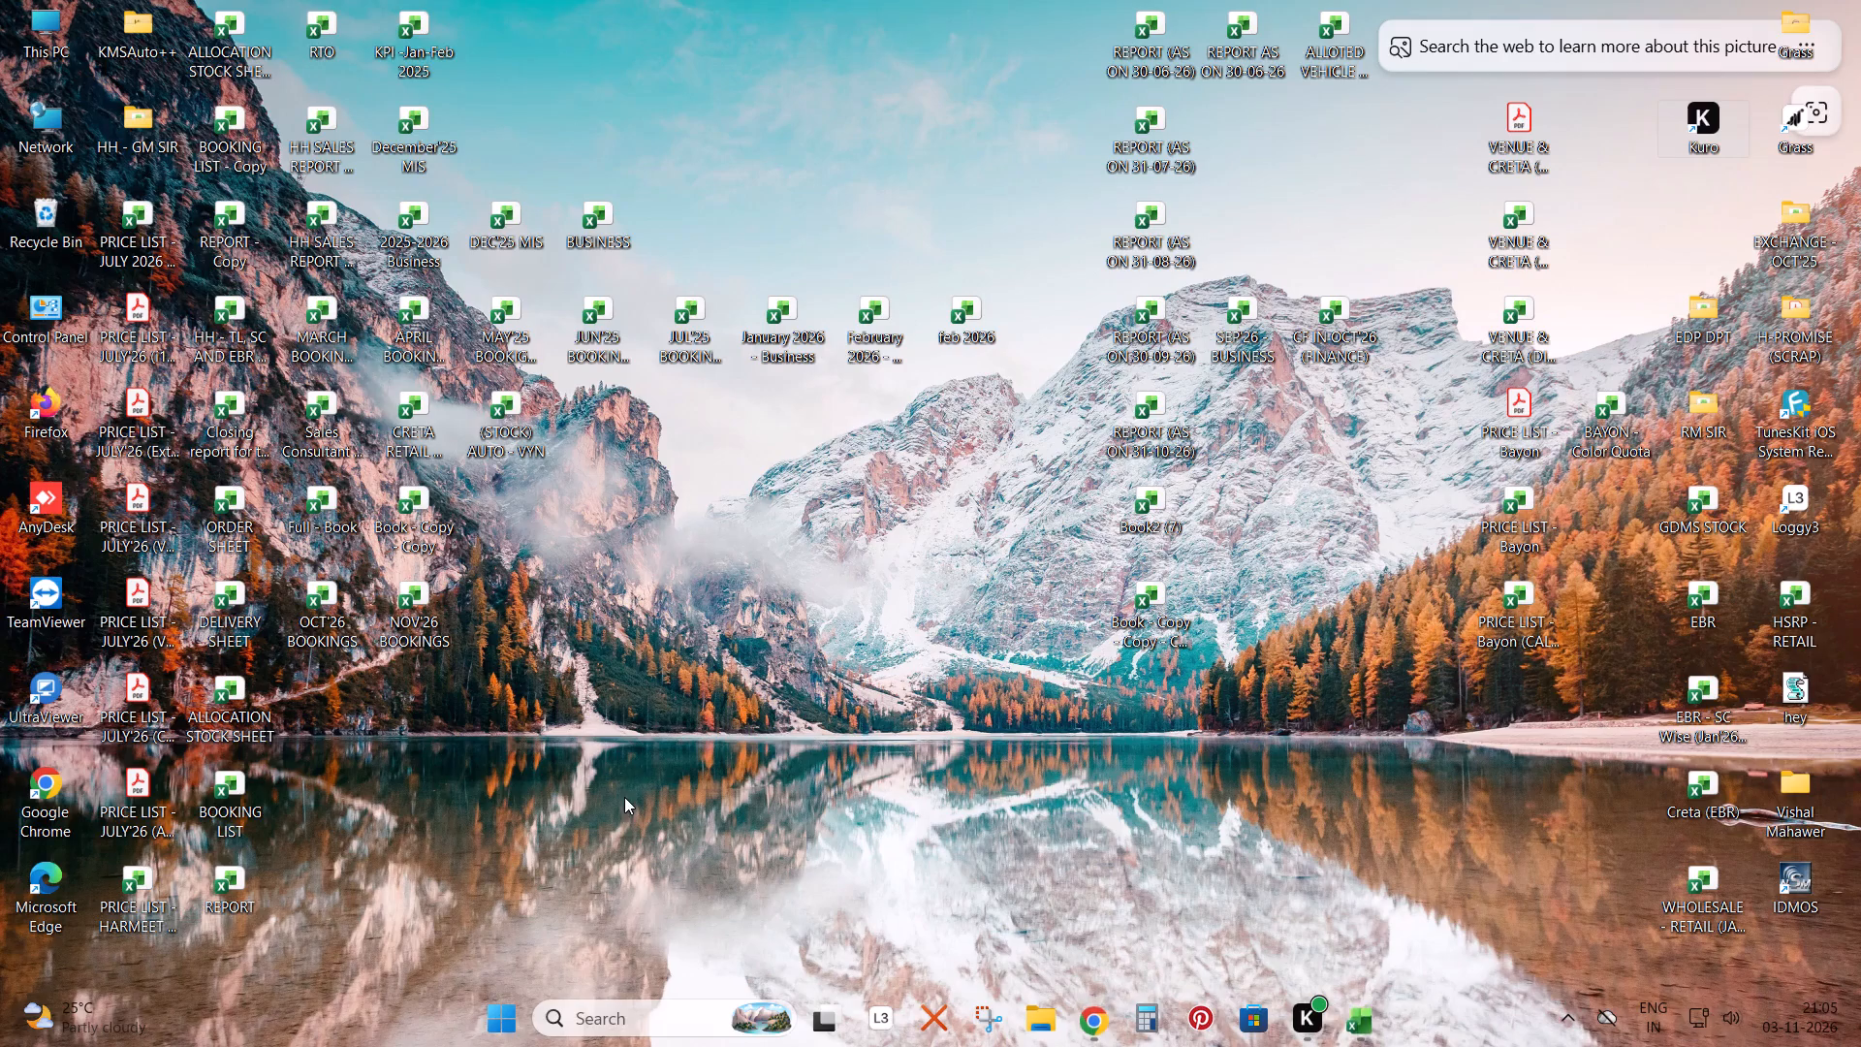
click(387, 607)
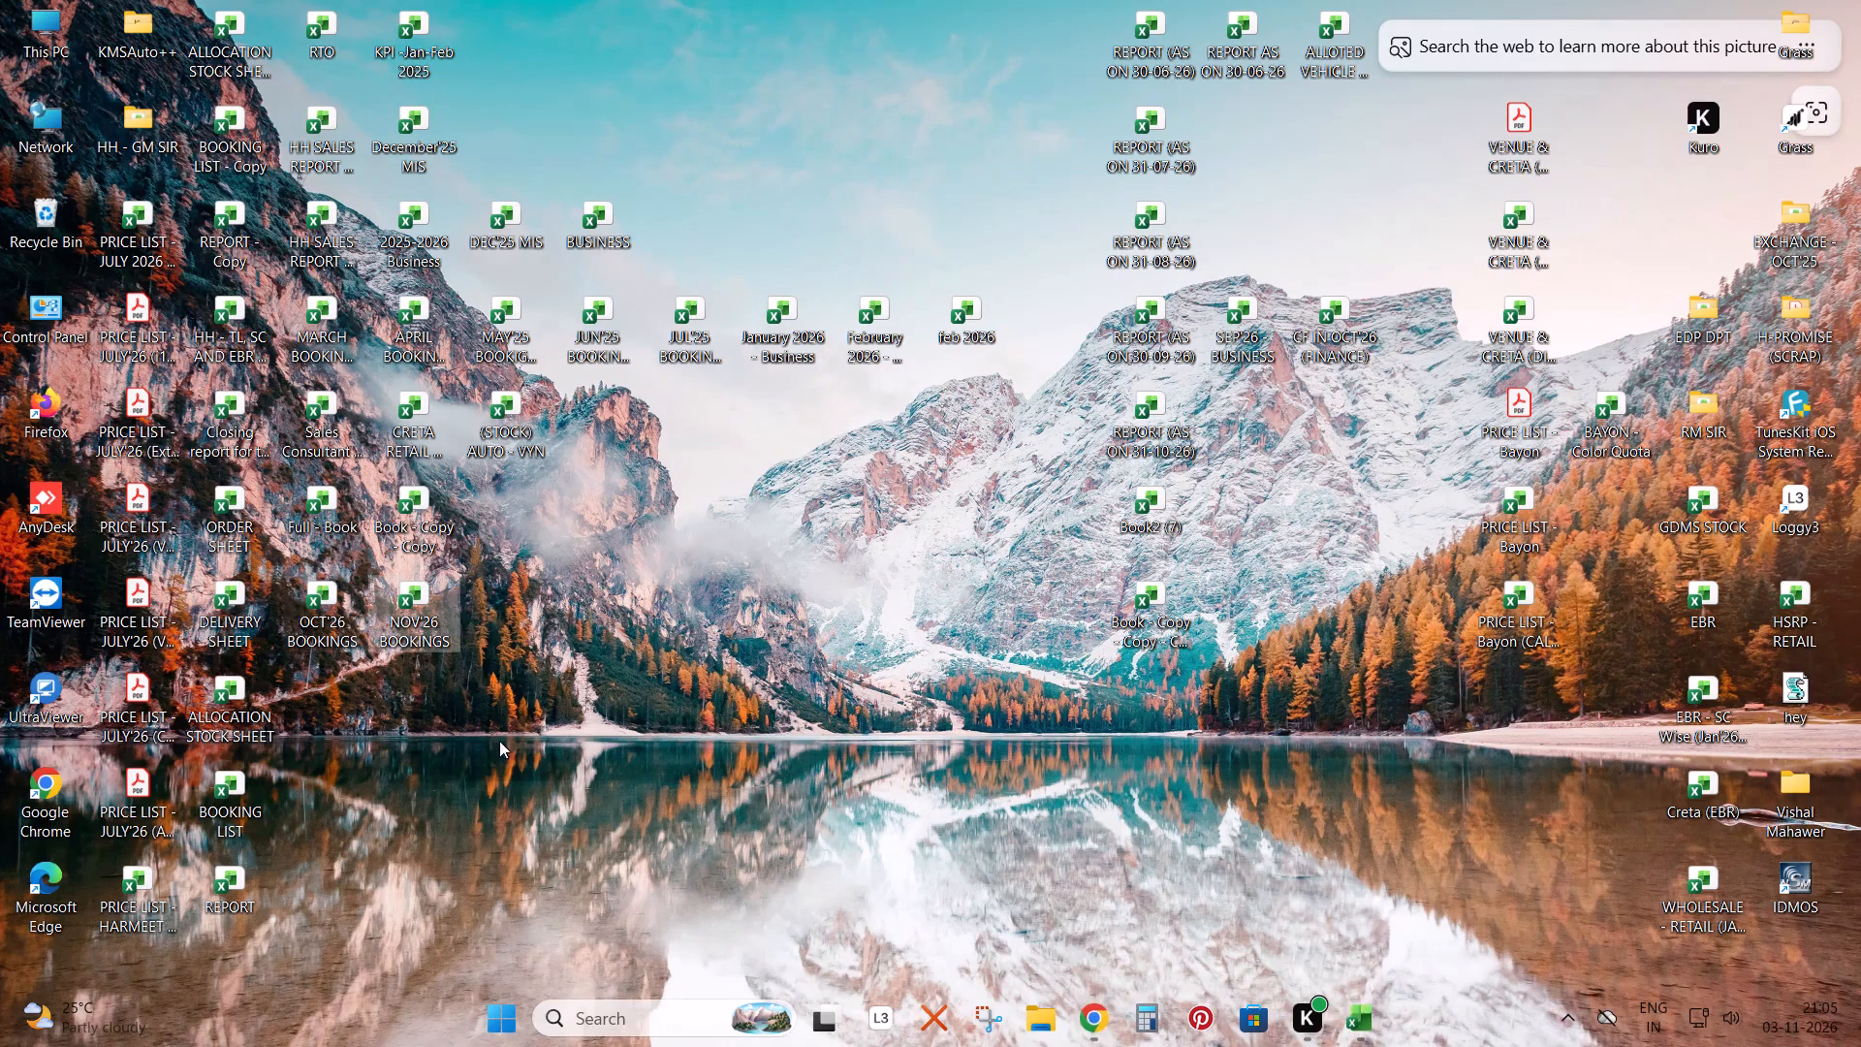
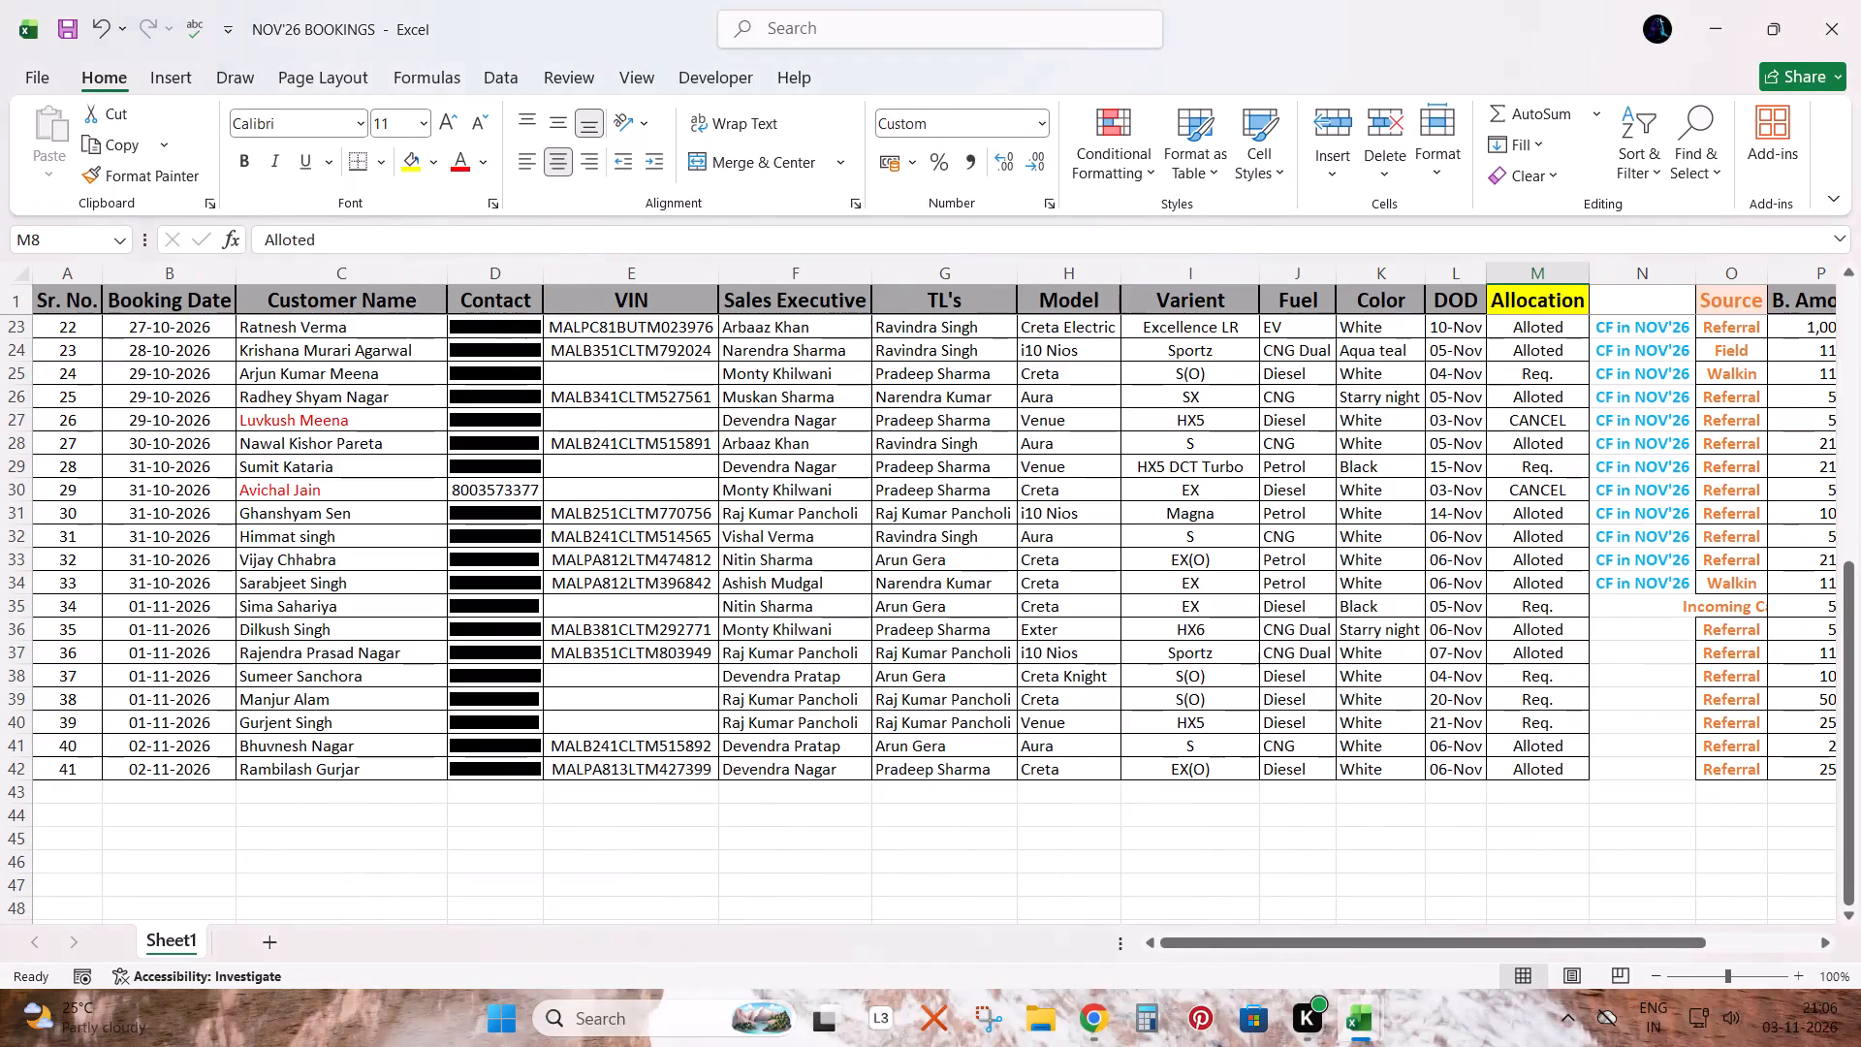
Copy a CF in NOV'26 label from NOV'26 BOOKINGS into column N of the first filtered row (2582) in BOOKING LIST.
key(Right)
key(Down)
key(Right)
key(Down)
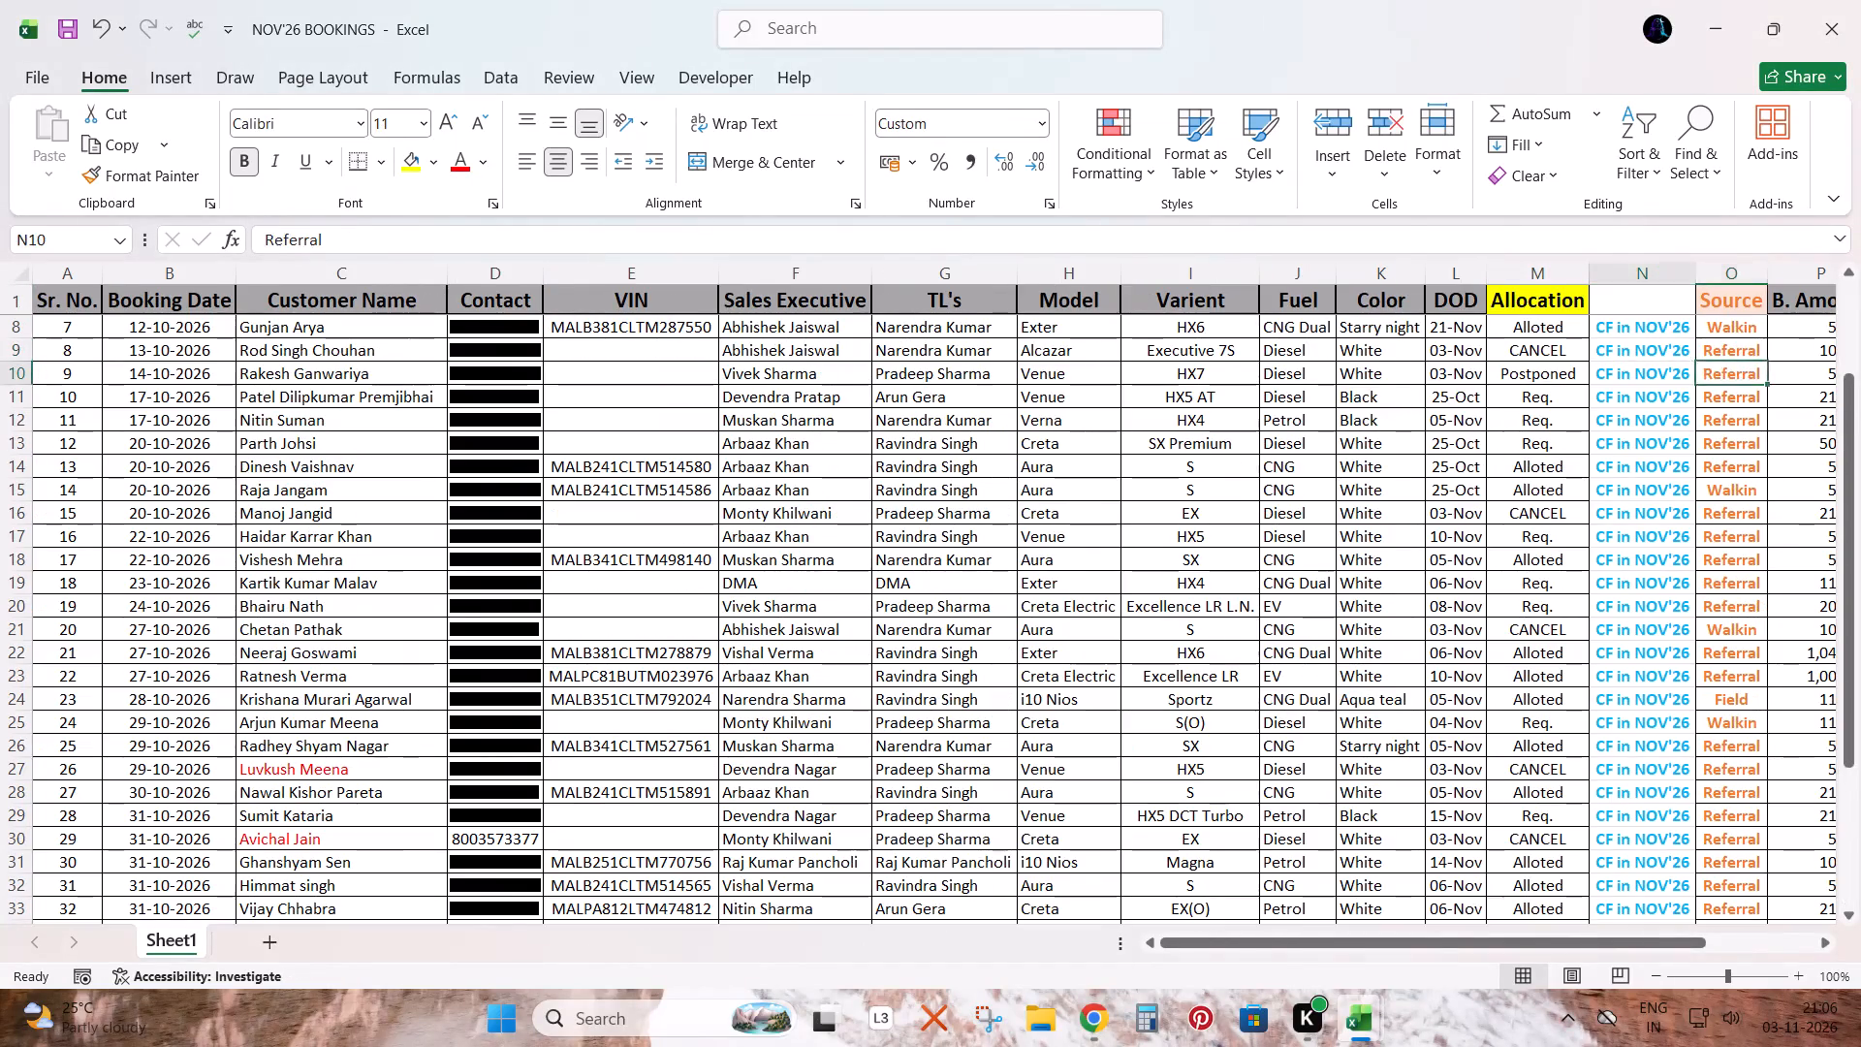
key(Left)
key(Down)
key(ctrl+c)
key(alt+Tab)
key(Up)
key(Down)
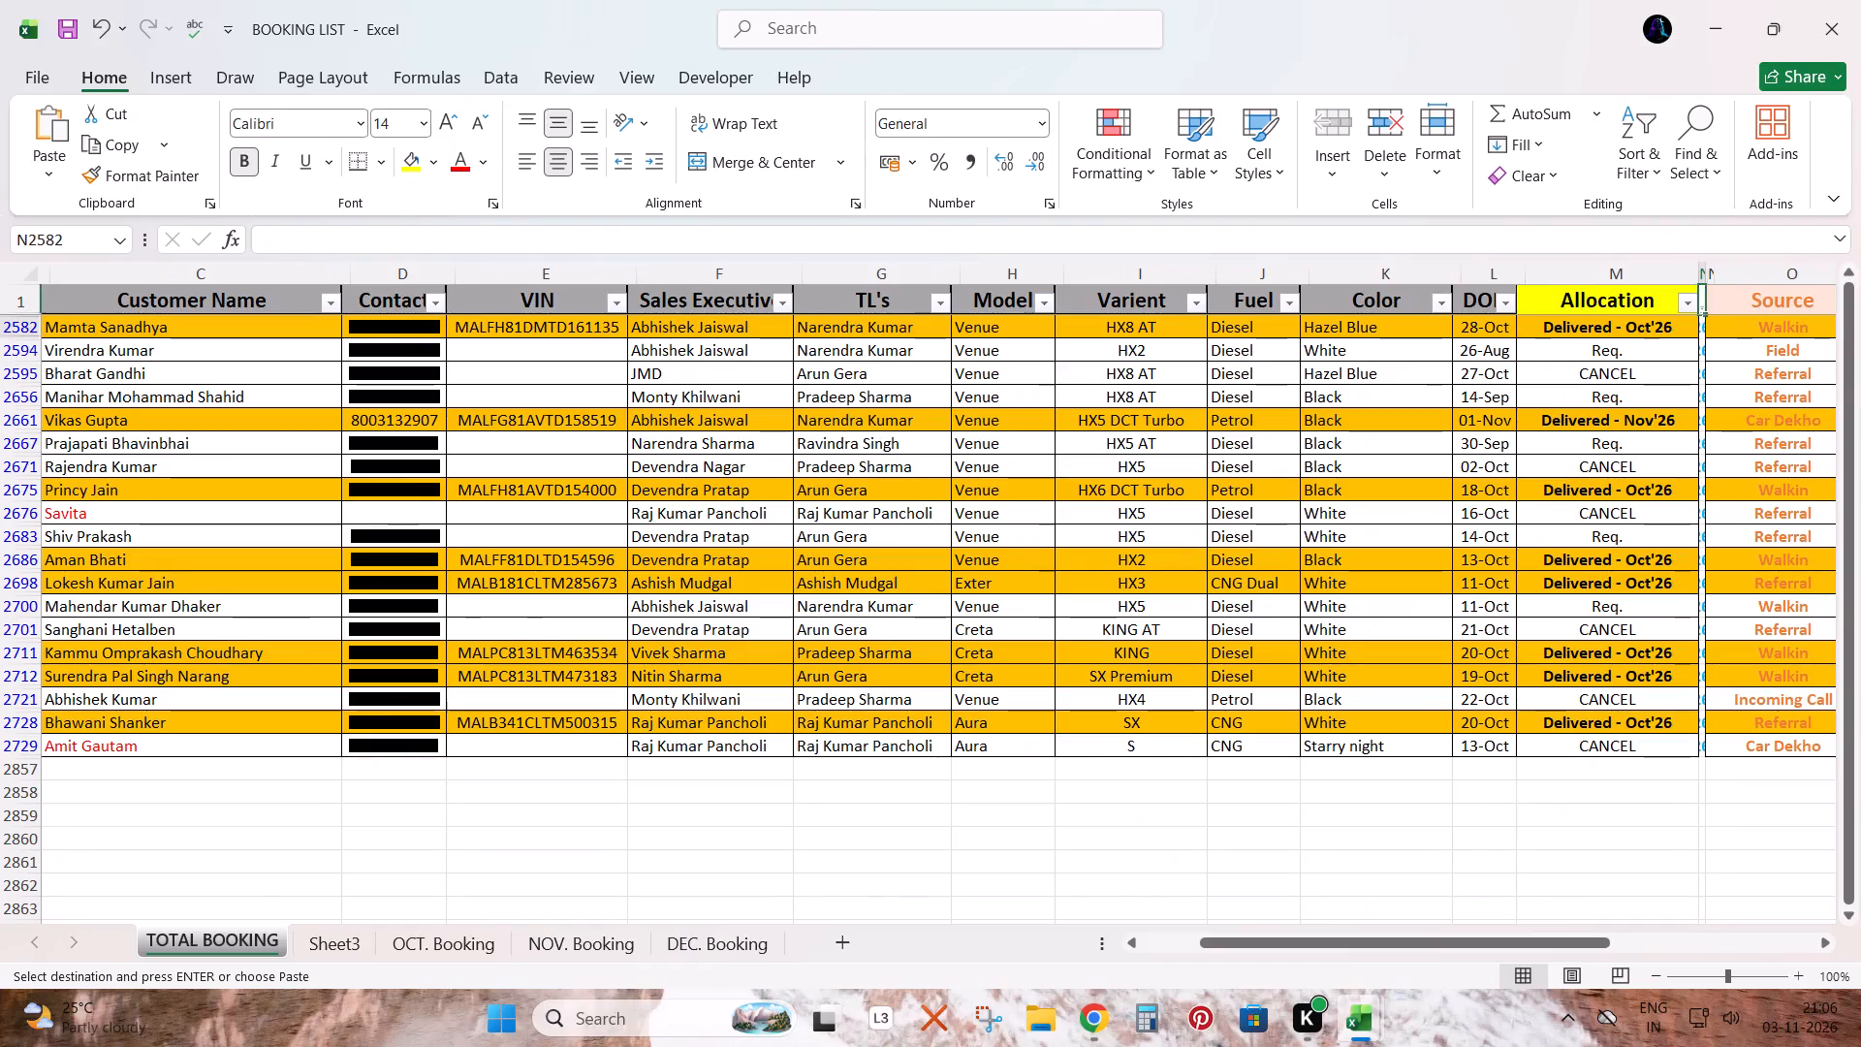
key(ctrl+v)
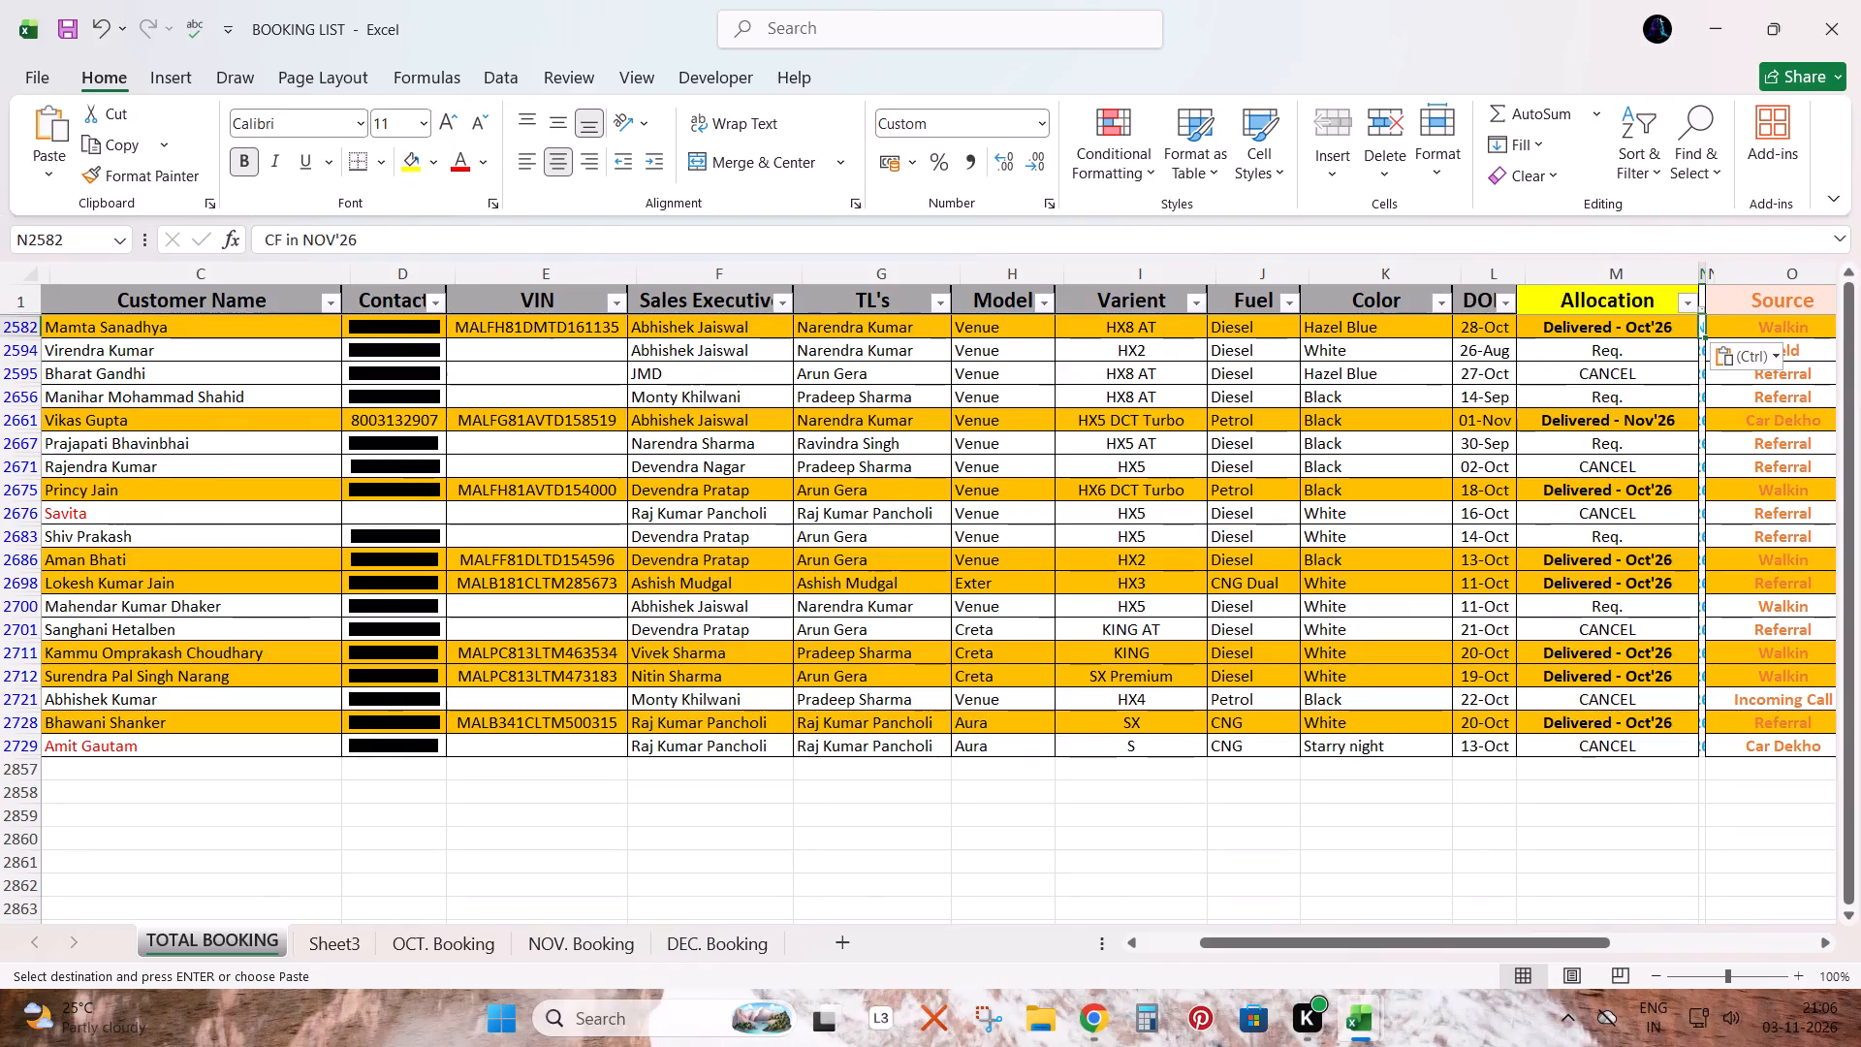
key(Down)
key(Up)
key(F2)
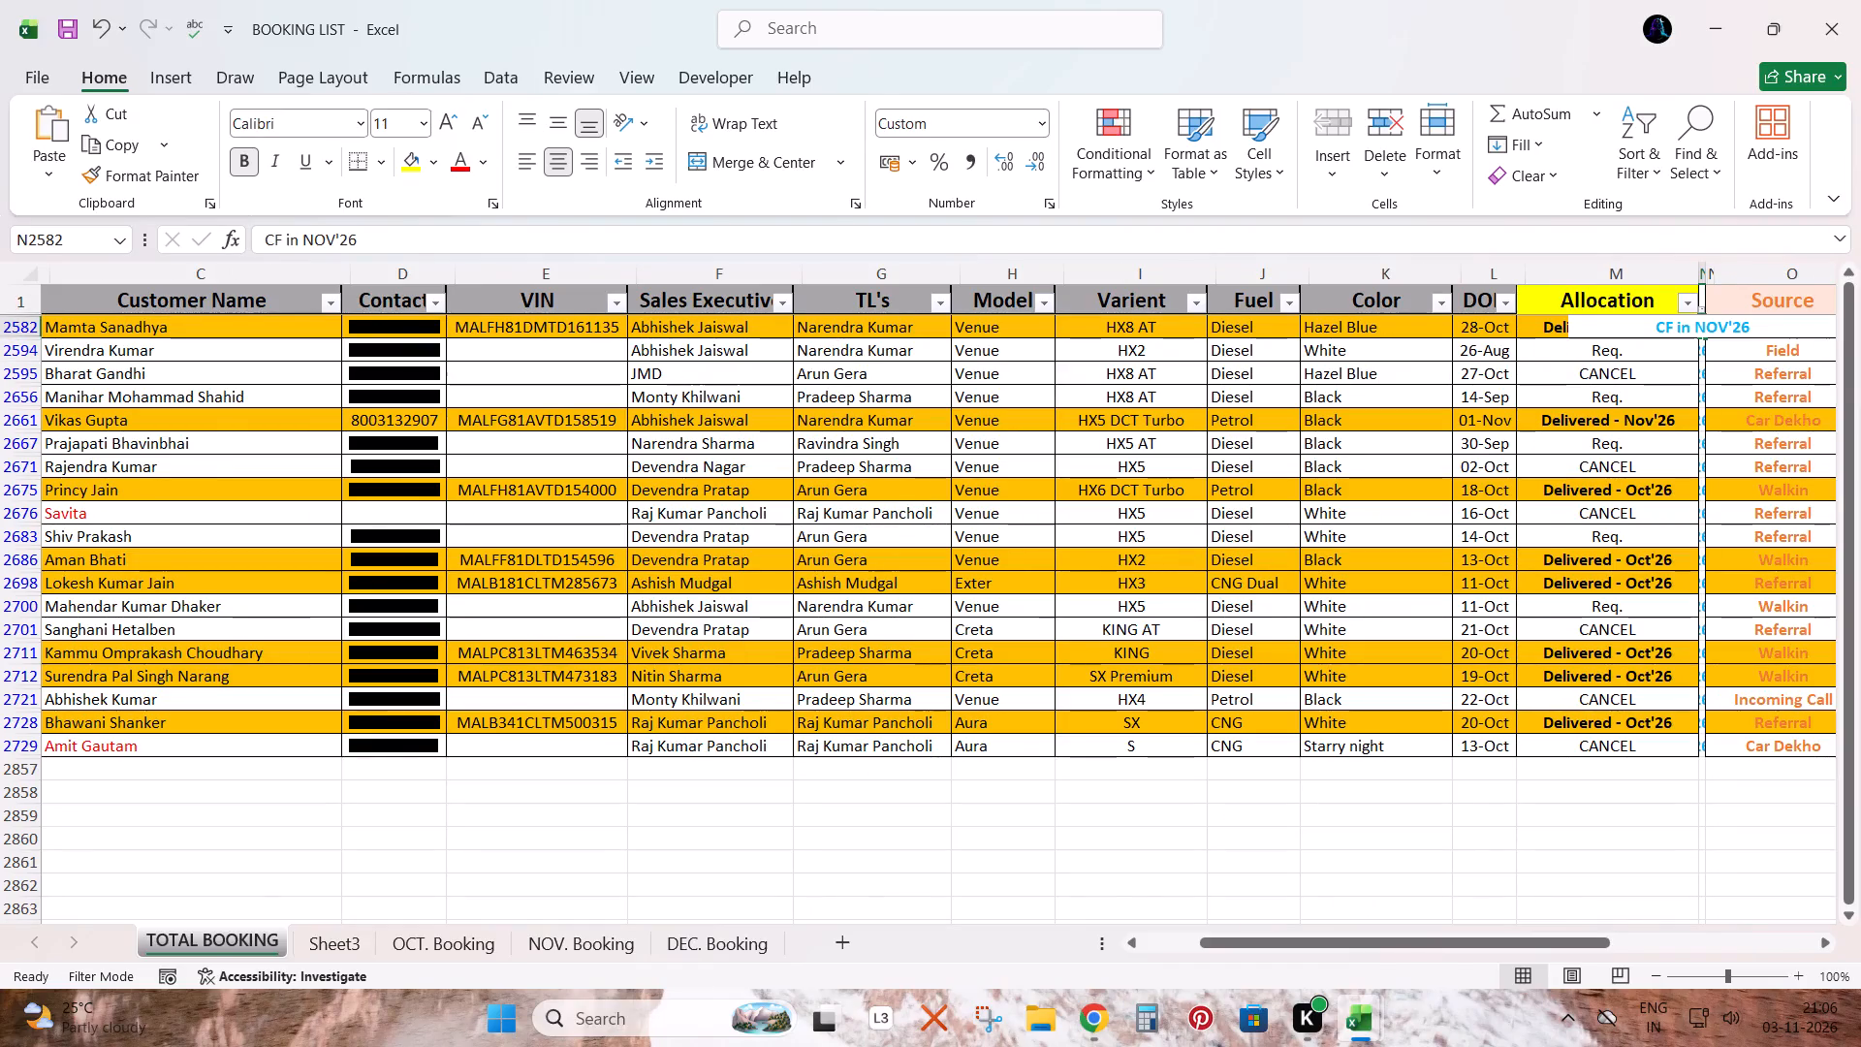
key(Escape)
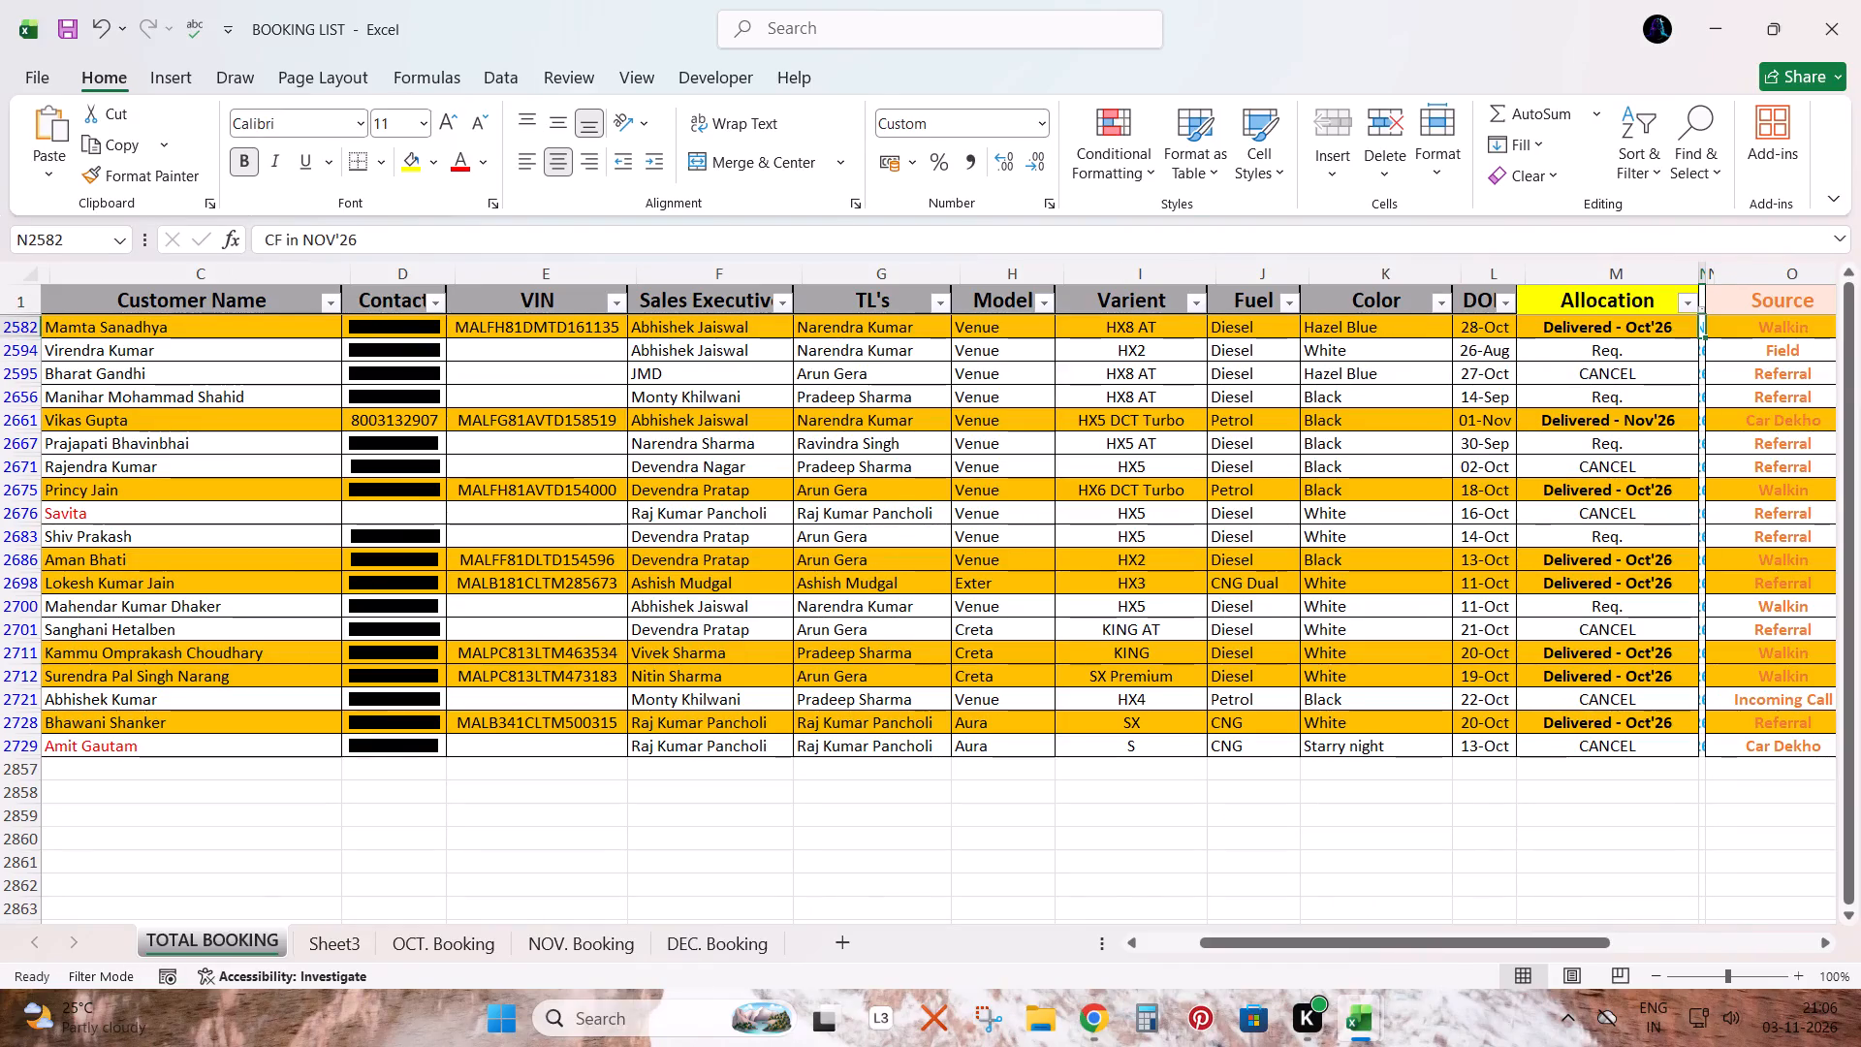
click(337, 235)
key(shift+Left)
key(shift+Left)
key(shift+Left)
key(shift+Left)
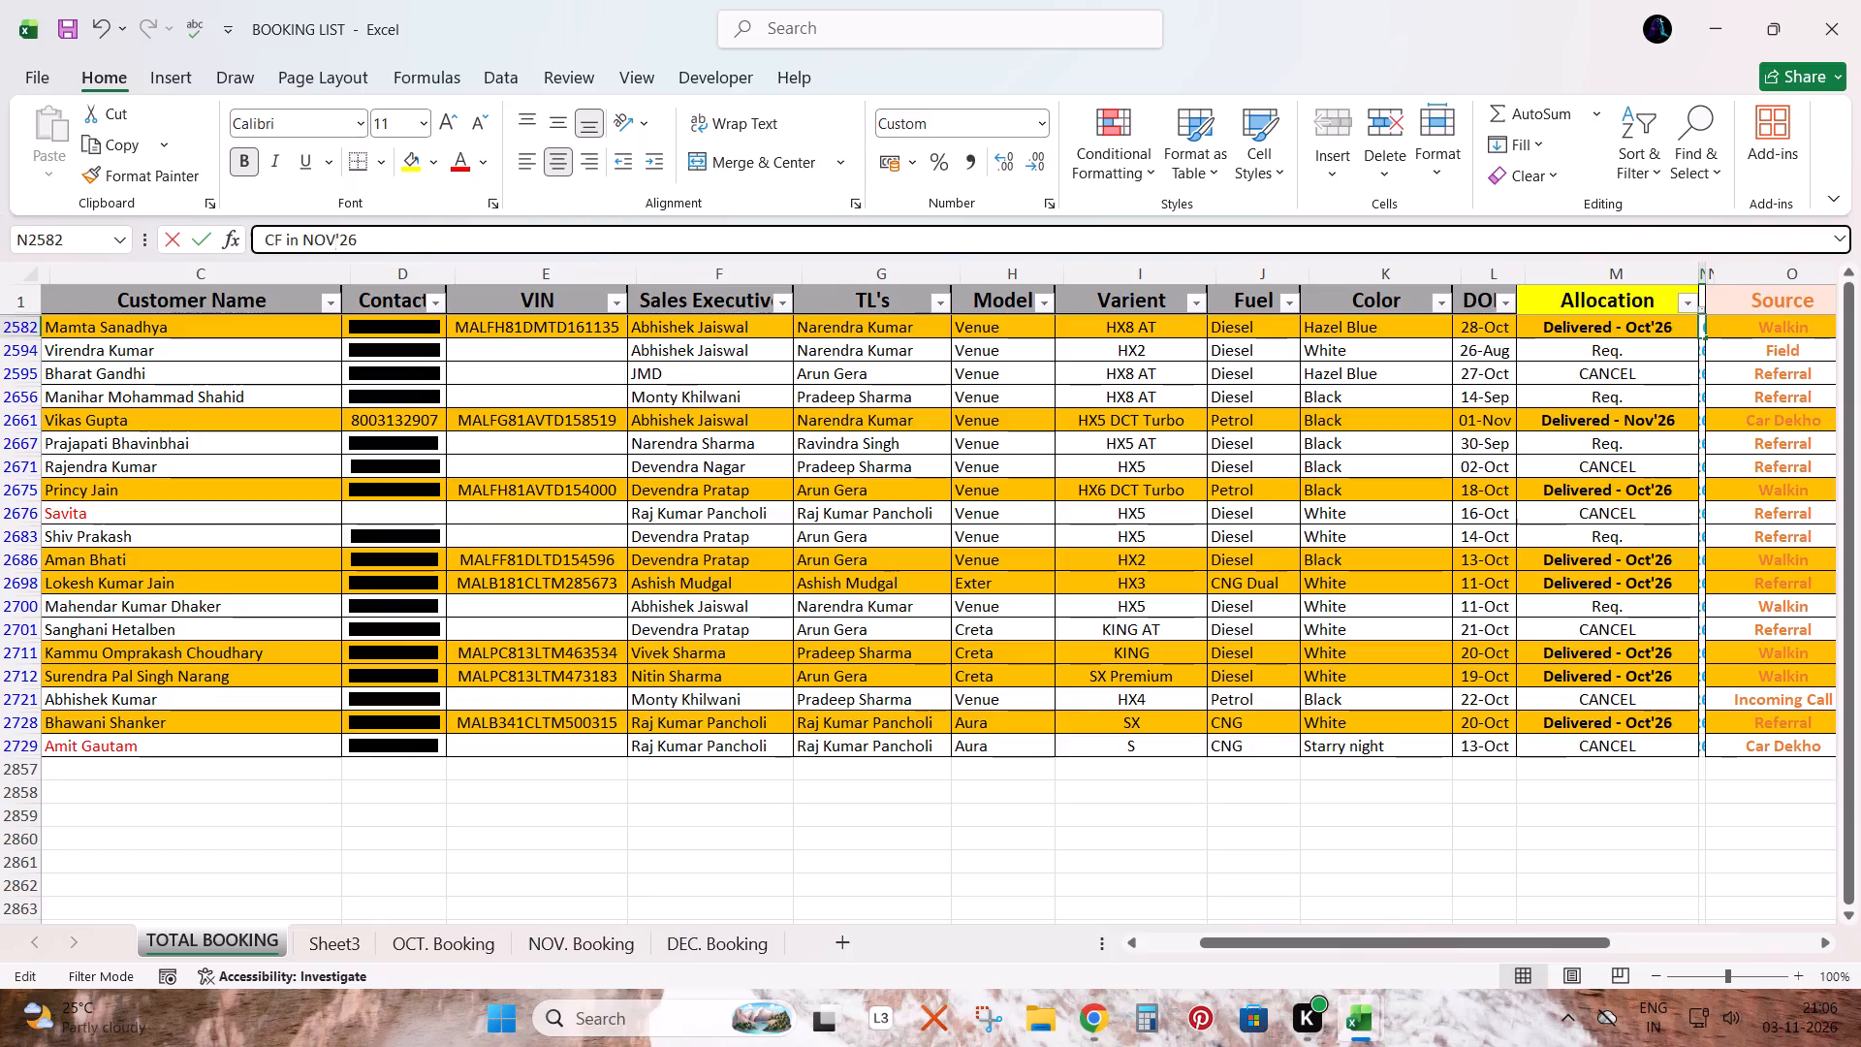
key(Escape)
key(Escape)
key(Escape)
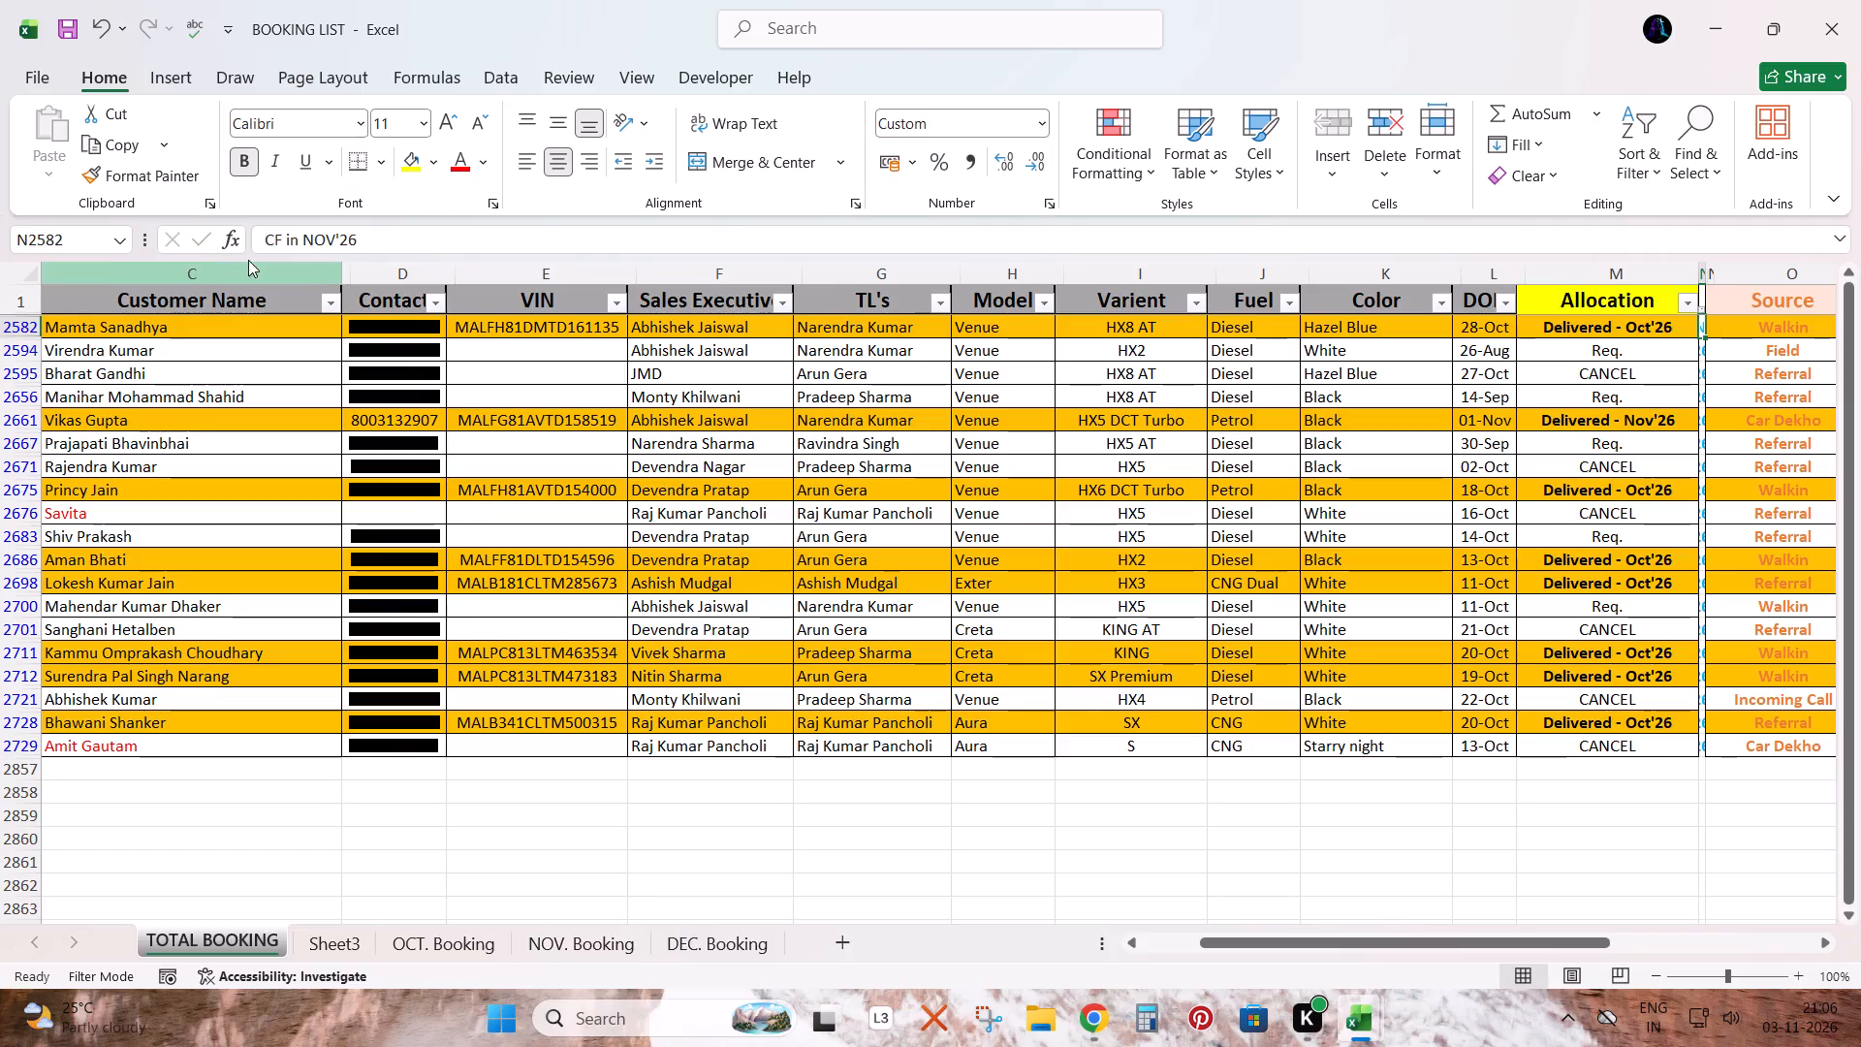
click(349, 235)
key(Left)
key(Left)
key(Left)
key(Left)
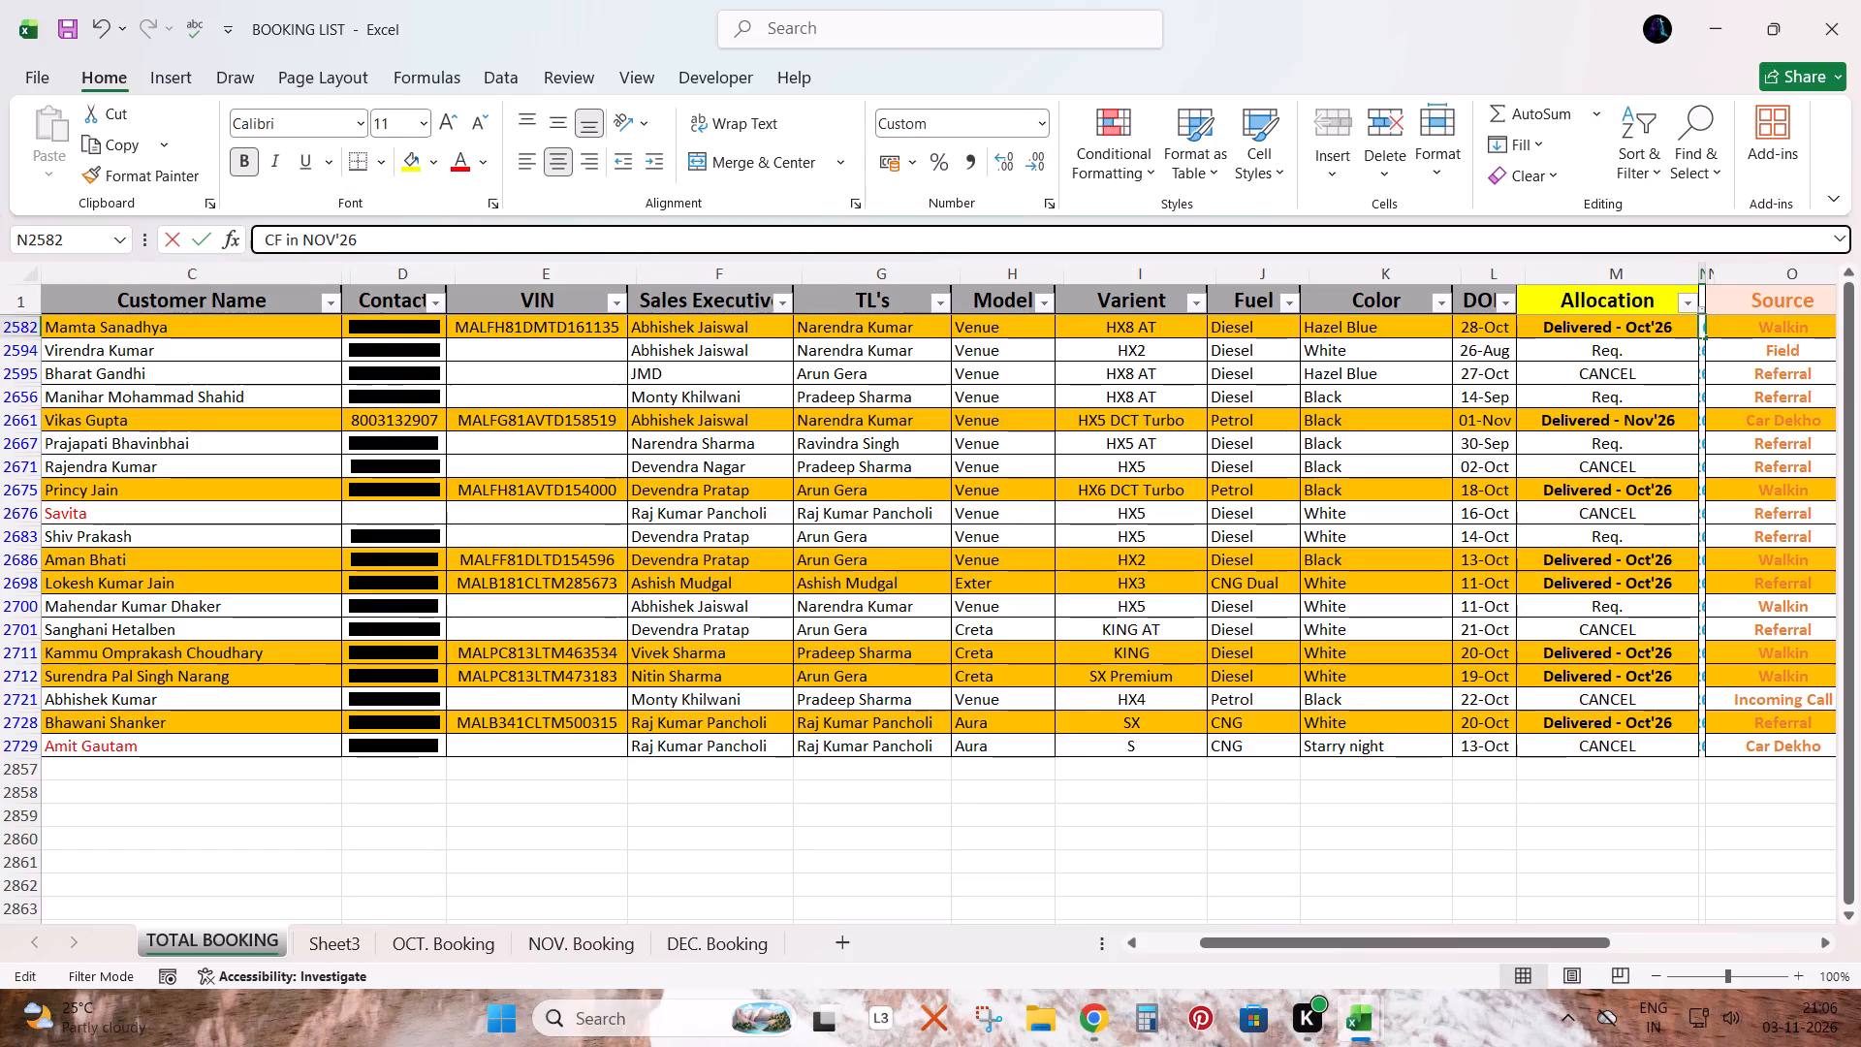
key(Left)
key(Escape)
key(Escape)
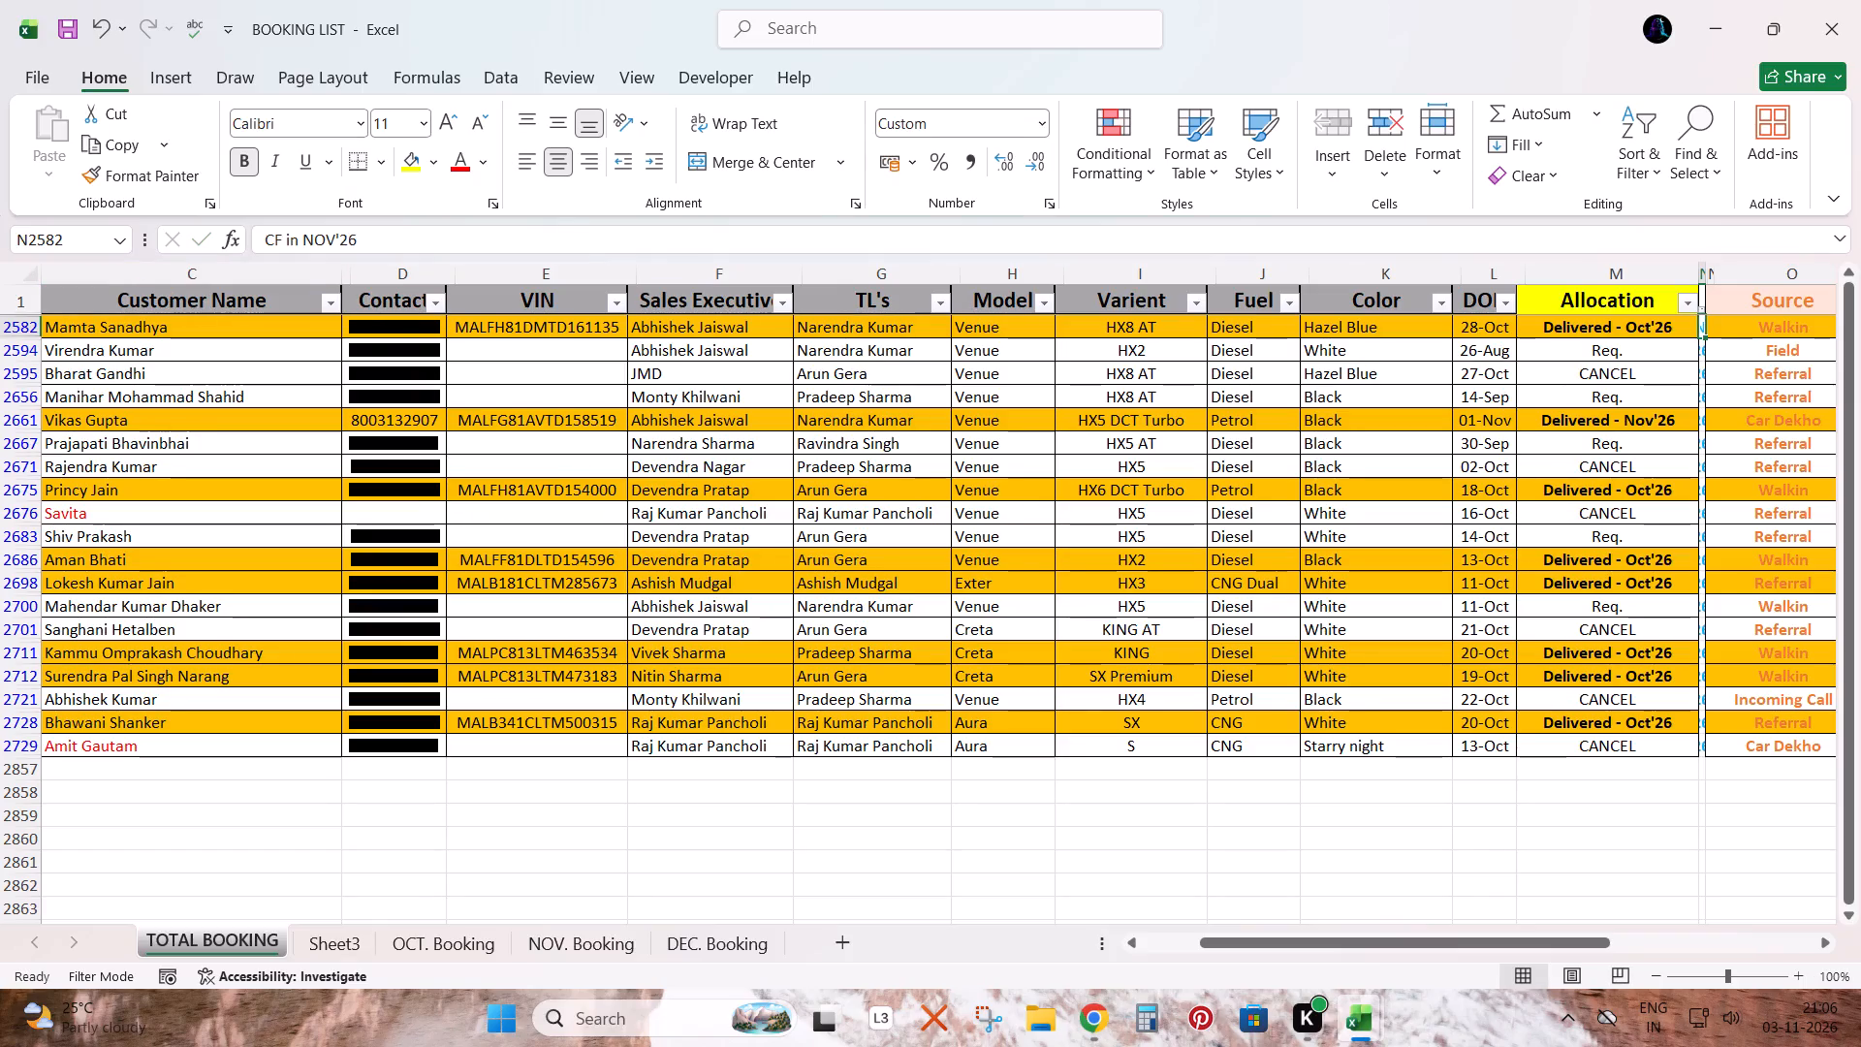
Change the pasted label in cell N2582 to CF in OCT'26 and save the workbook.
click(385, 233)
click(334, 238)
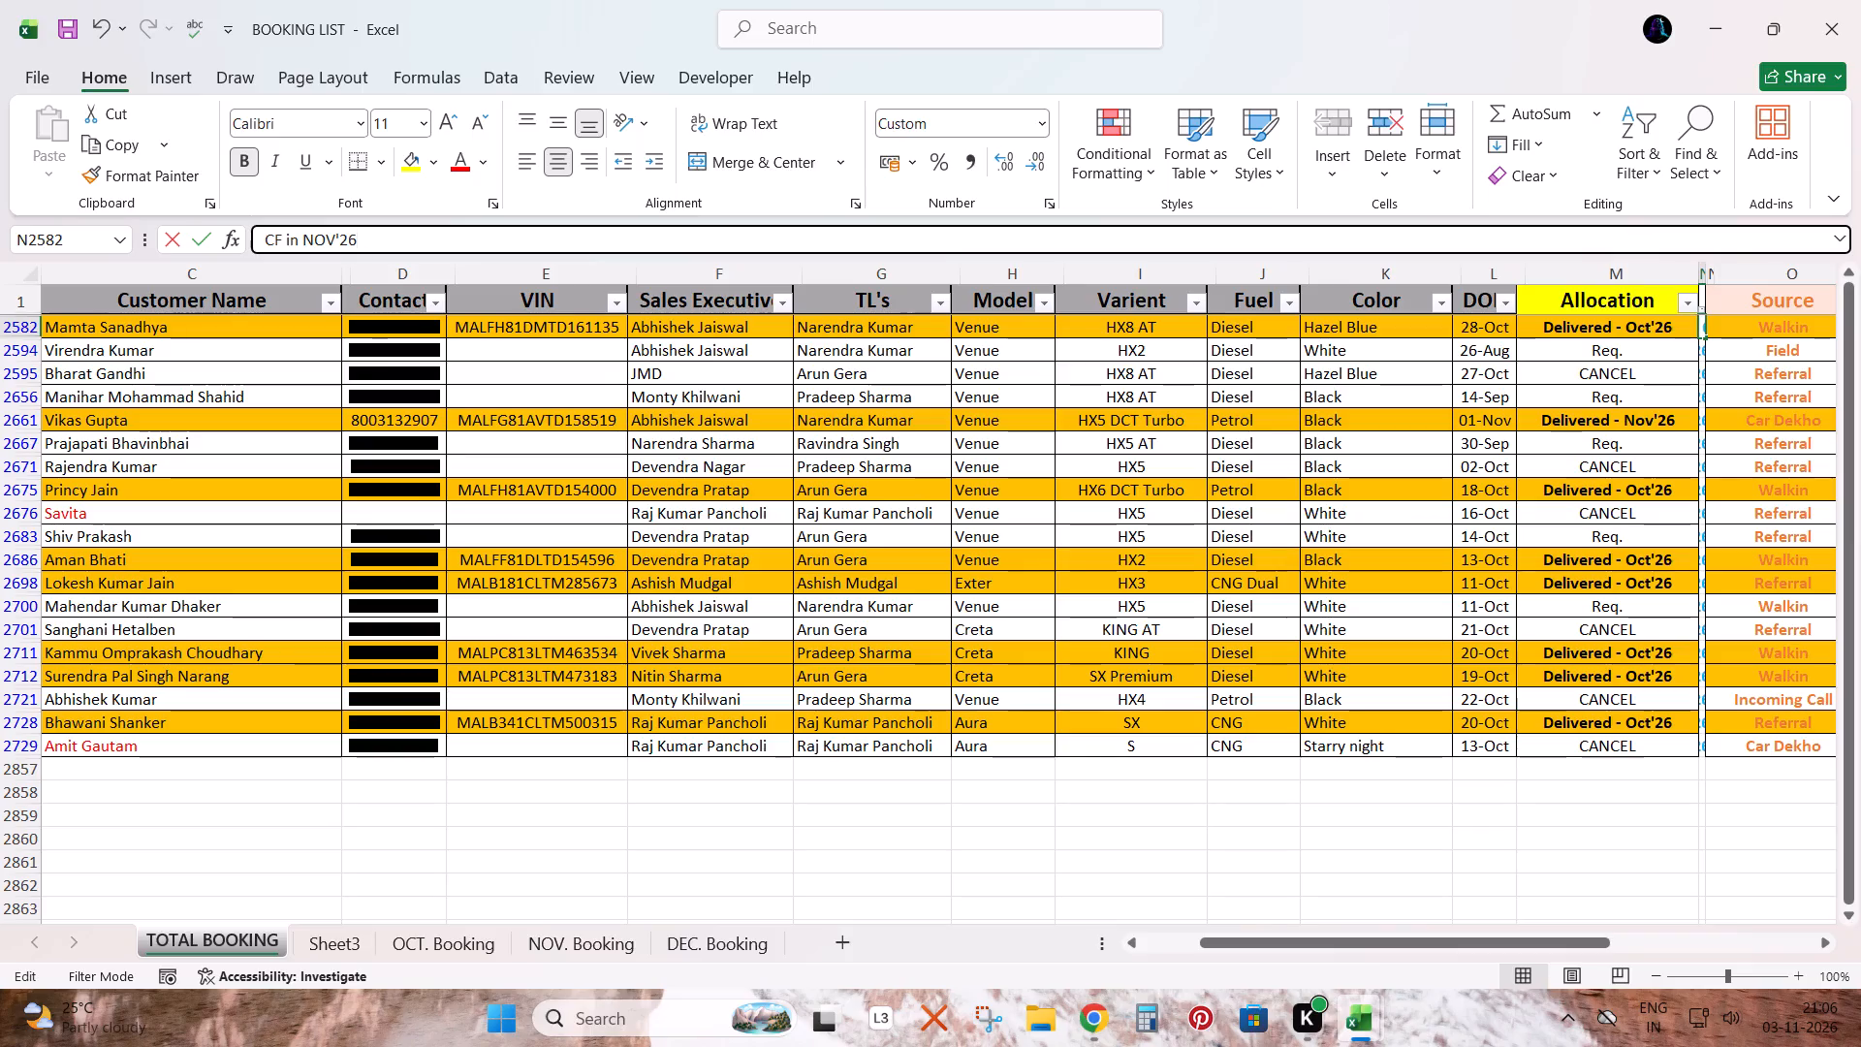
key(shift+Left)
key(shift+Left)
key(shift+Left)
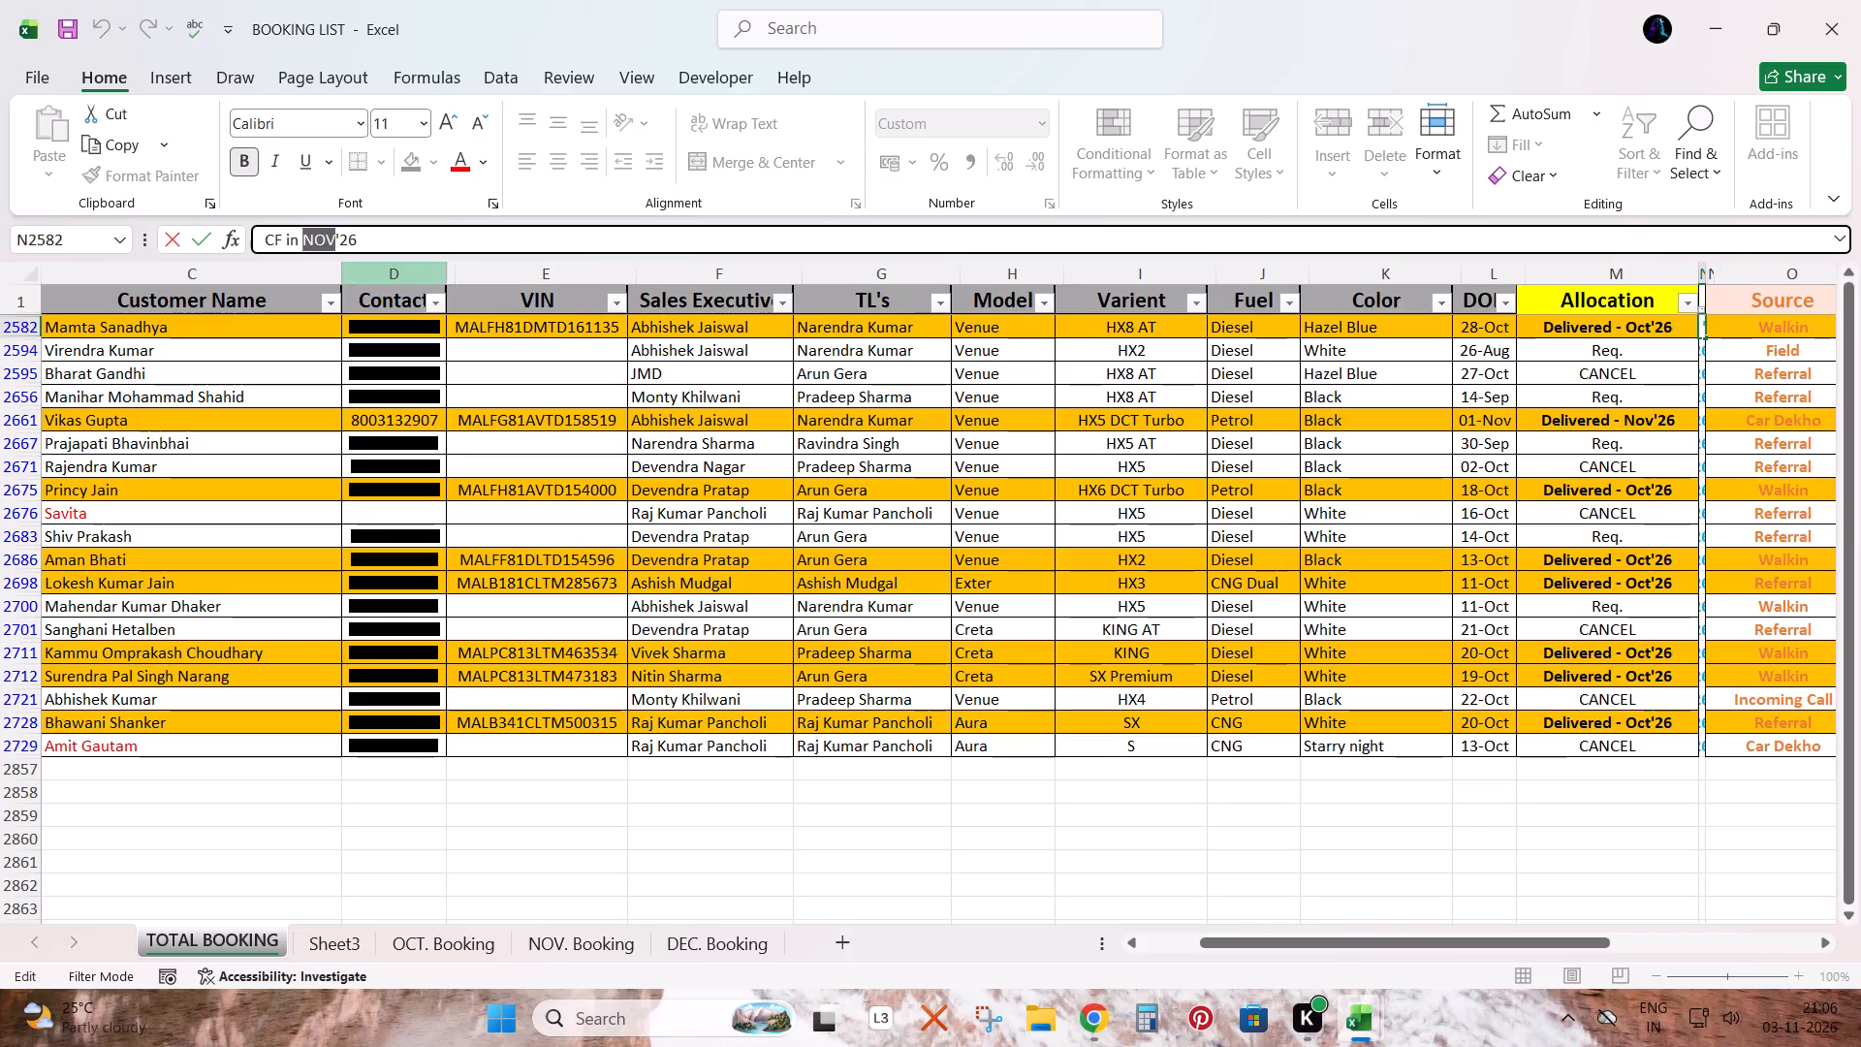
text(OCT)
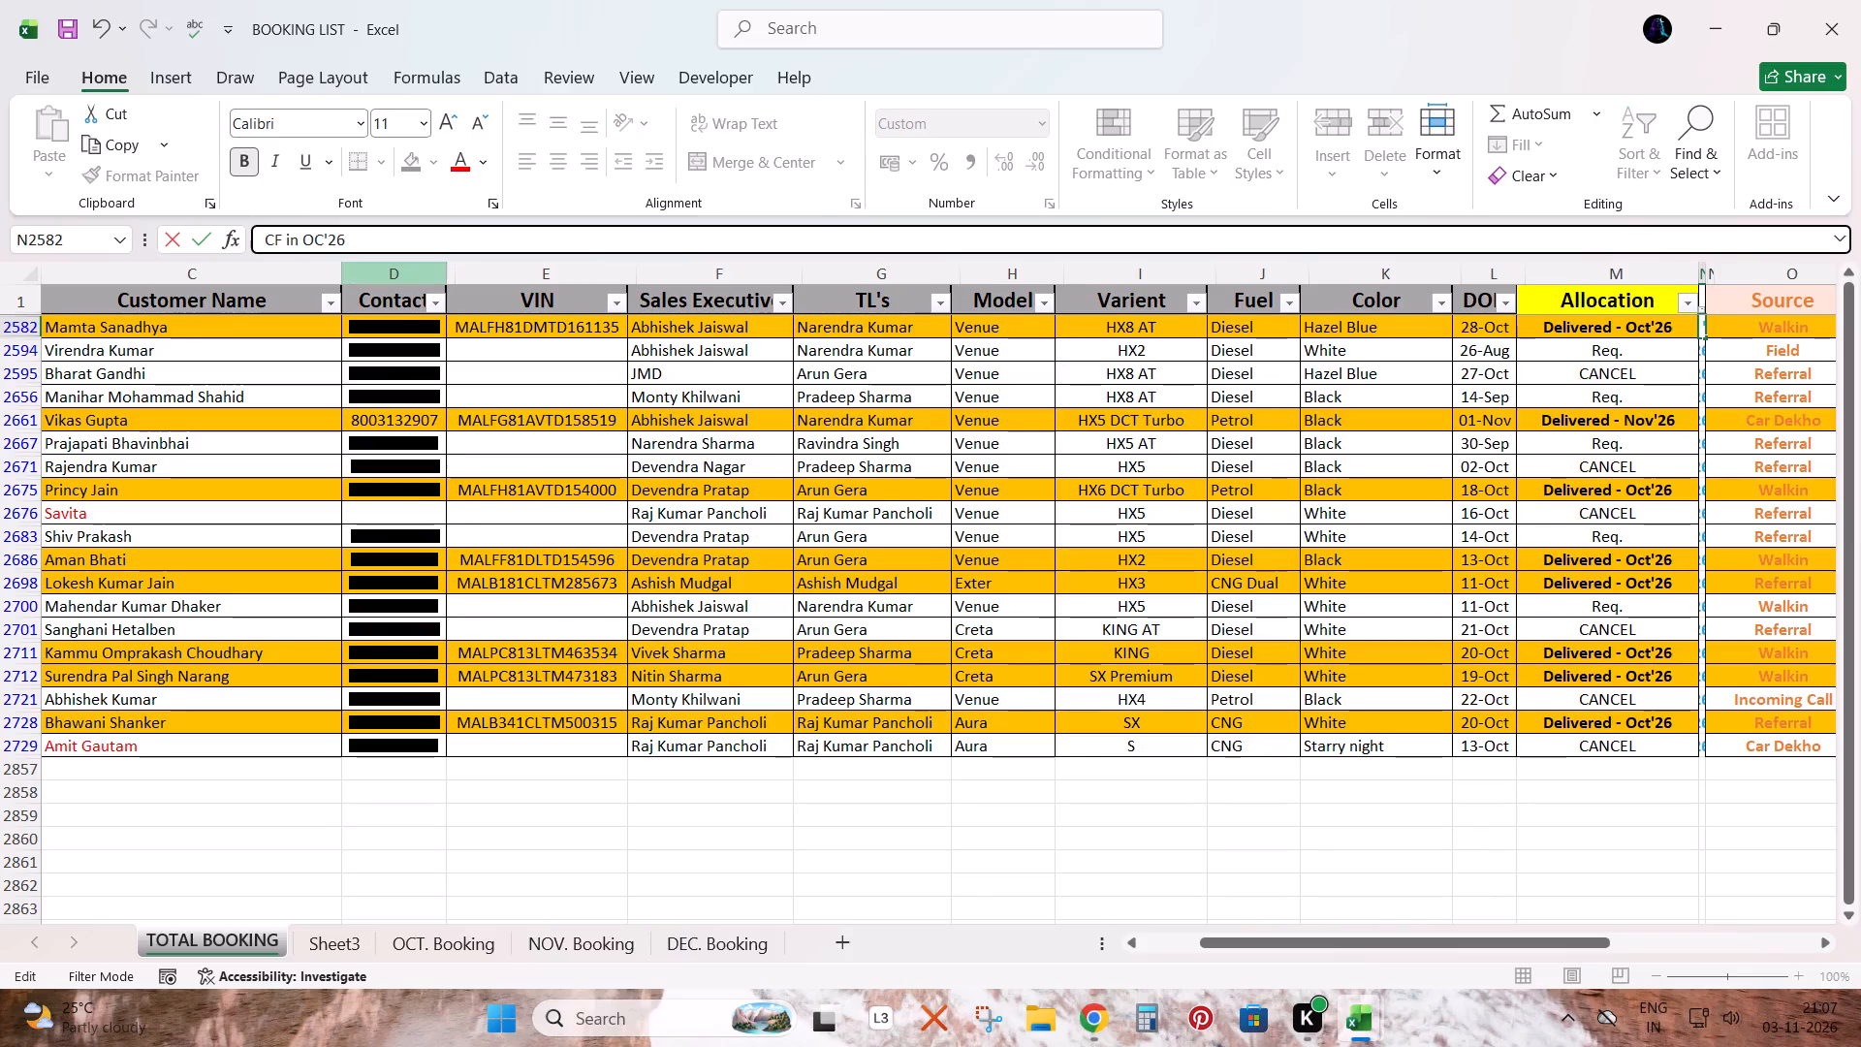
key(Return)
key(Down)
key(Up)
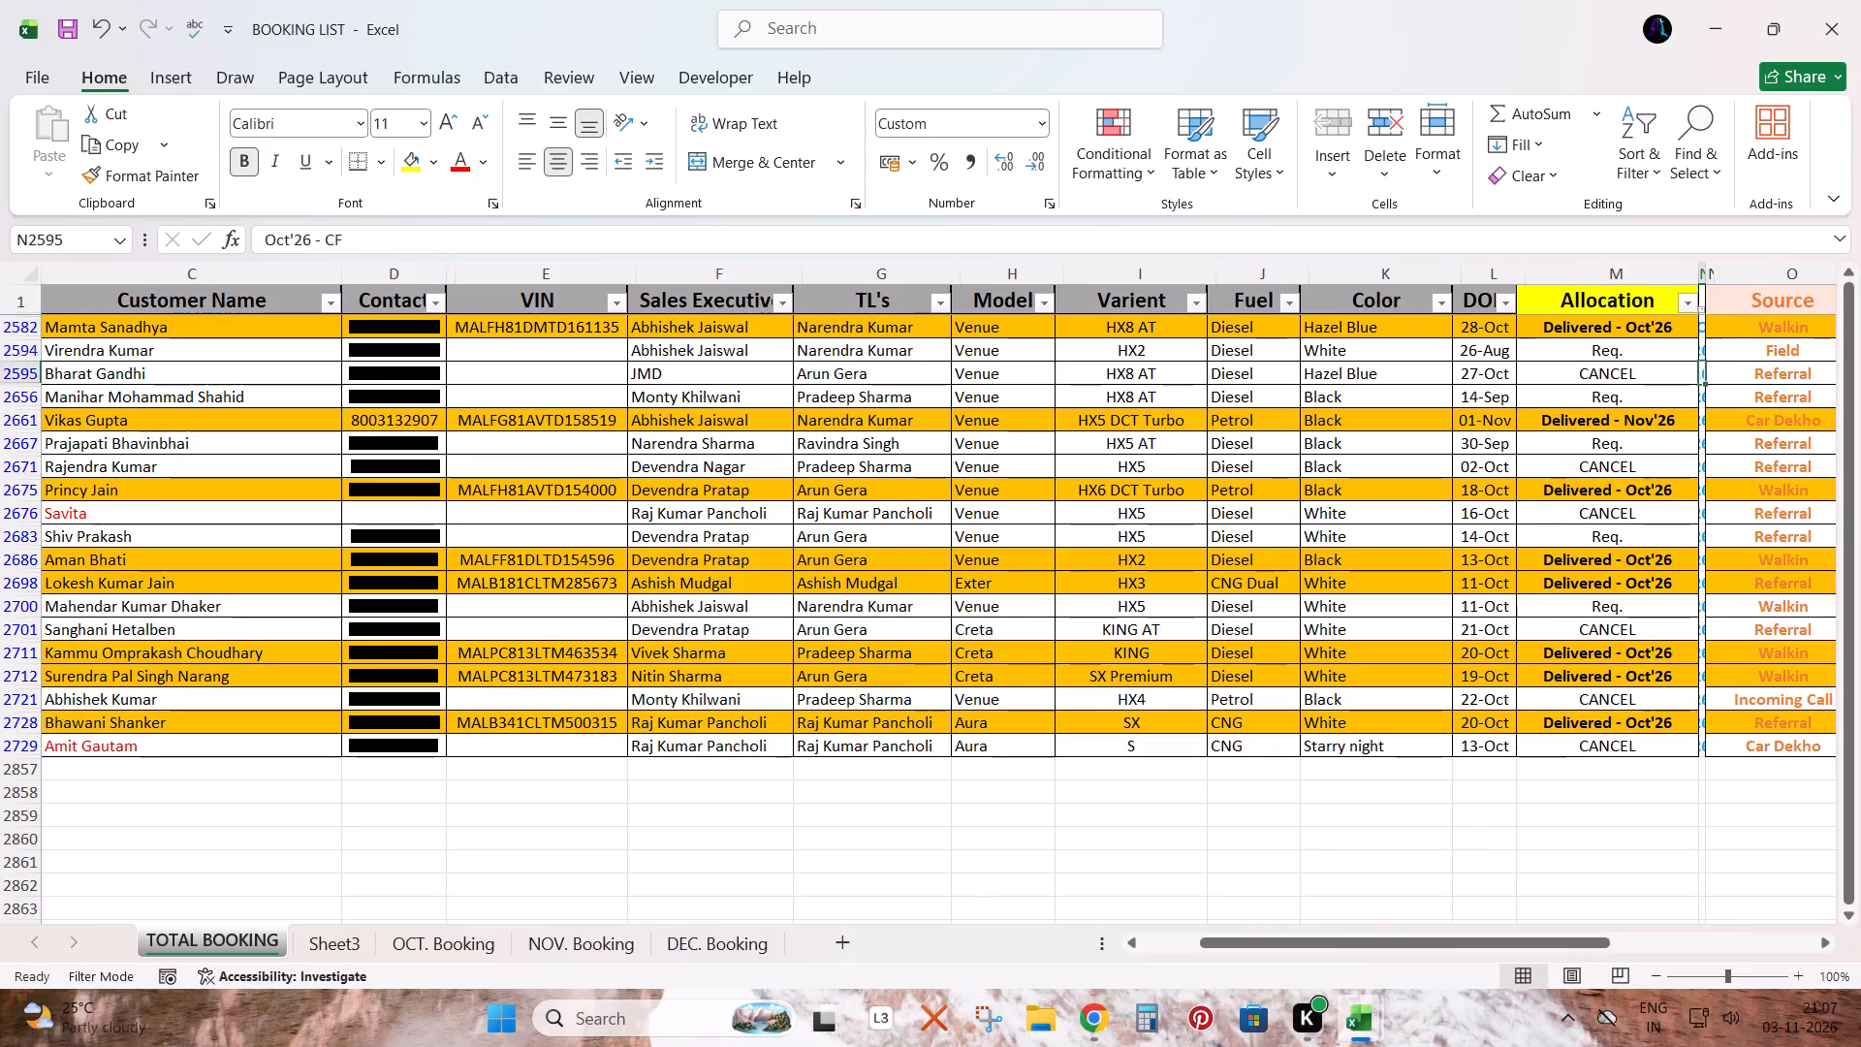
key(ctrl+s)
Copy the CF in OCT'26 label from N2582 into column N of all remaining filtered rows, 2594 to 2729, and save.
key(Up)
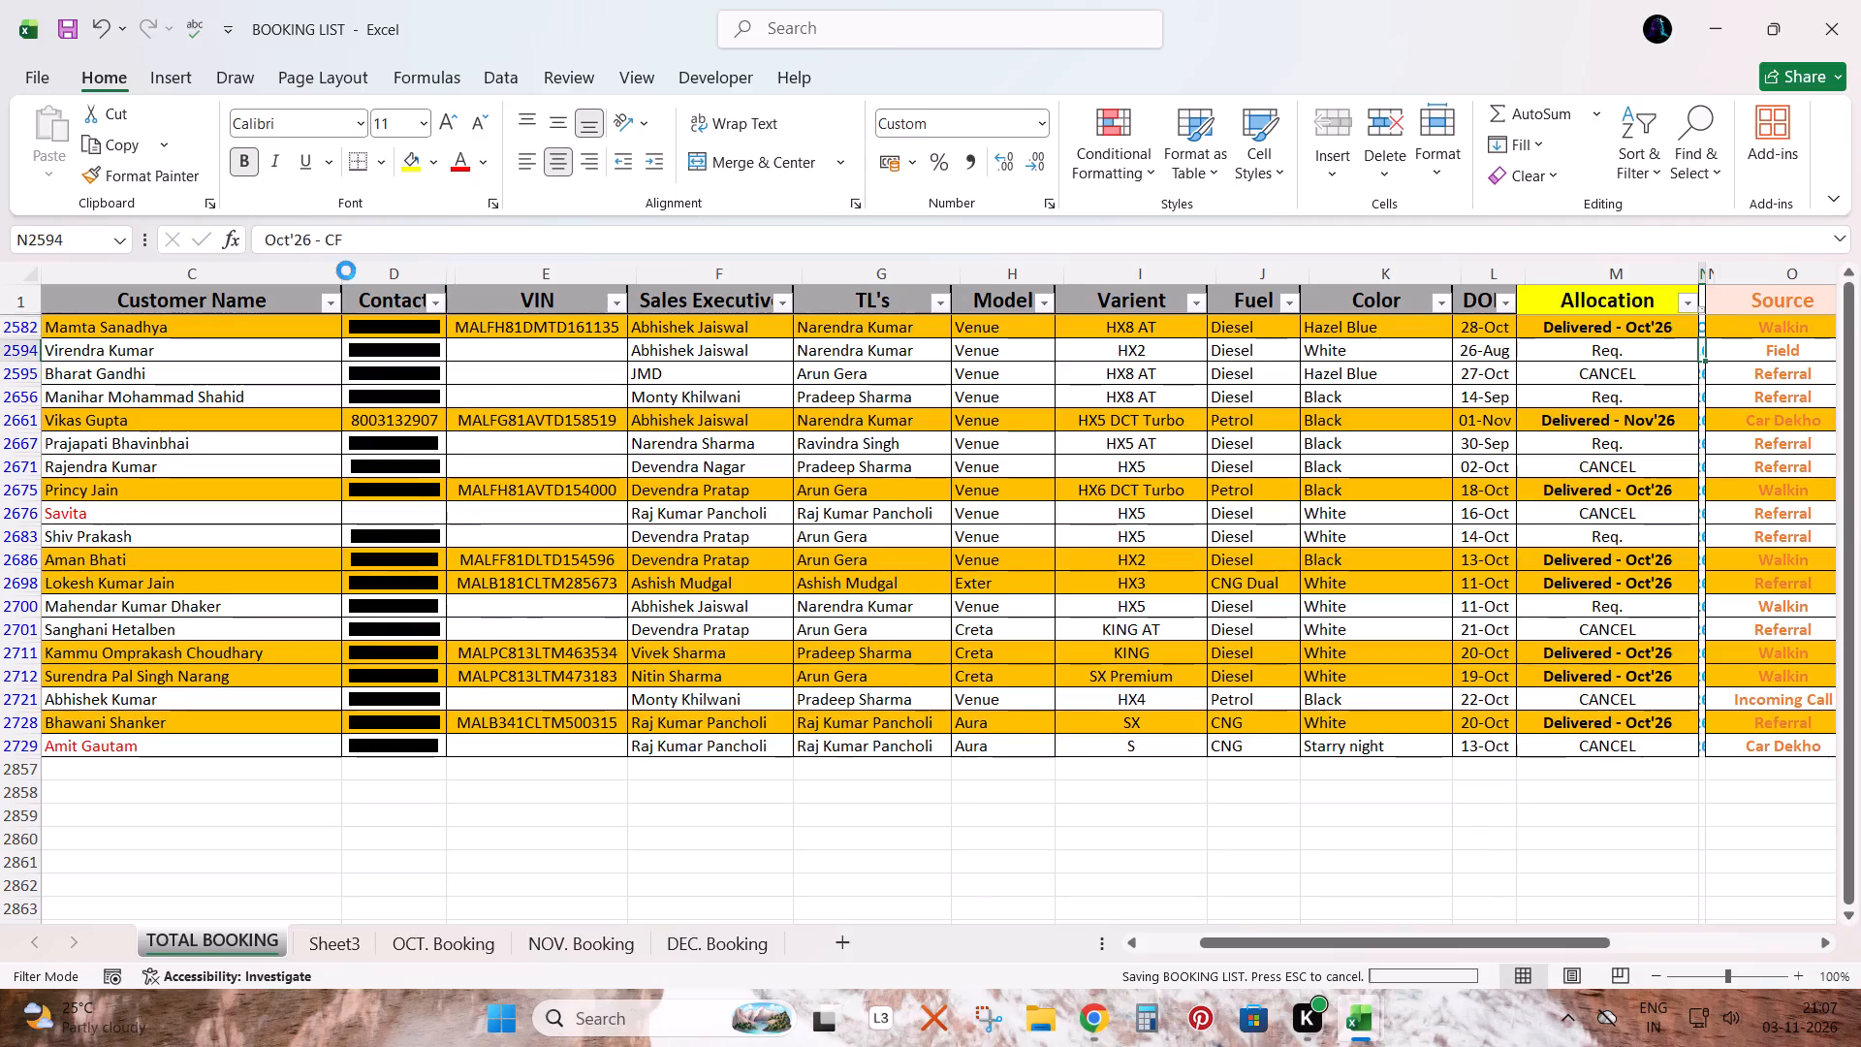
key(Up)
key(Down)
key(Down)
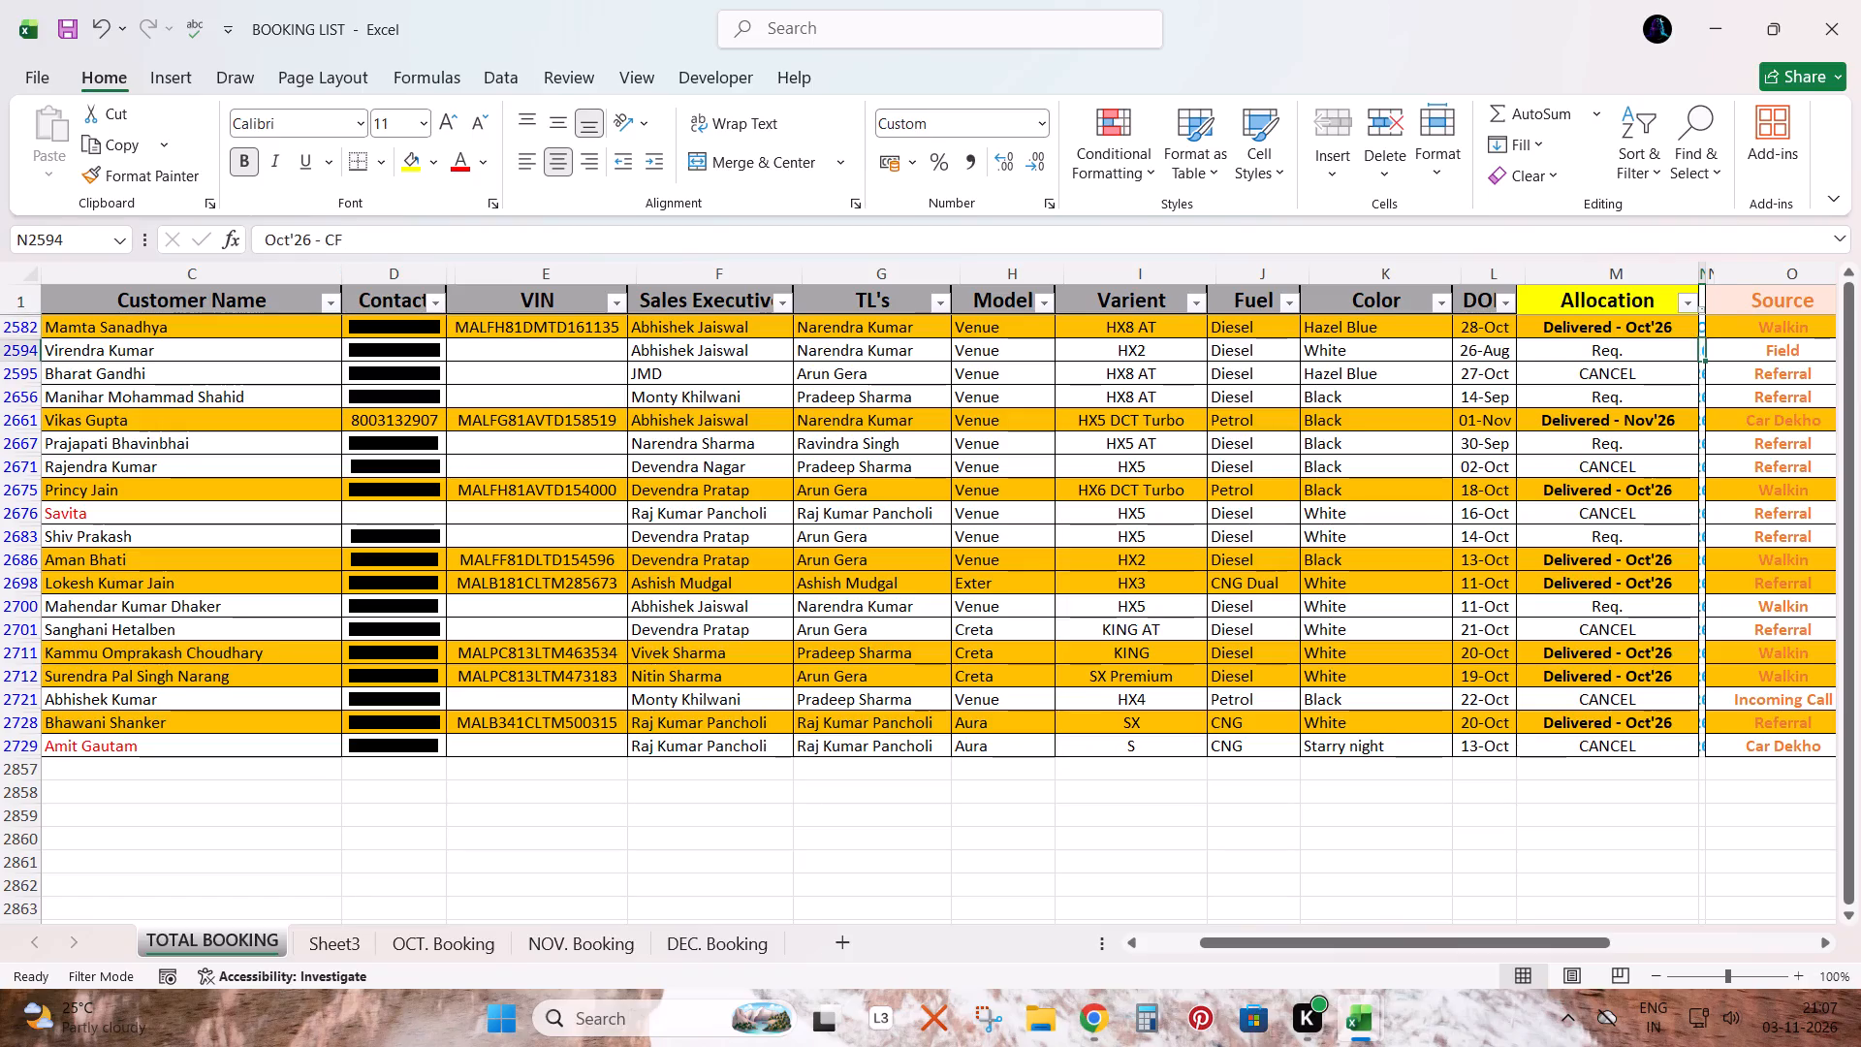
key(Down)
key(Up)
key(Up)
key(Up)
key(Down)
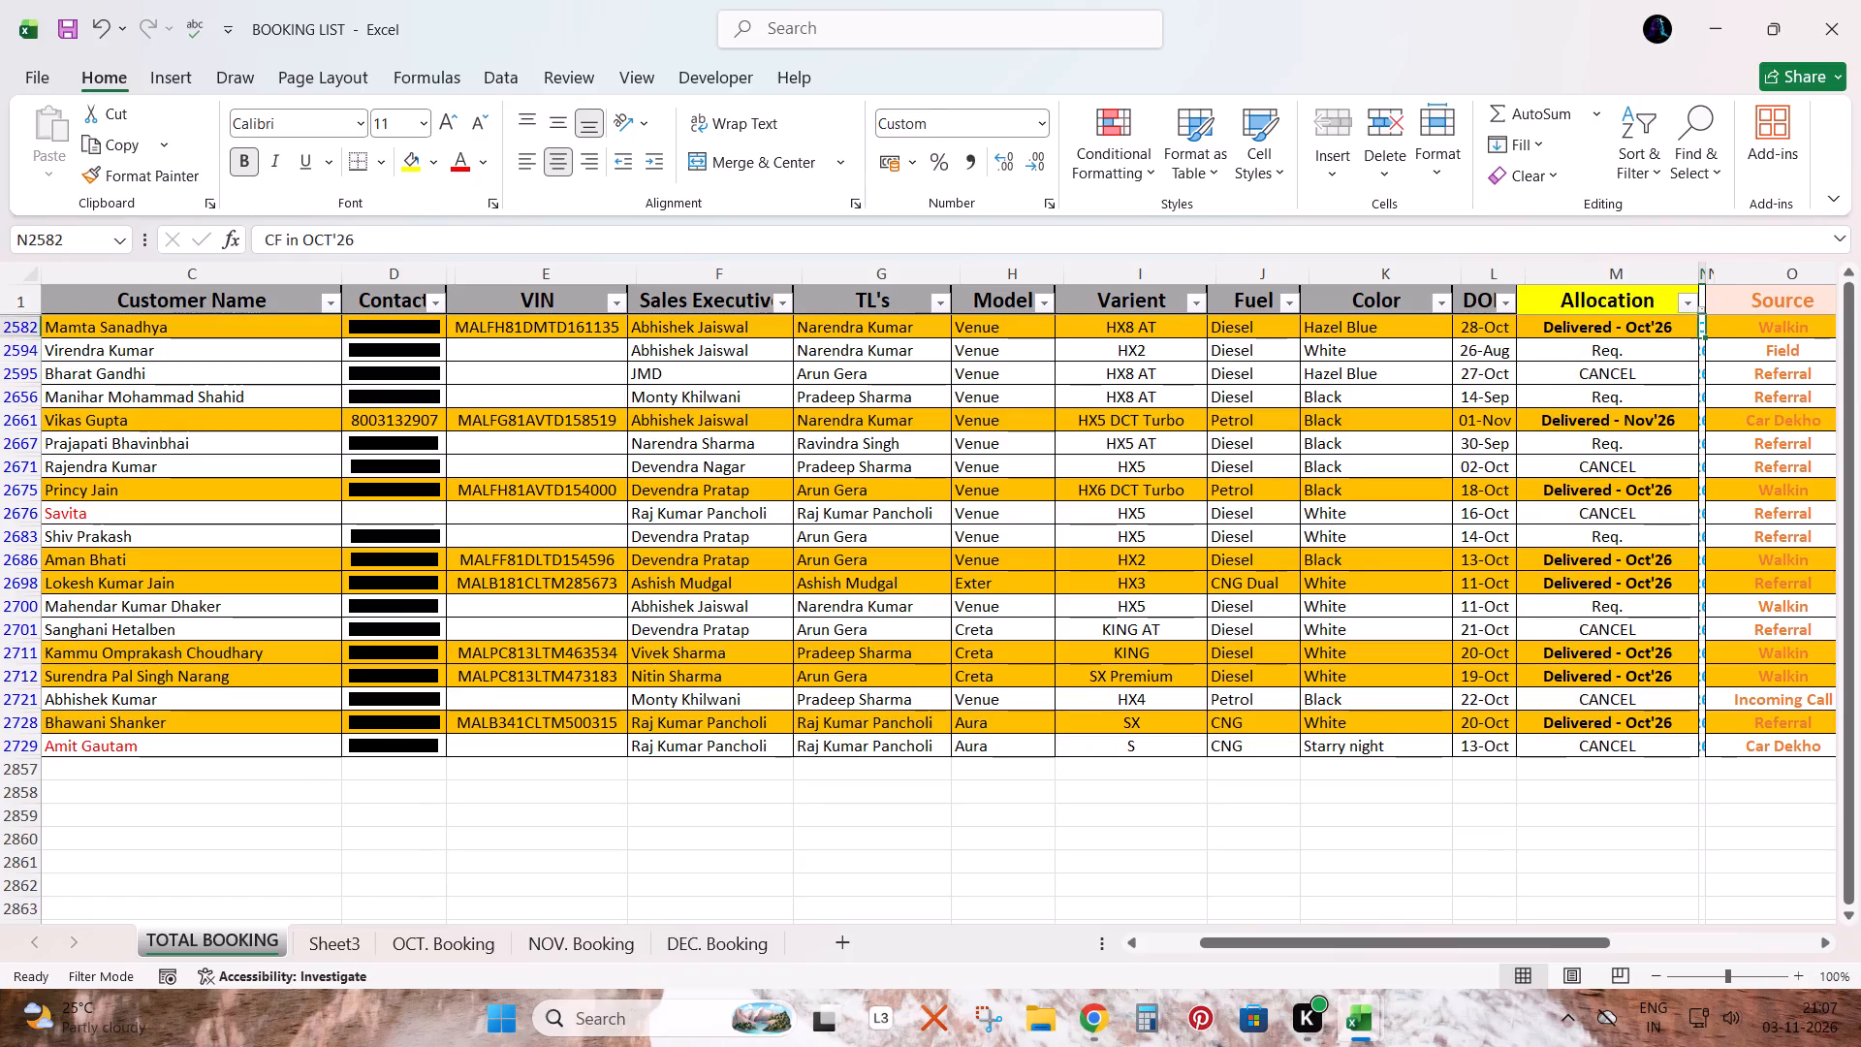
key(ctrl+c)
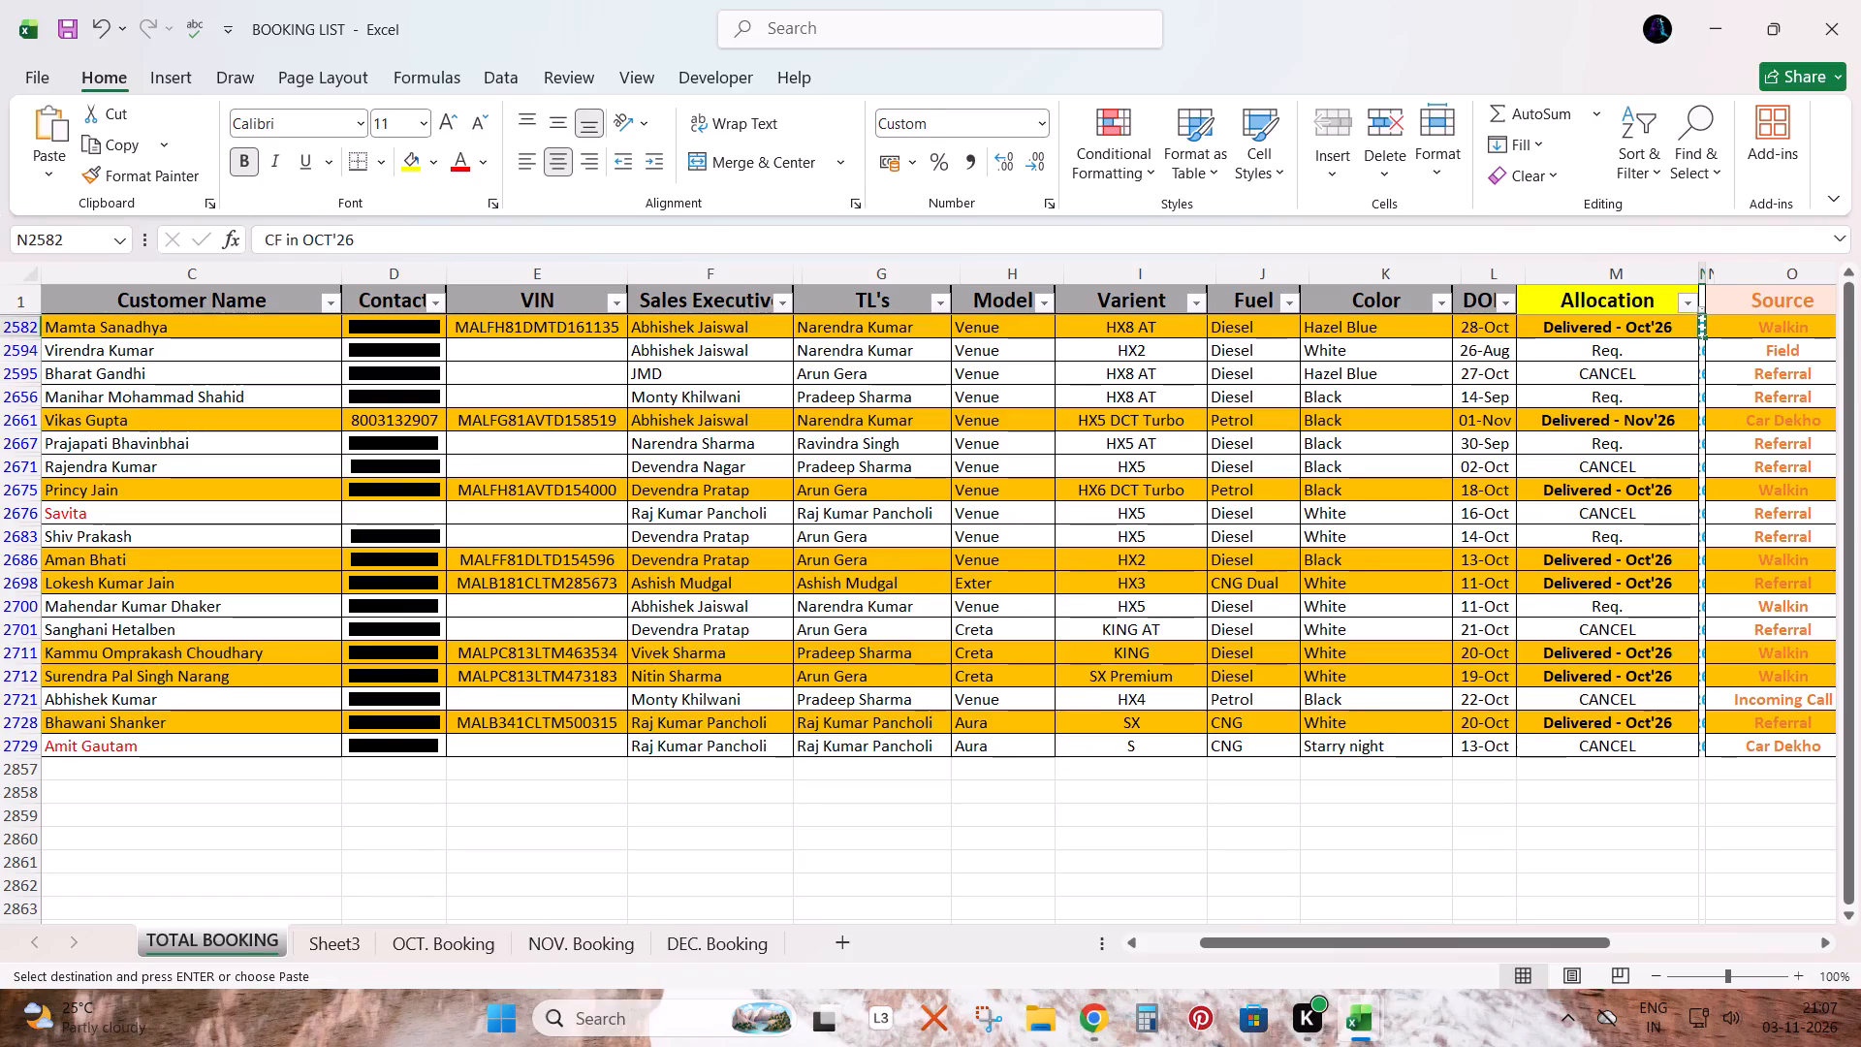
key(Down)
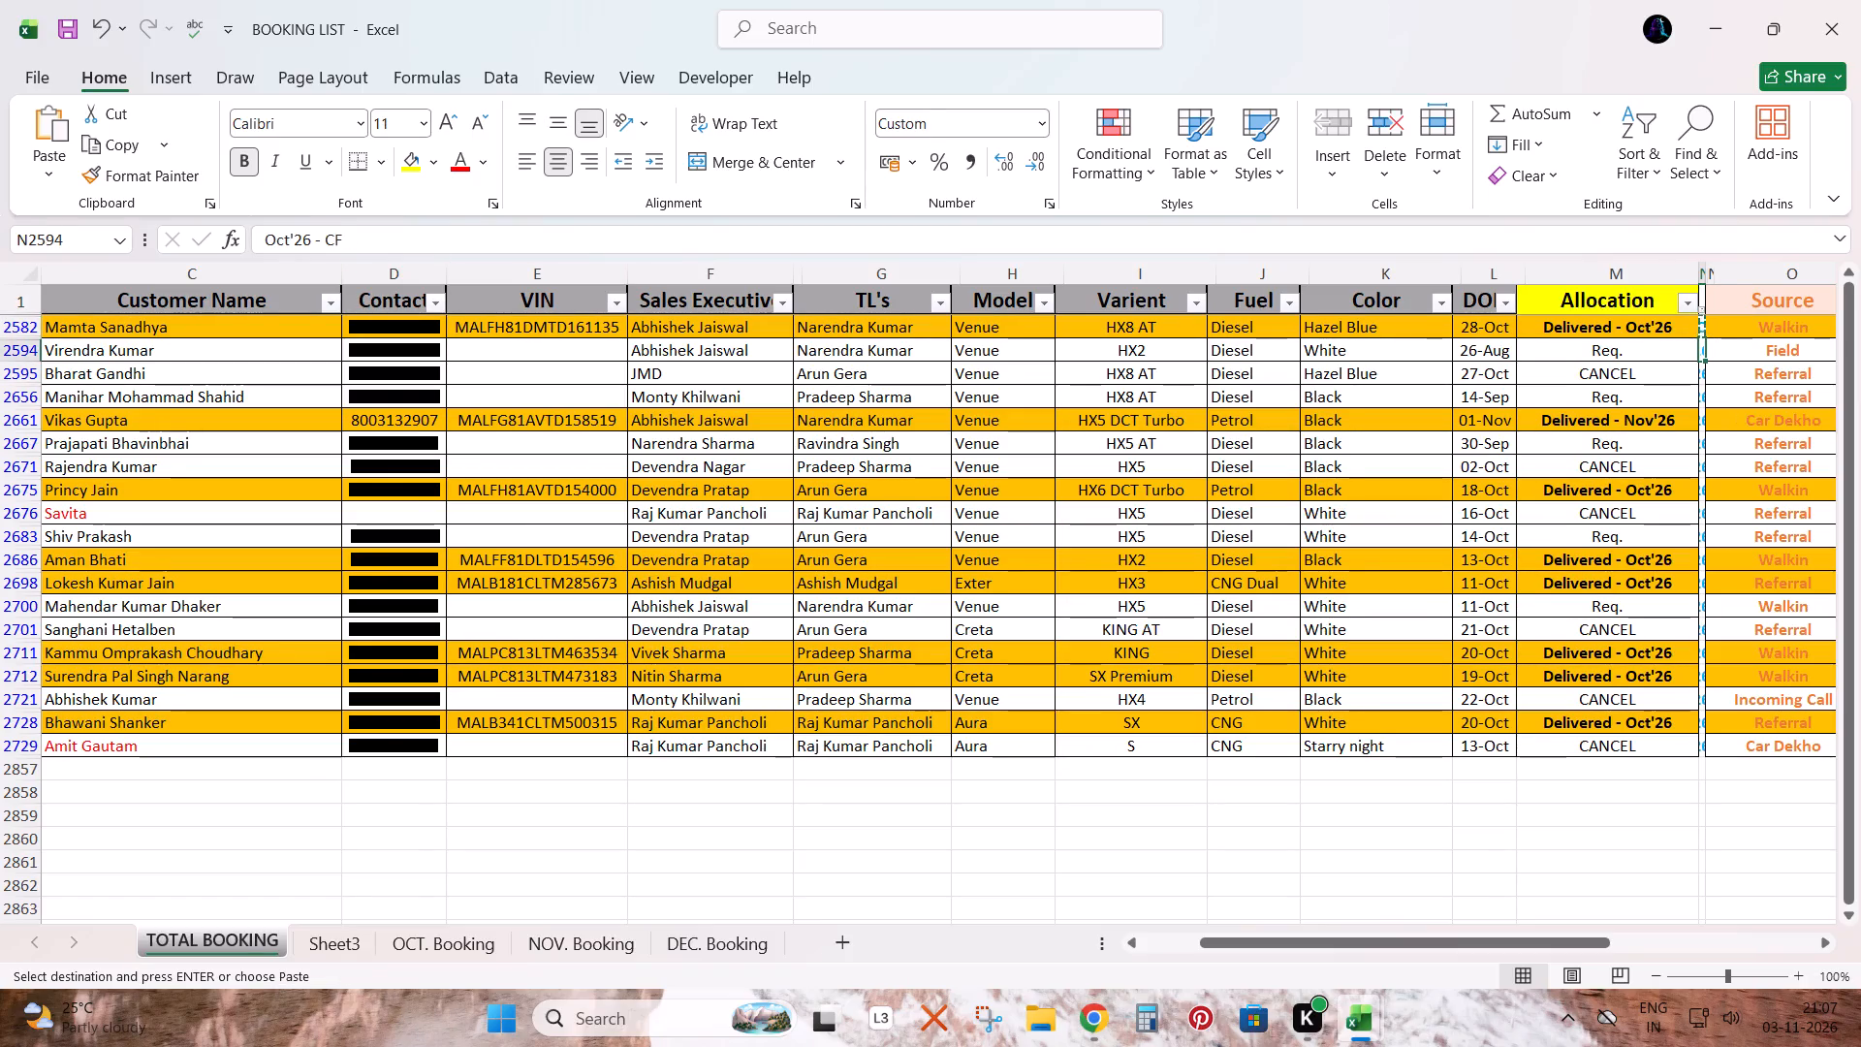
key(Up)
click(1699, 353)
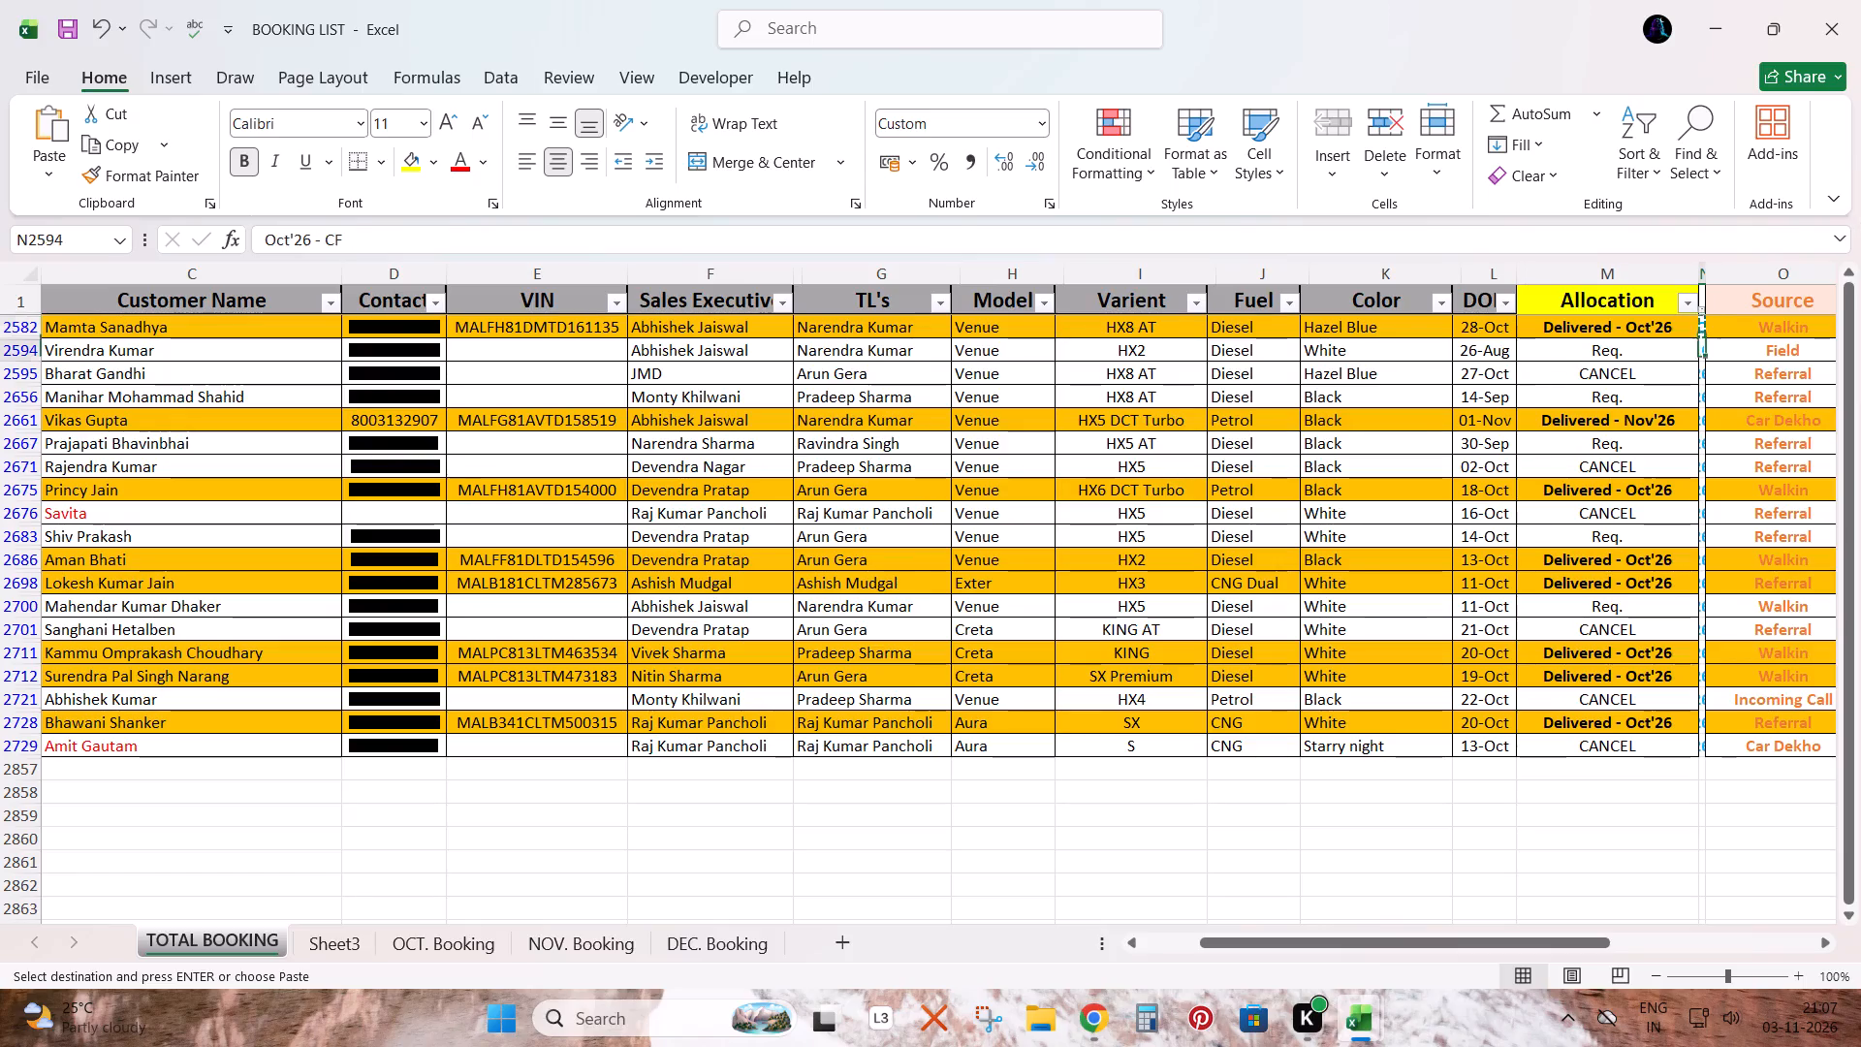
ctrl+click(1705, 372)
ctrl+click(1702, 401)
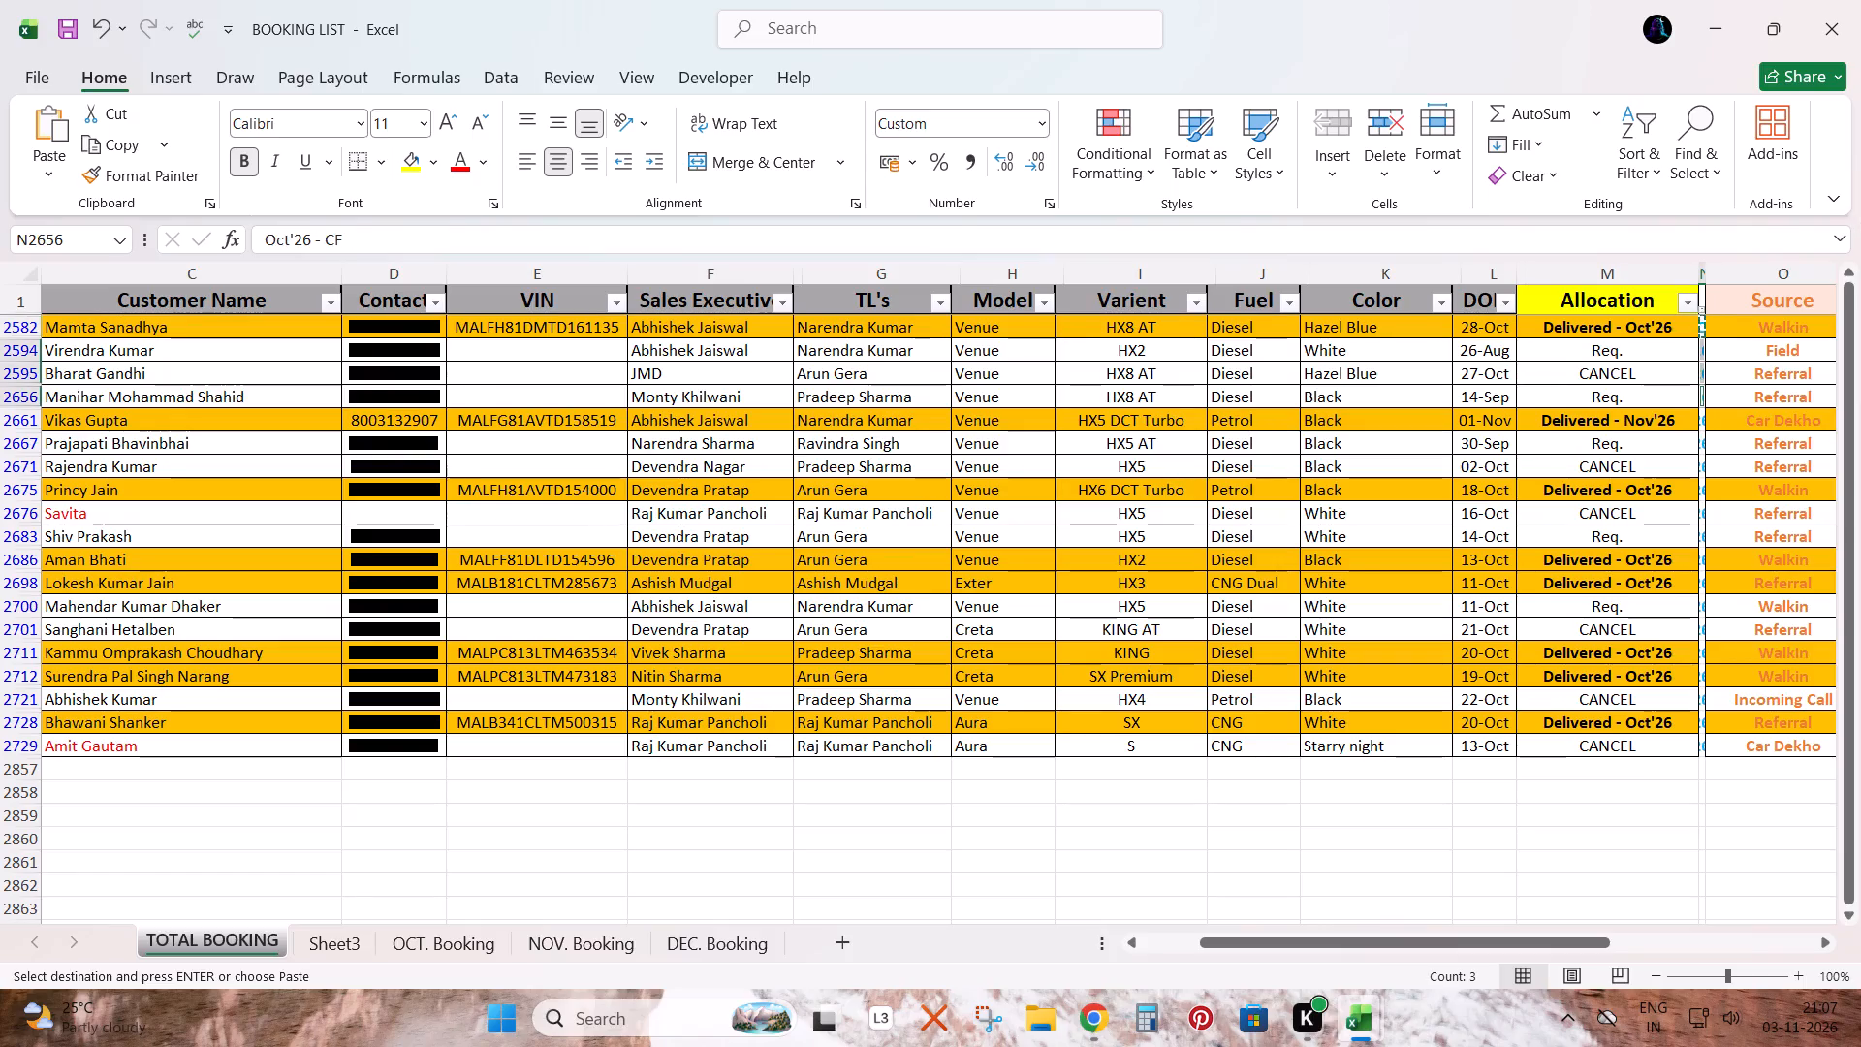
ctrl+click(1700, 422)
ctrl+click(1702, 440)
ctrl+click(1704, 468)
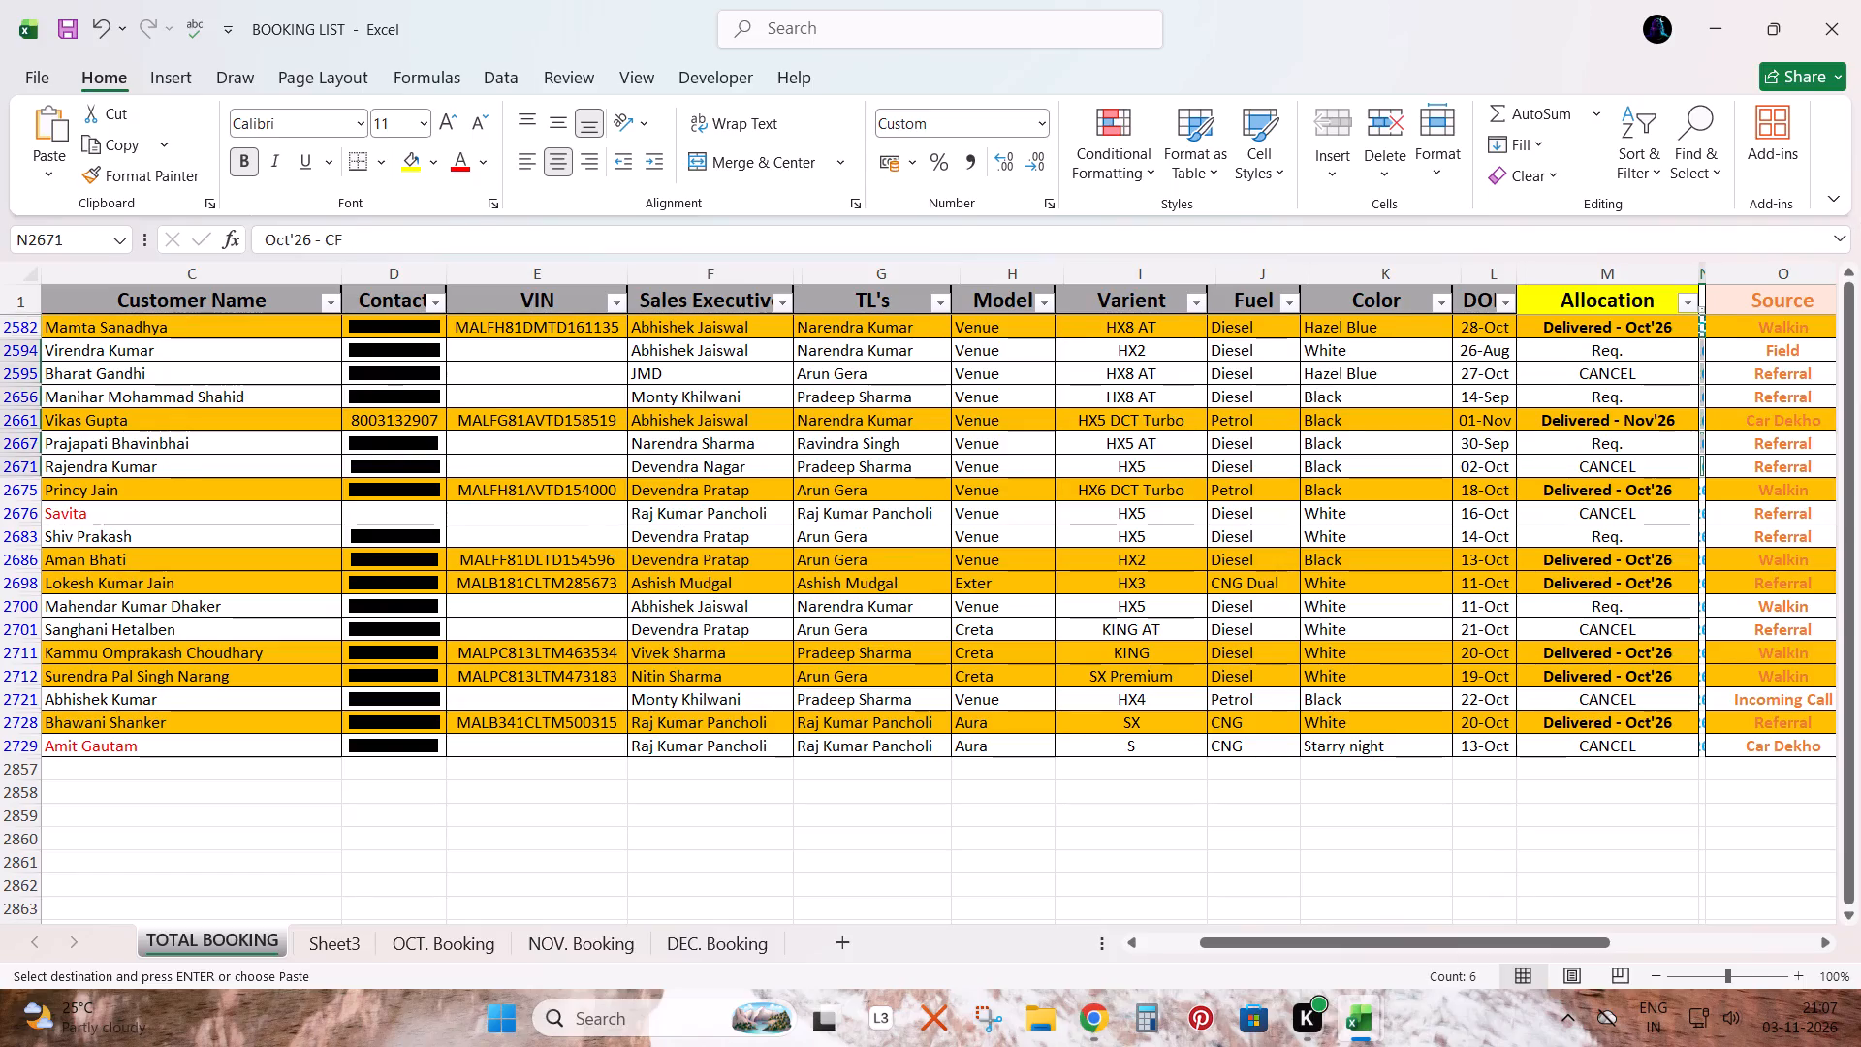
ctrl+click(1700, 492)
ctrl+click(1707, 515)
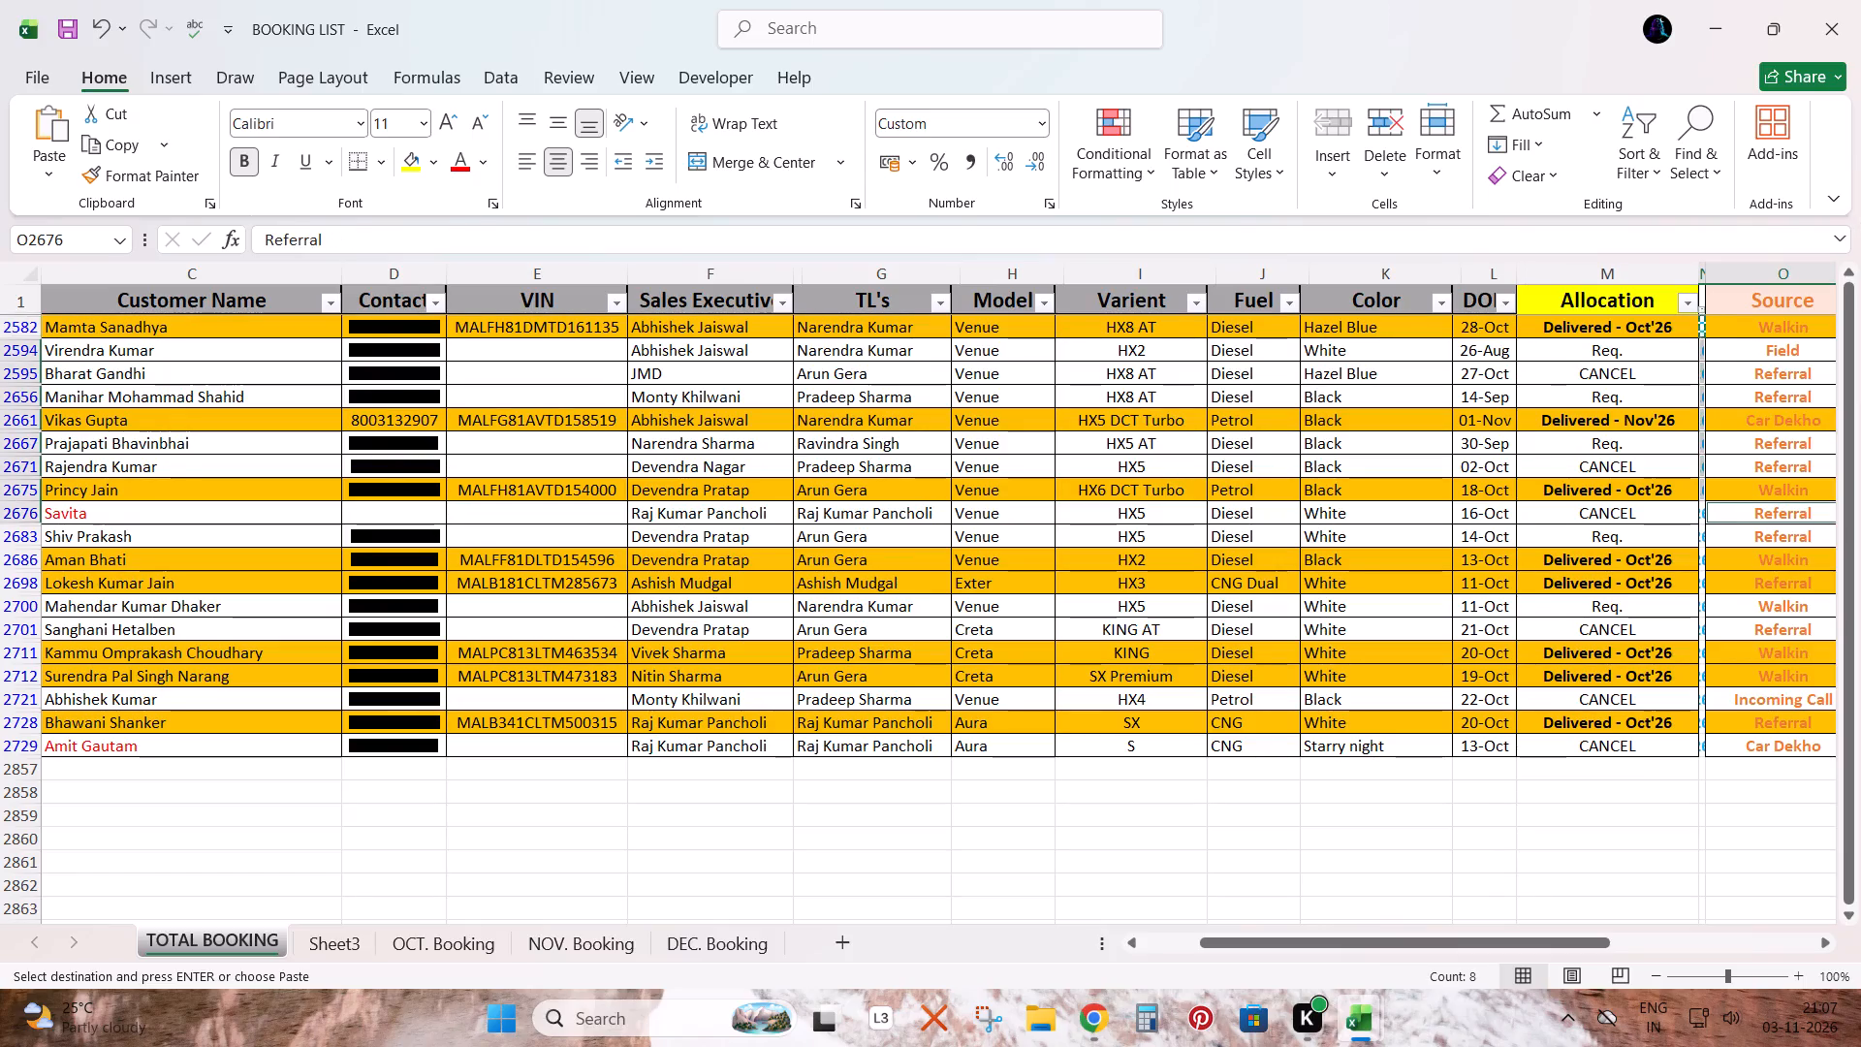
ctrl+click(1701, 512)
ctrl+click(1719, 514)
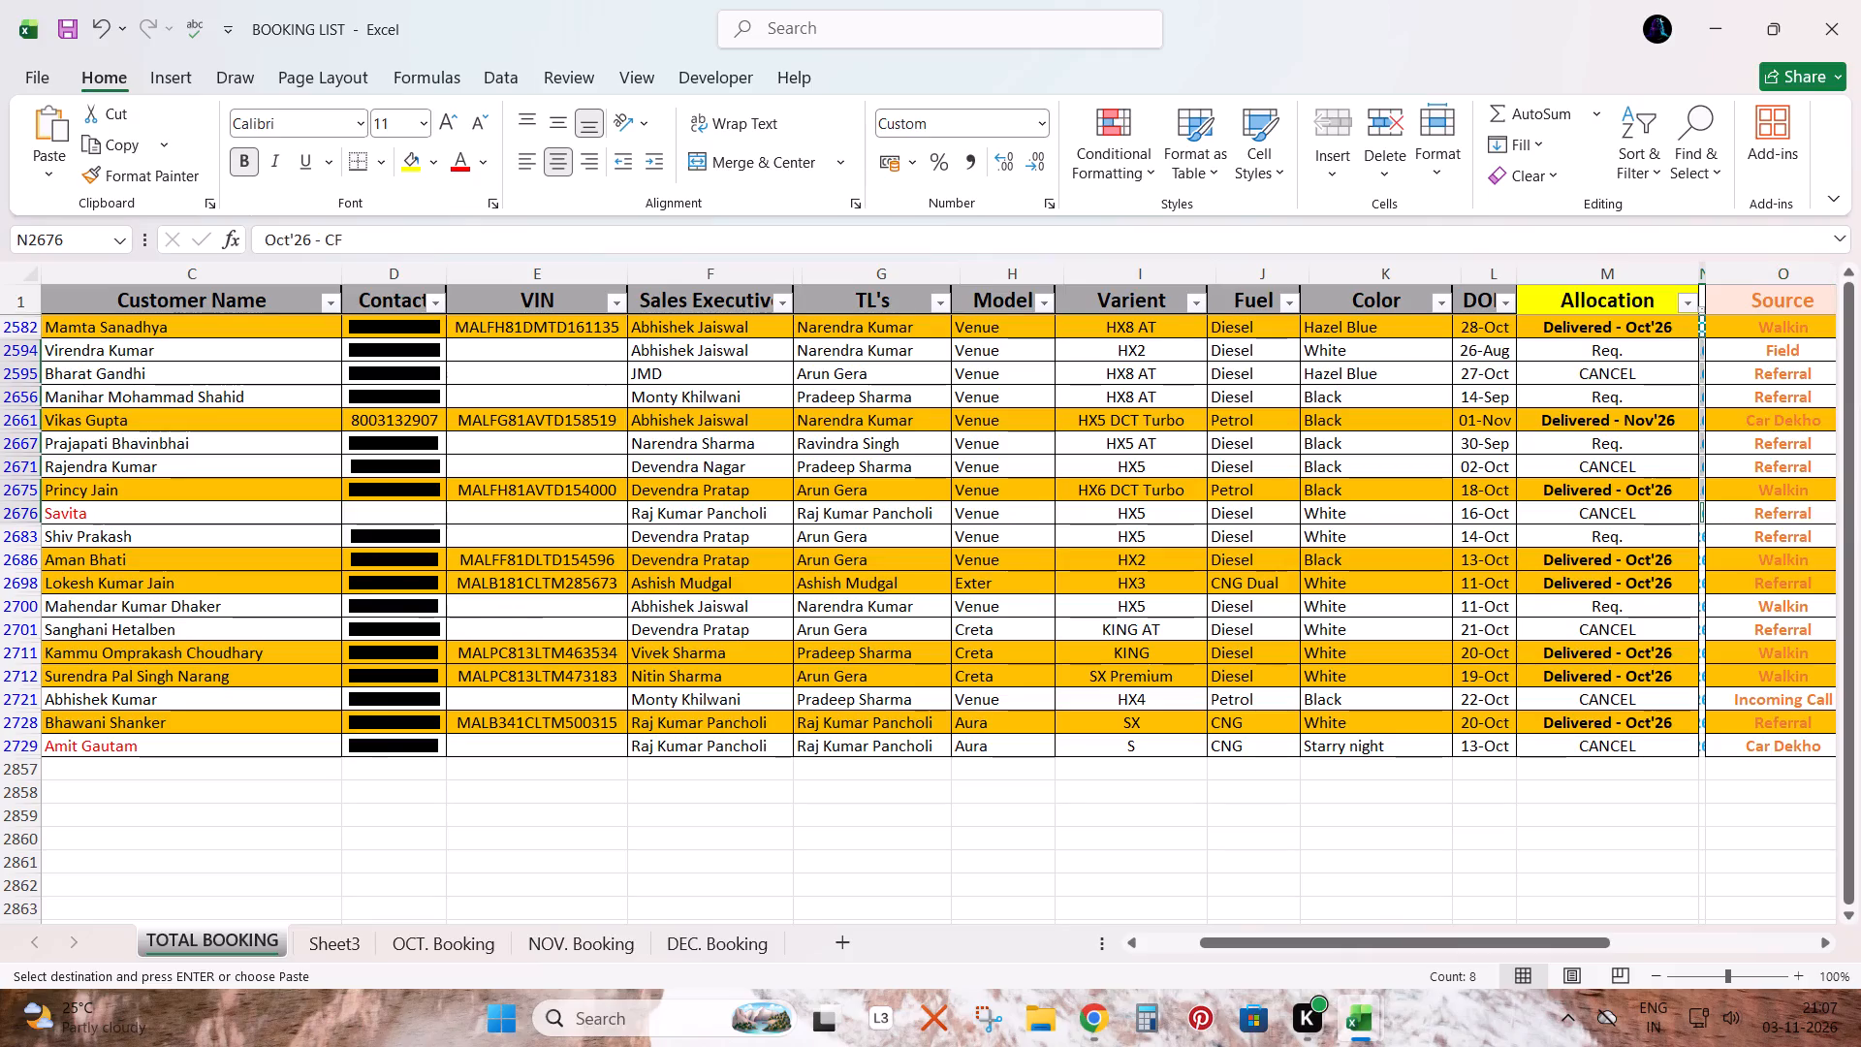
ctrl+click(1702, 530)
ctrl+click(1702, 559)
ctrl+click(1705, 580)
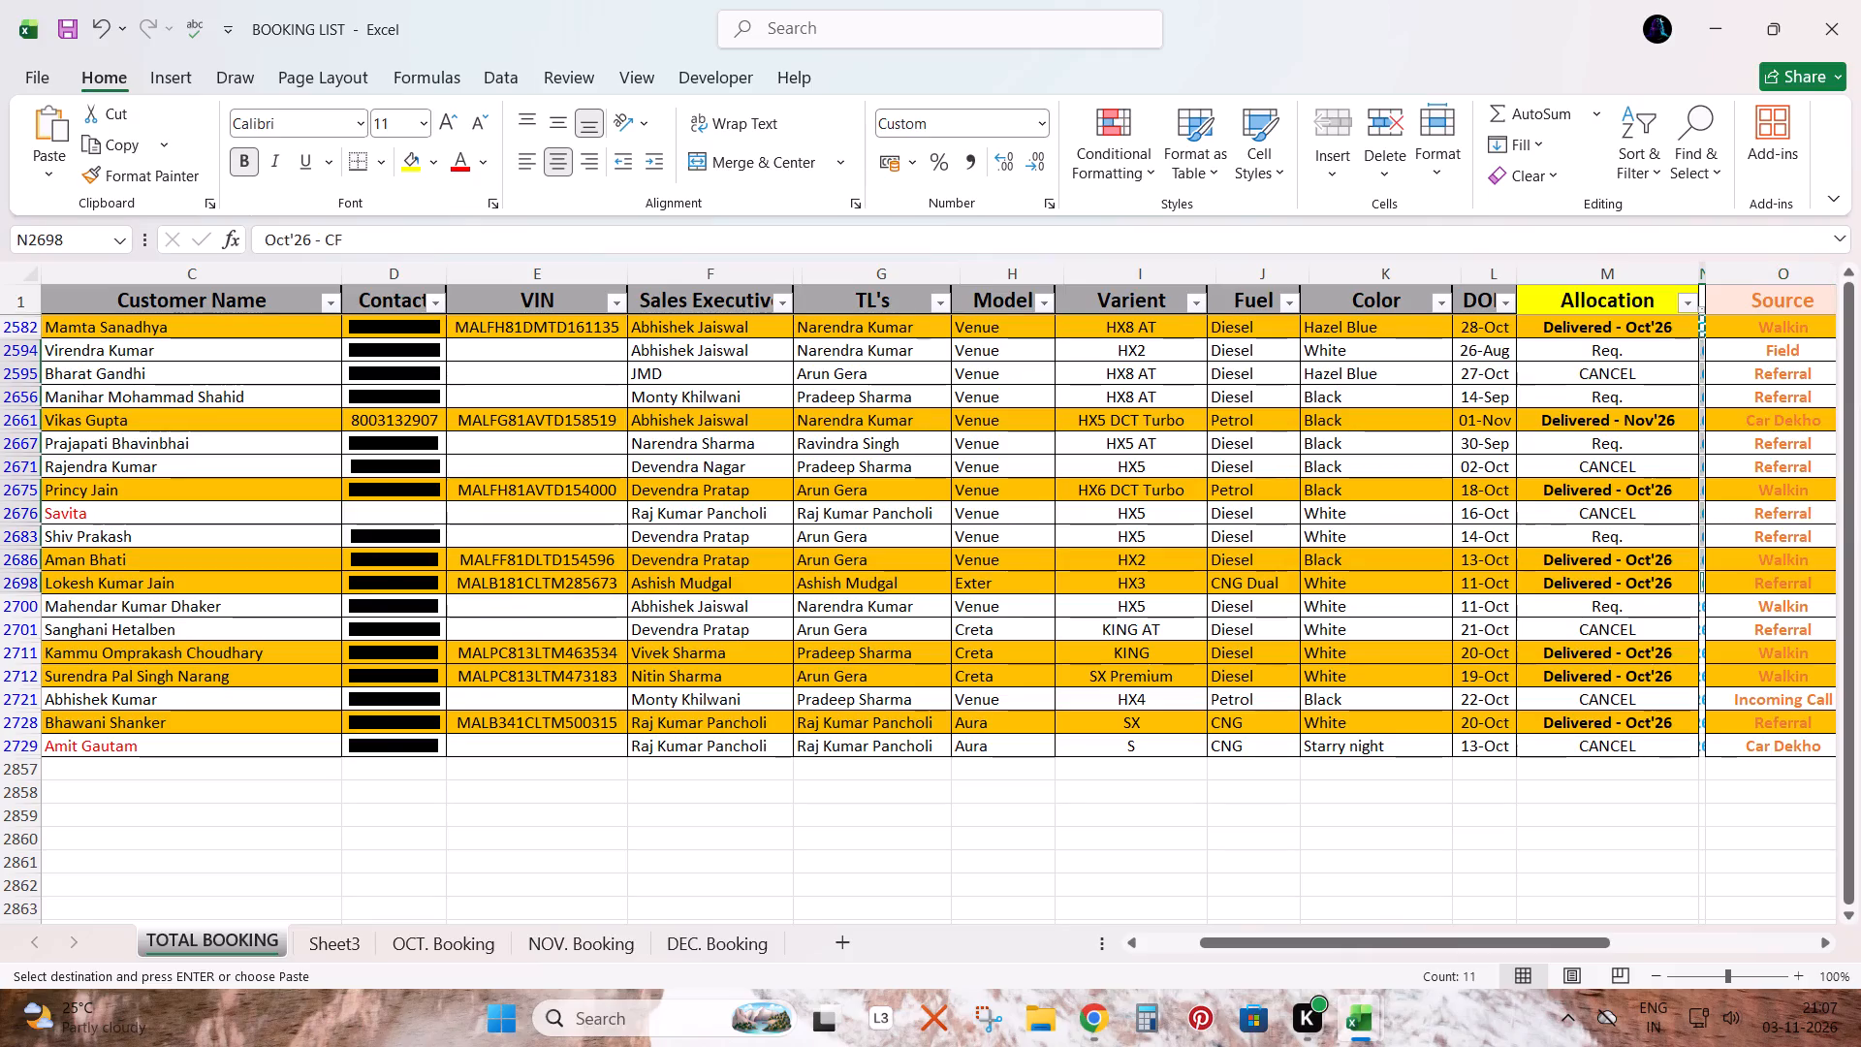
ctrl+click(1703, 605)
ctrl+click(1703, 630)
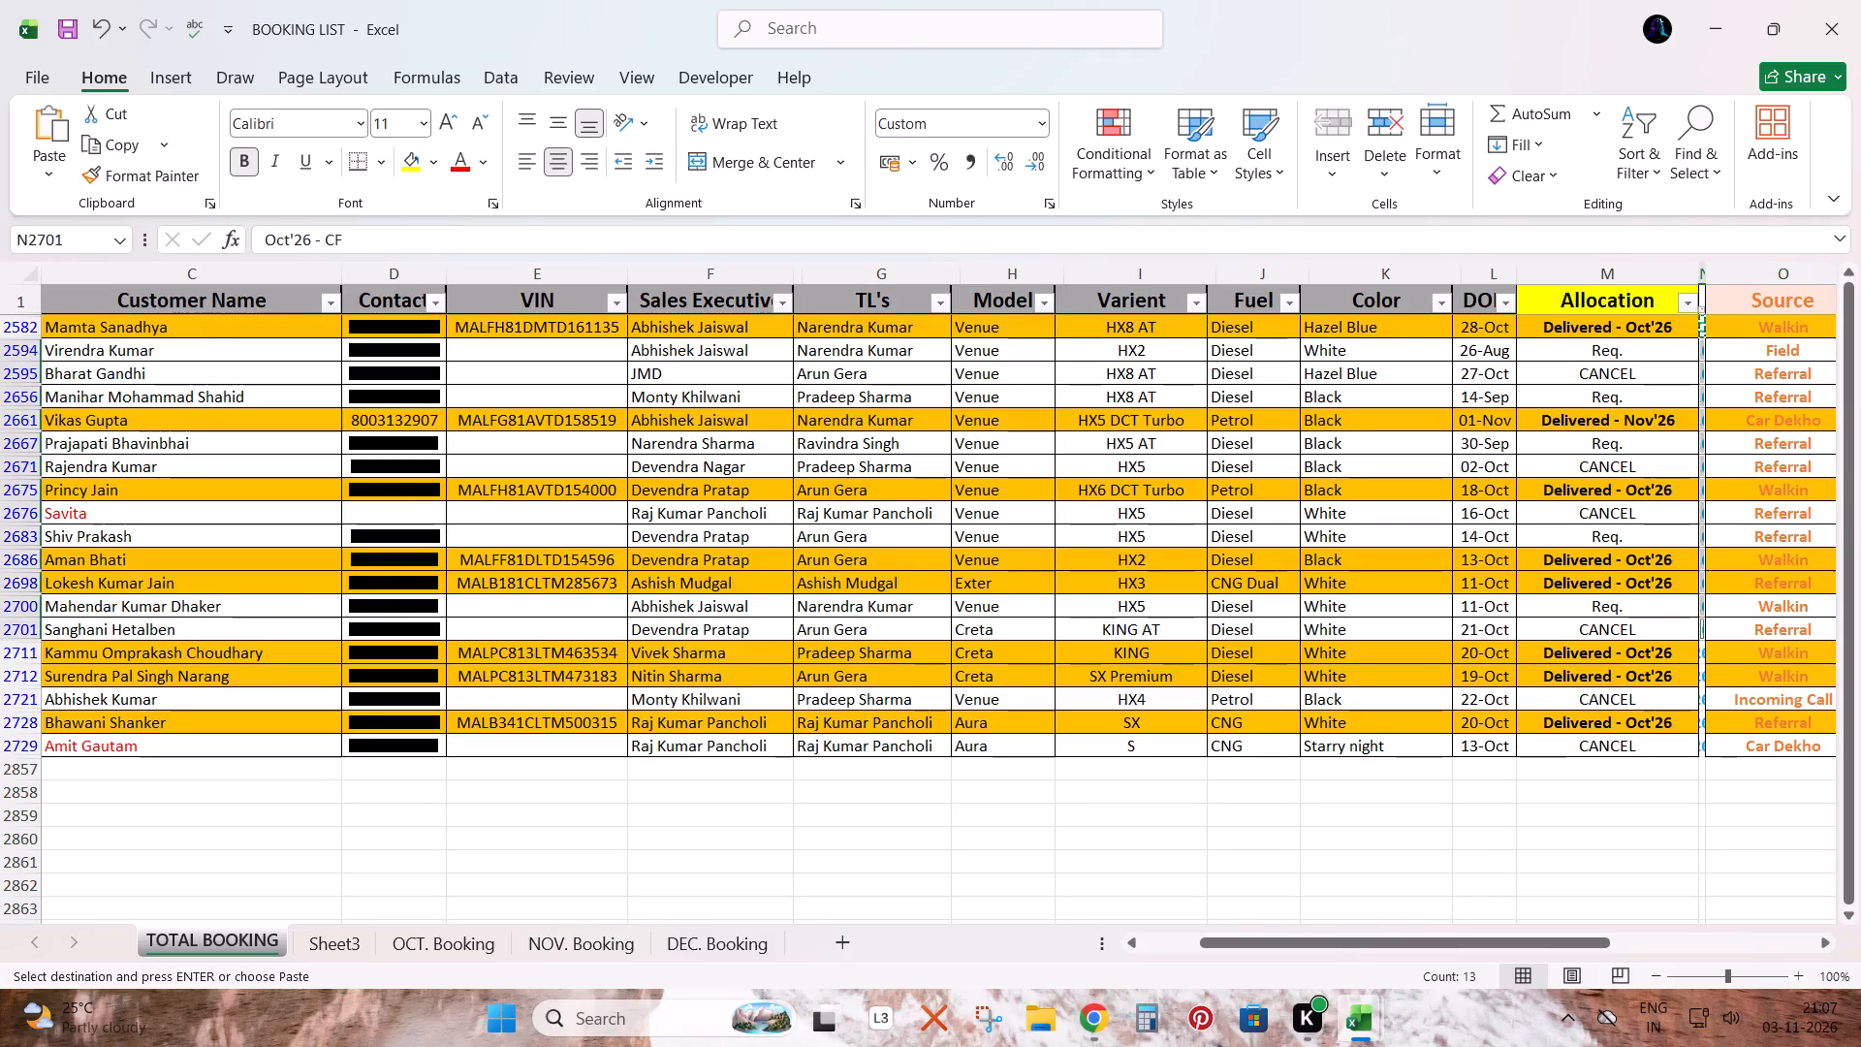
ctrl+click(1703, 657)
ctrl+click(1702, 679)
ctrl+click(1704, 701)
ctrl+click(1704, 726)
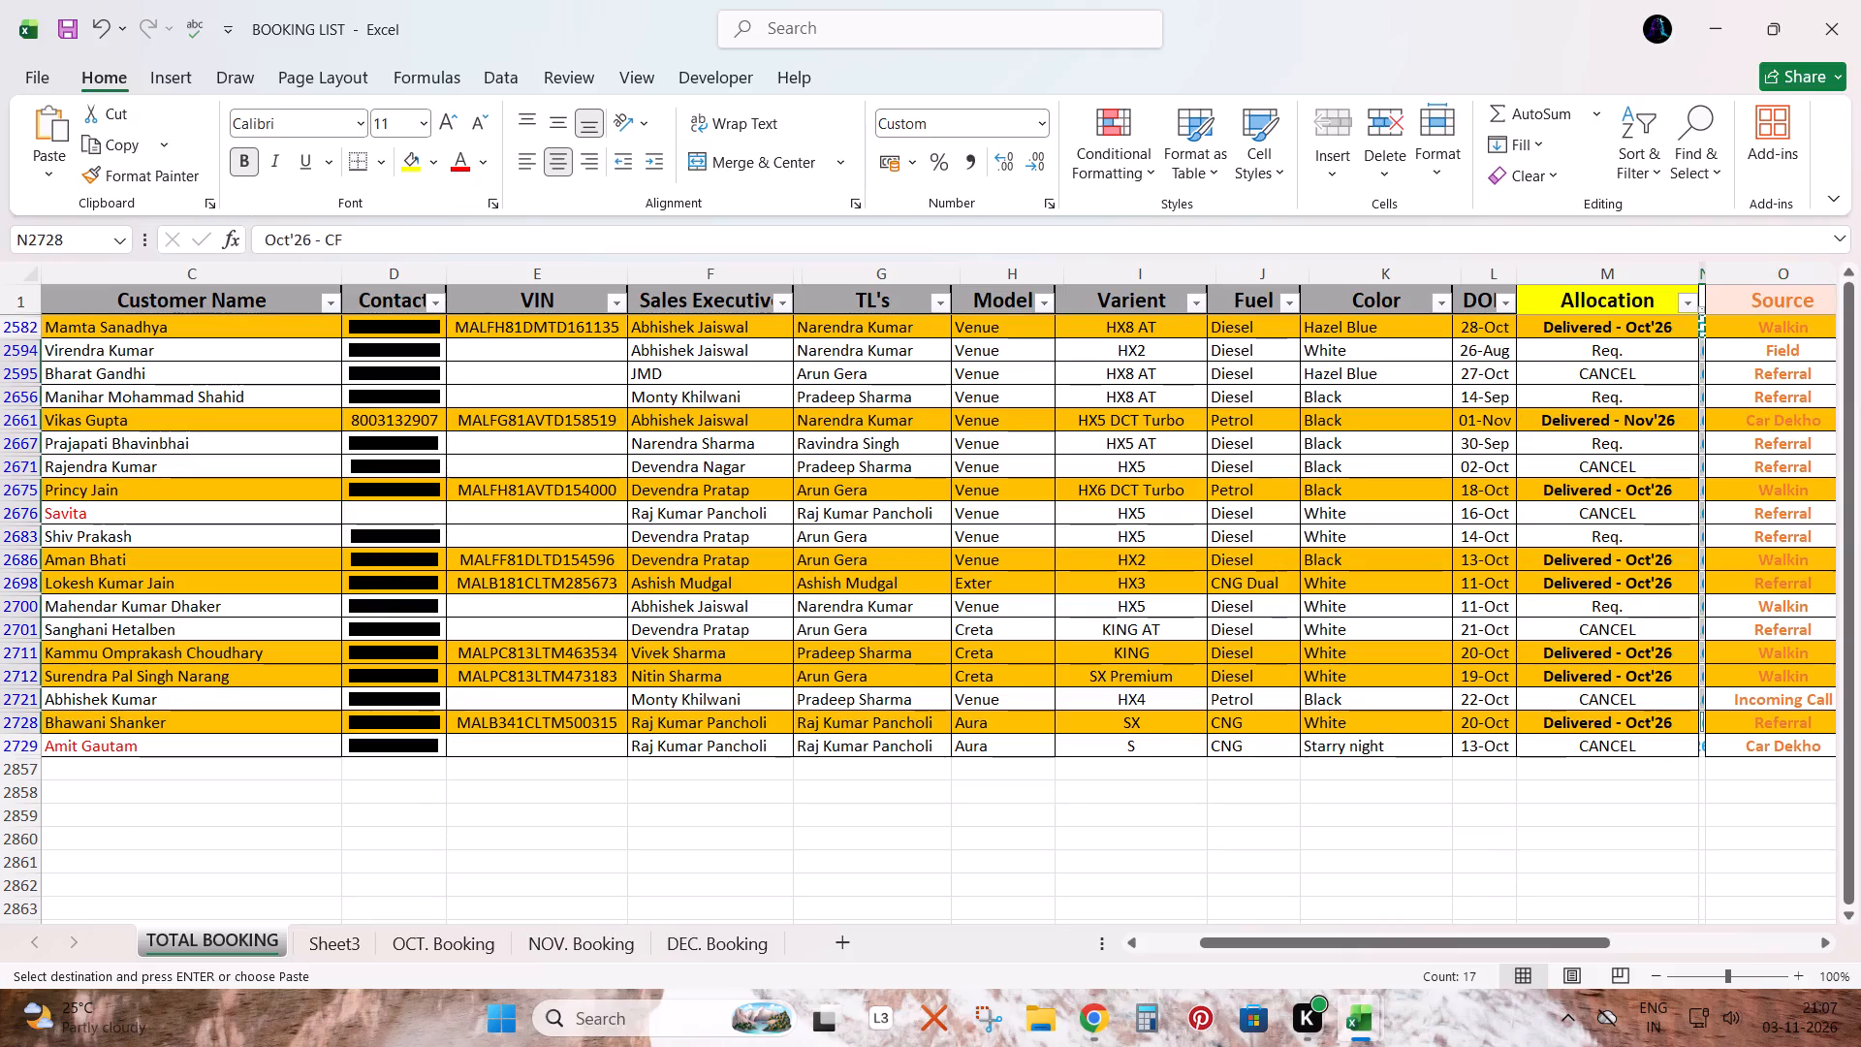
ctrl+click(1703, 746)
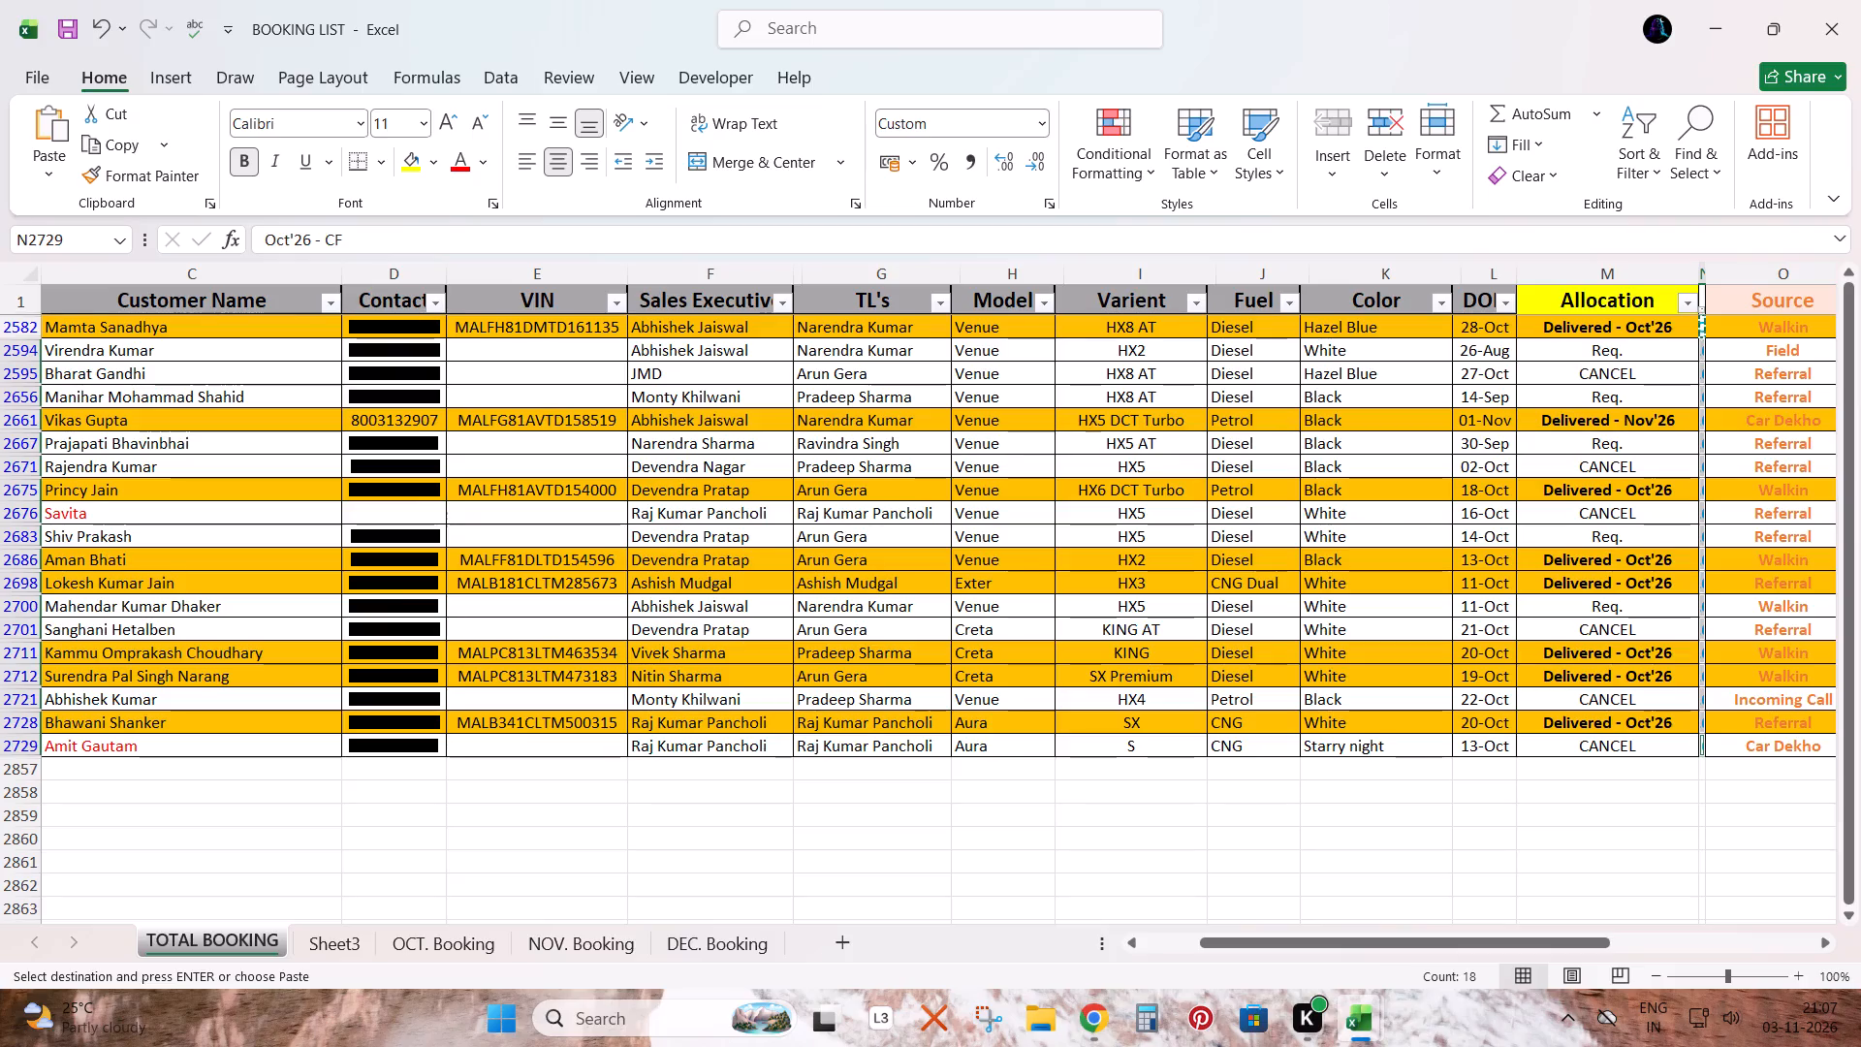
key(ctrl+v)
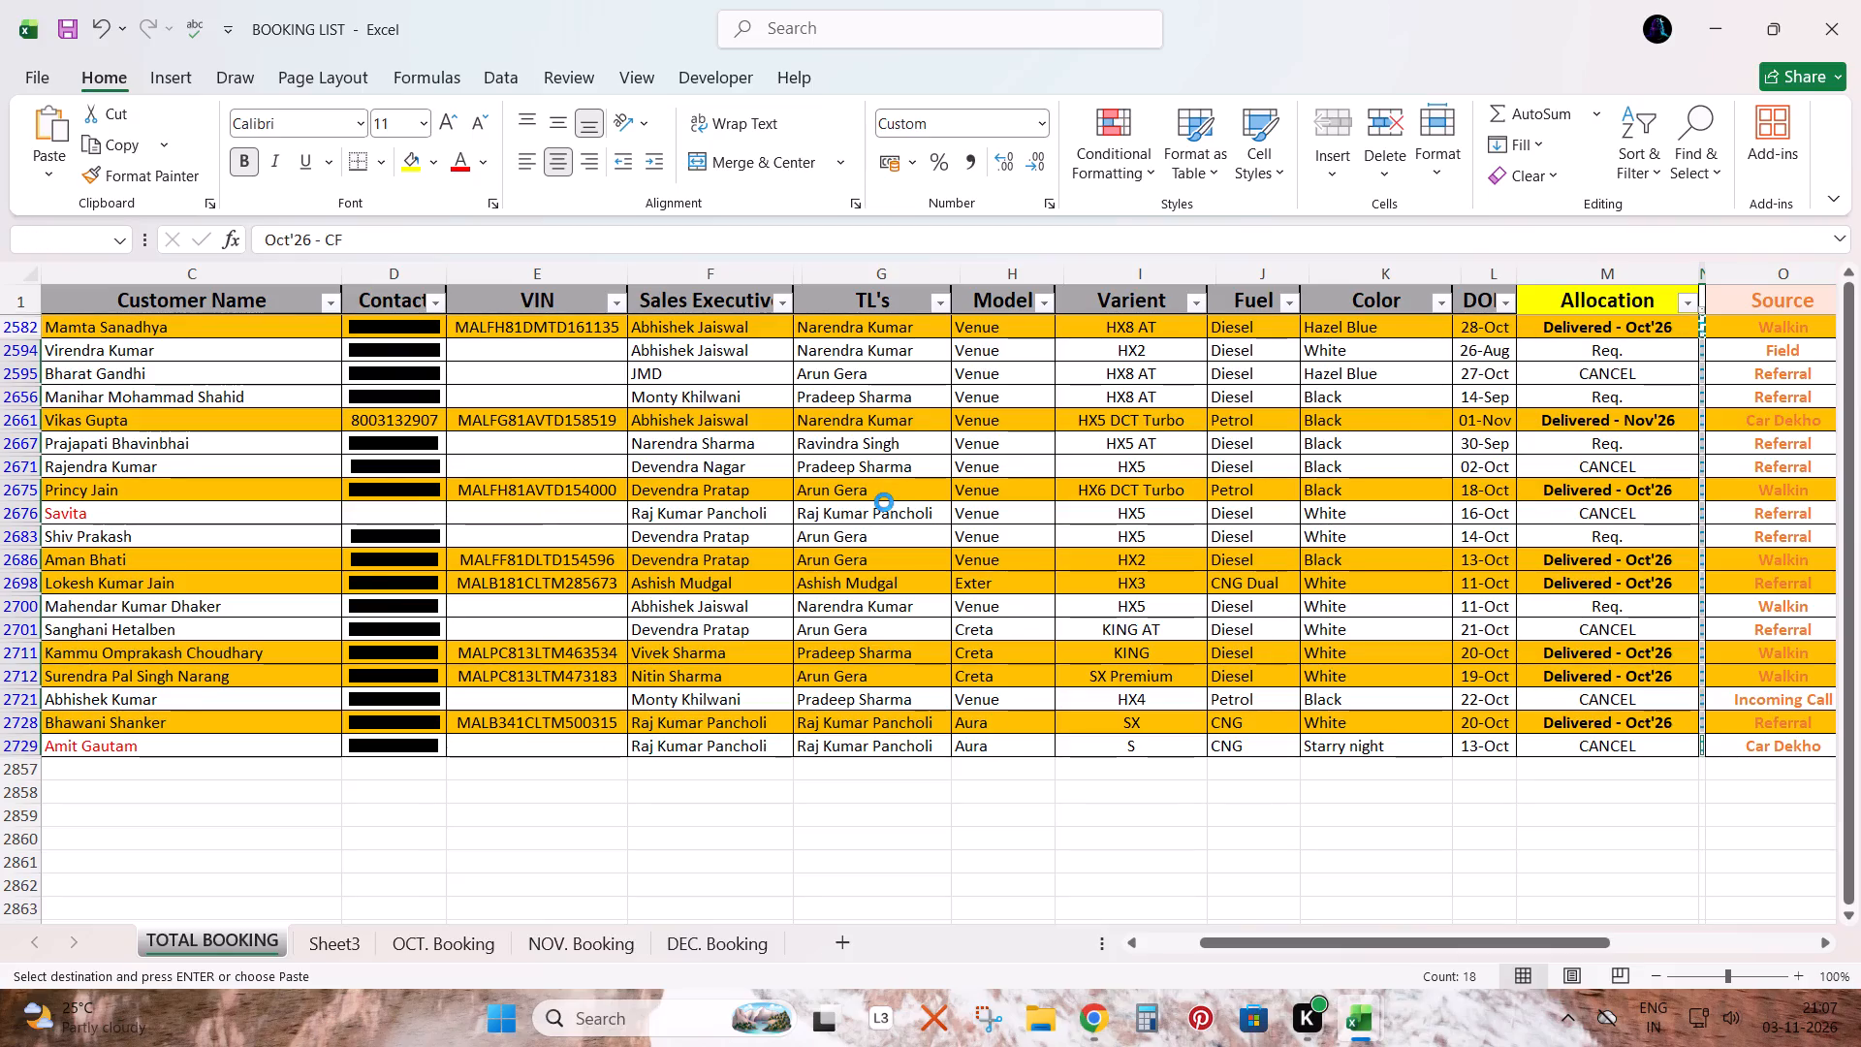
key(ctrl+s)
Check the column N labels down through all the filtered rows of TOTAL BOOKING and save the workbook.
key(Down)
key(Up)
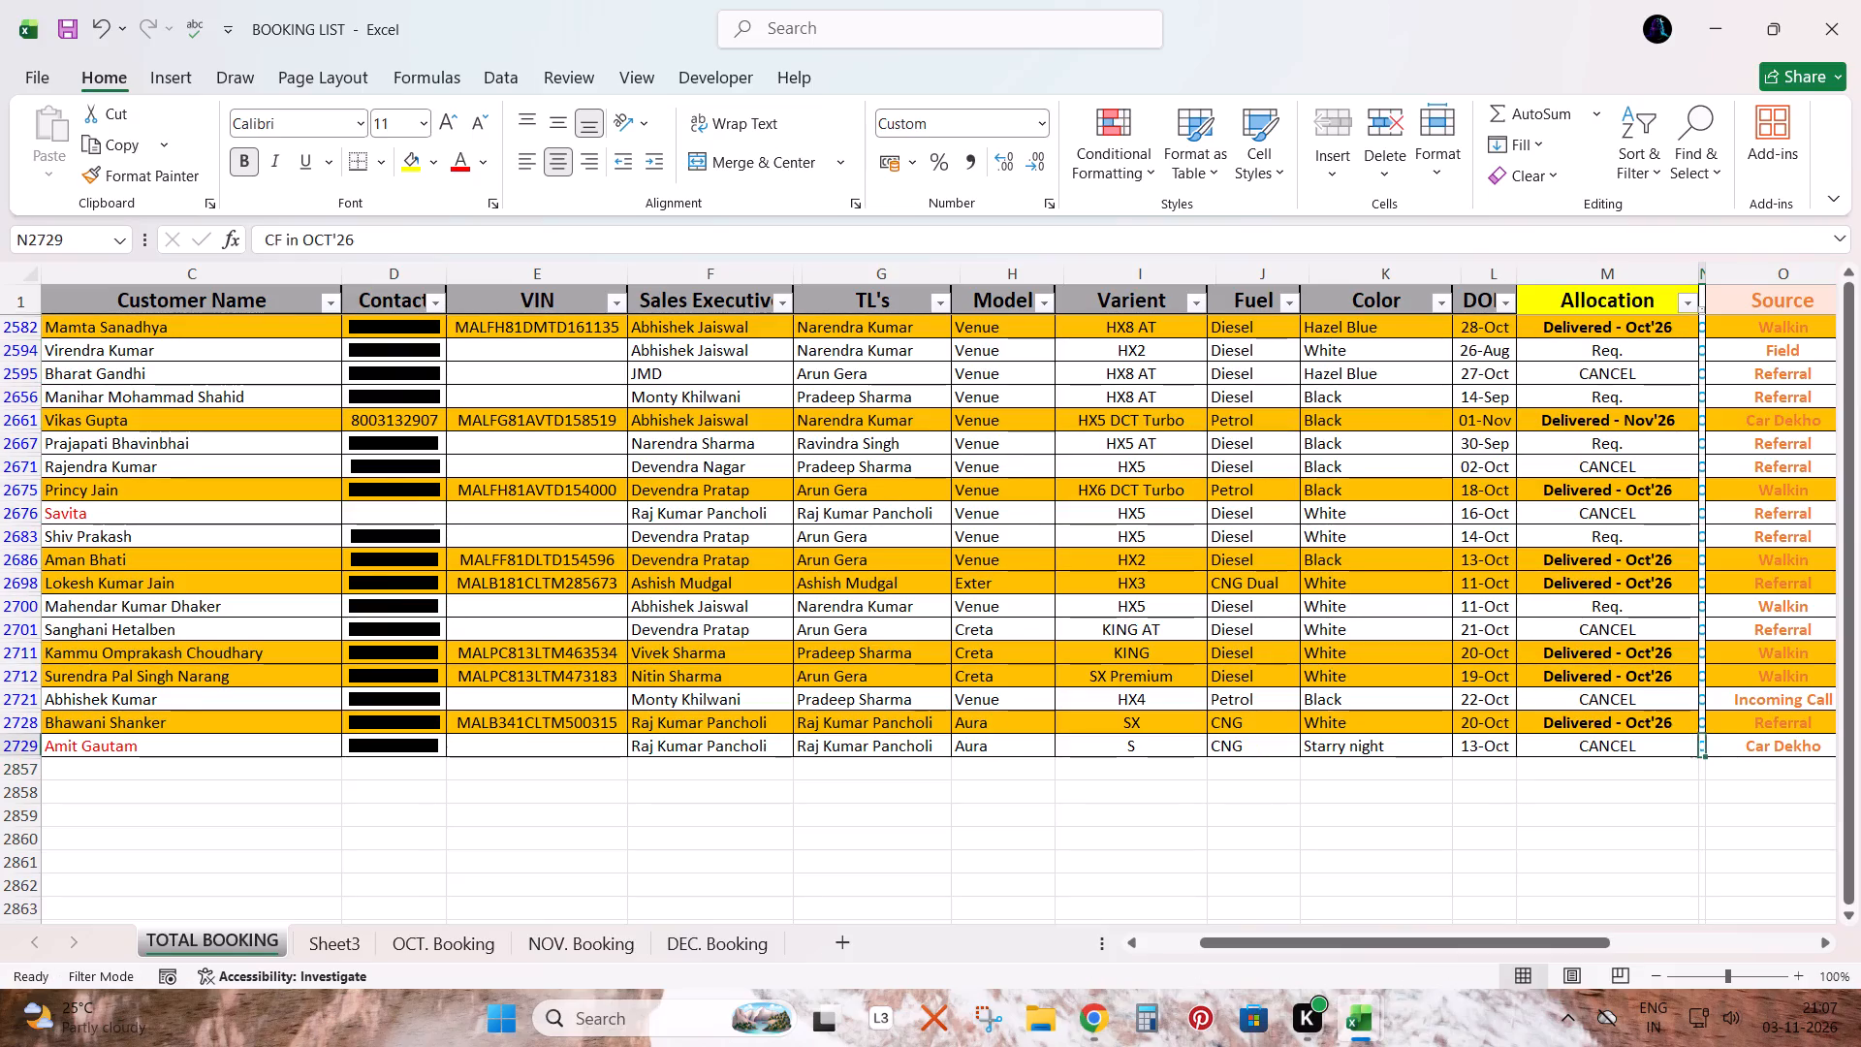
key(Up)
key(Up)
key(Up)
key(ctrl+Up)
key(Down)
key(Up)
key(Up)
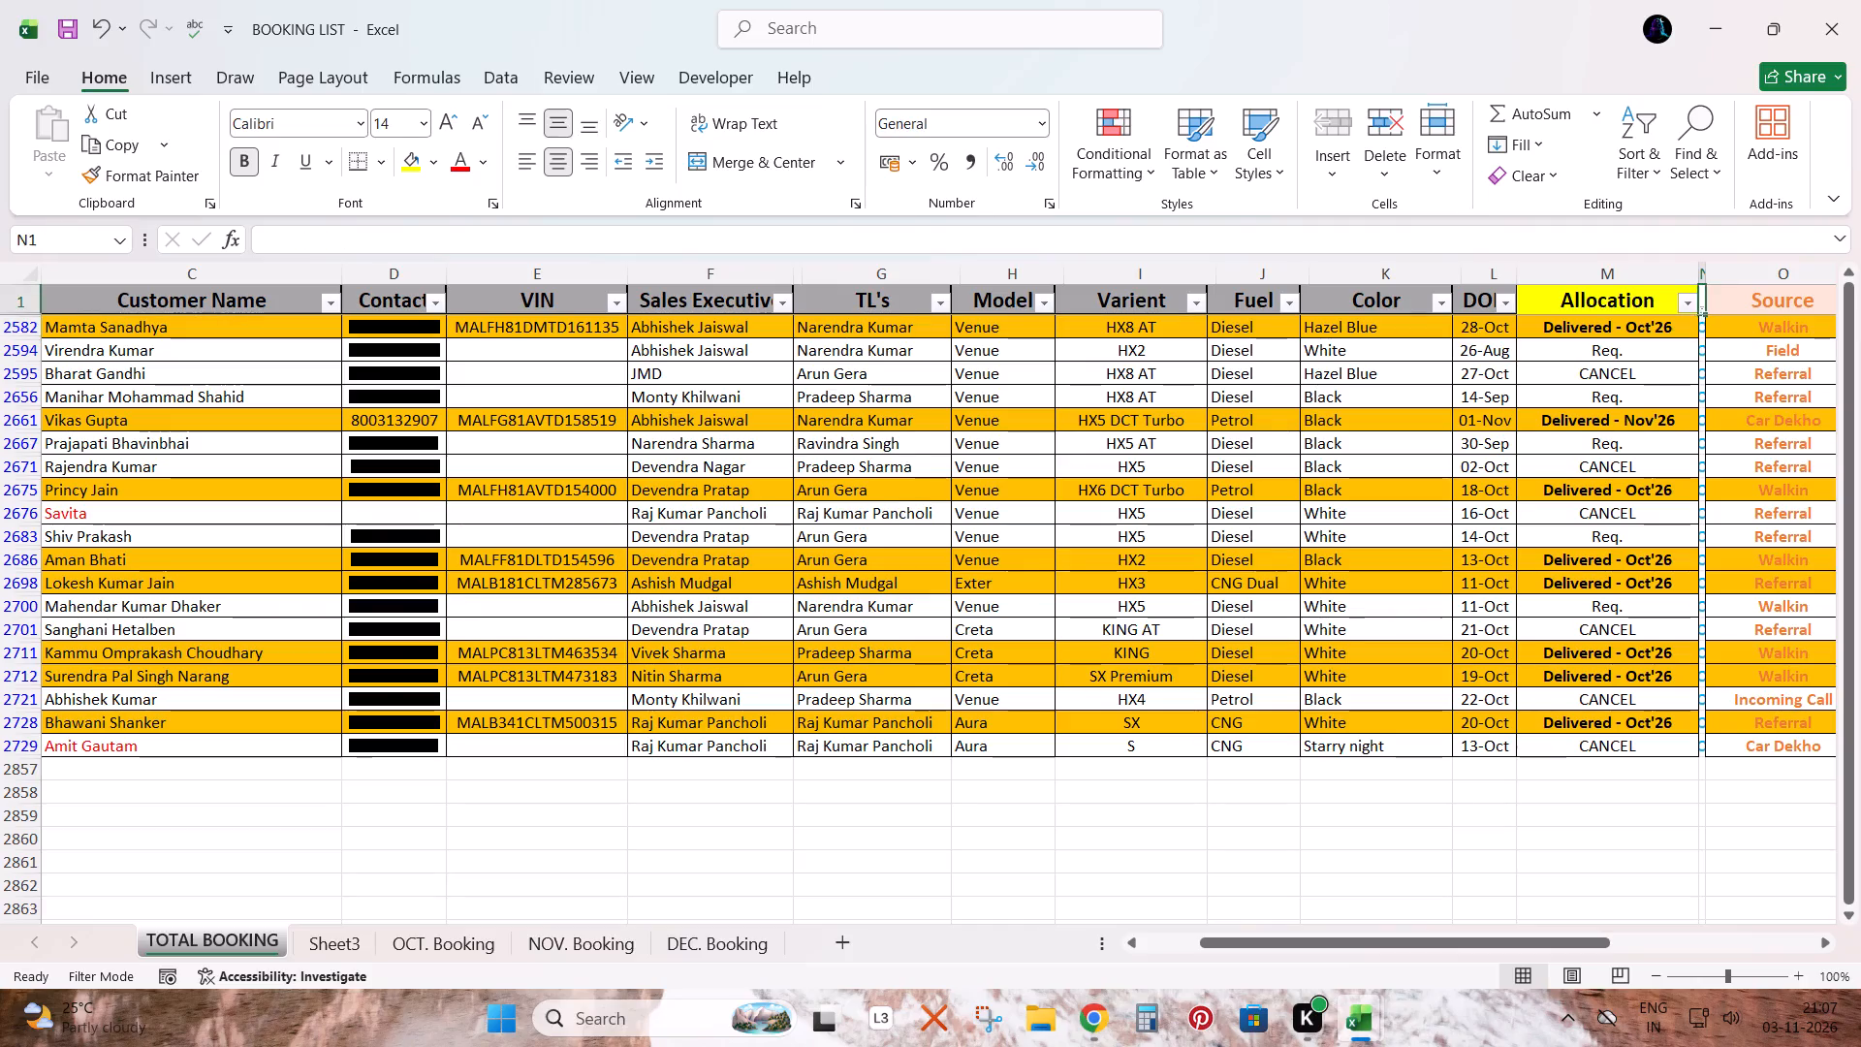
key(Down)
key(Down)
key(Down)
key(Down)
key(Down)
key(Down)
key(Down)
key(Down)
key(Down)
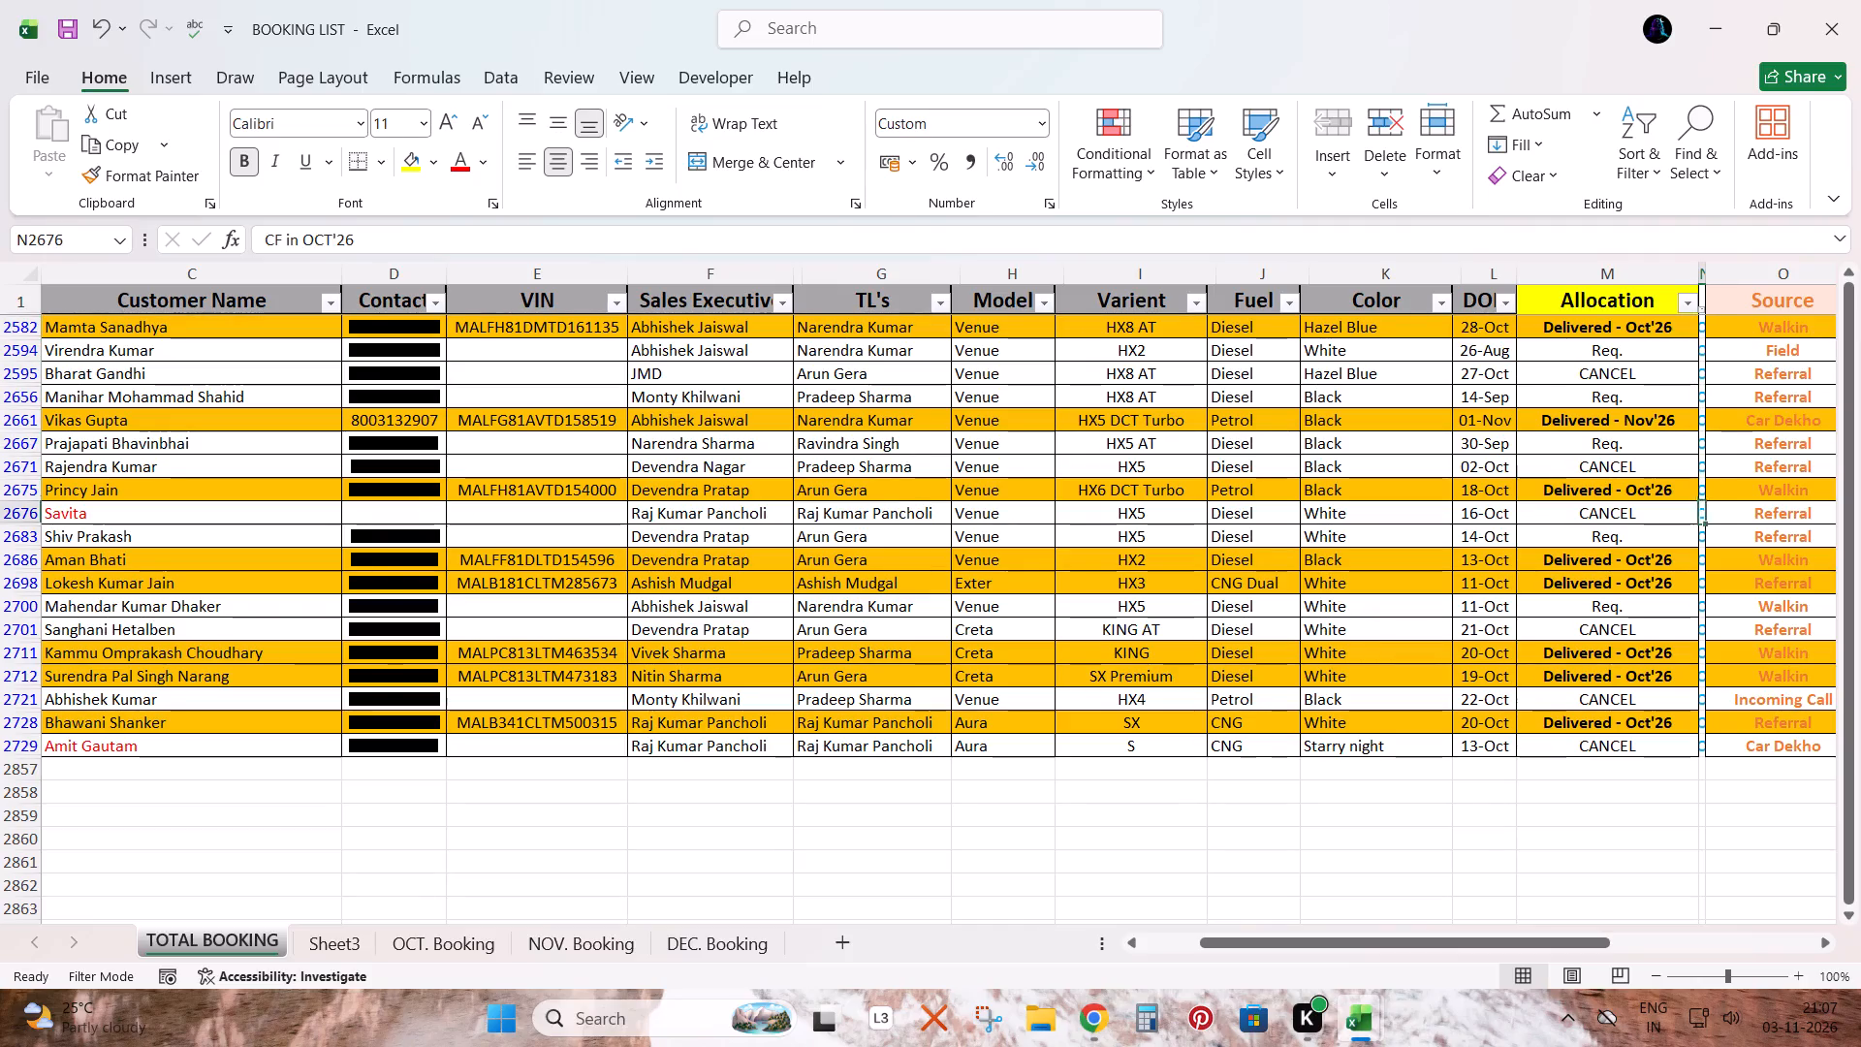
key(Down)
key(Down)
key(Down)
key(Down)
key(Down)
key(Down)
key(Down)
key(Down)
key(Down)
key(Down)
key(Down)
key(Down)
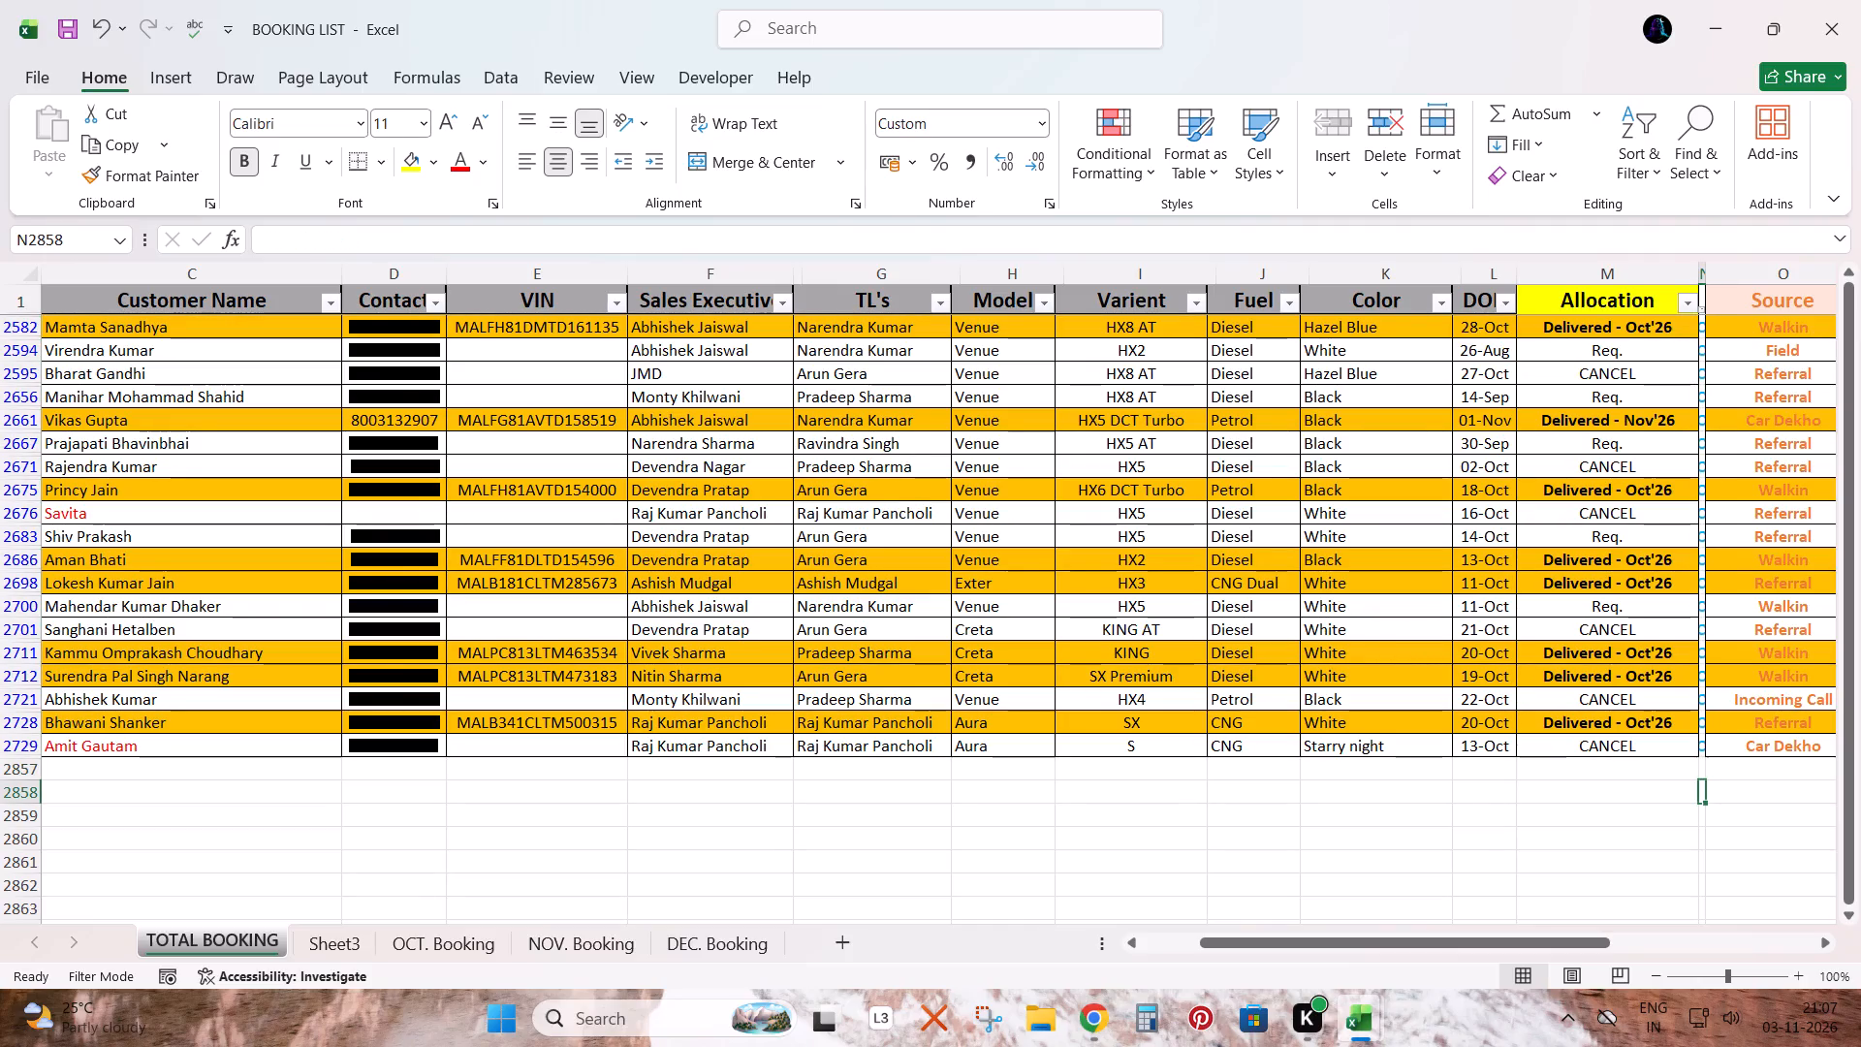
key(ctrl+s)
Switch to the NOV'26 BOOKINGS workbook and look through the column N labels down to the end of the list.
key(alt+Tab)
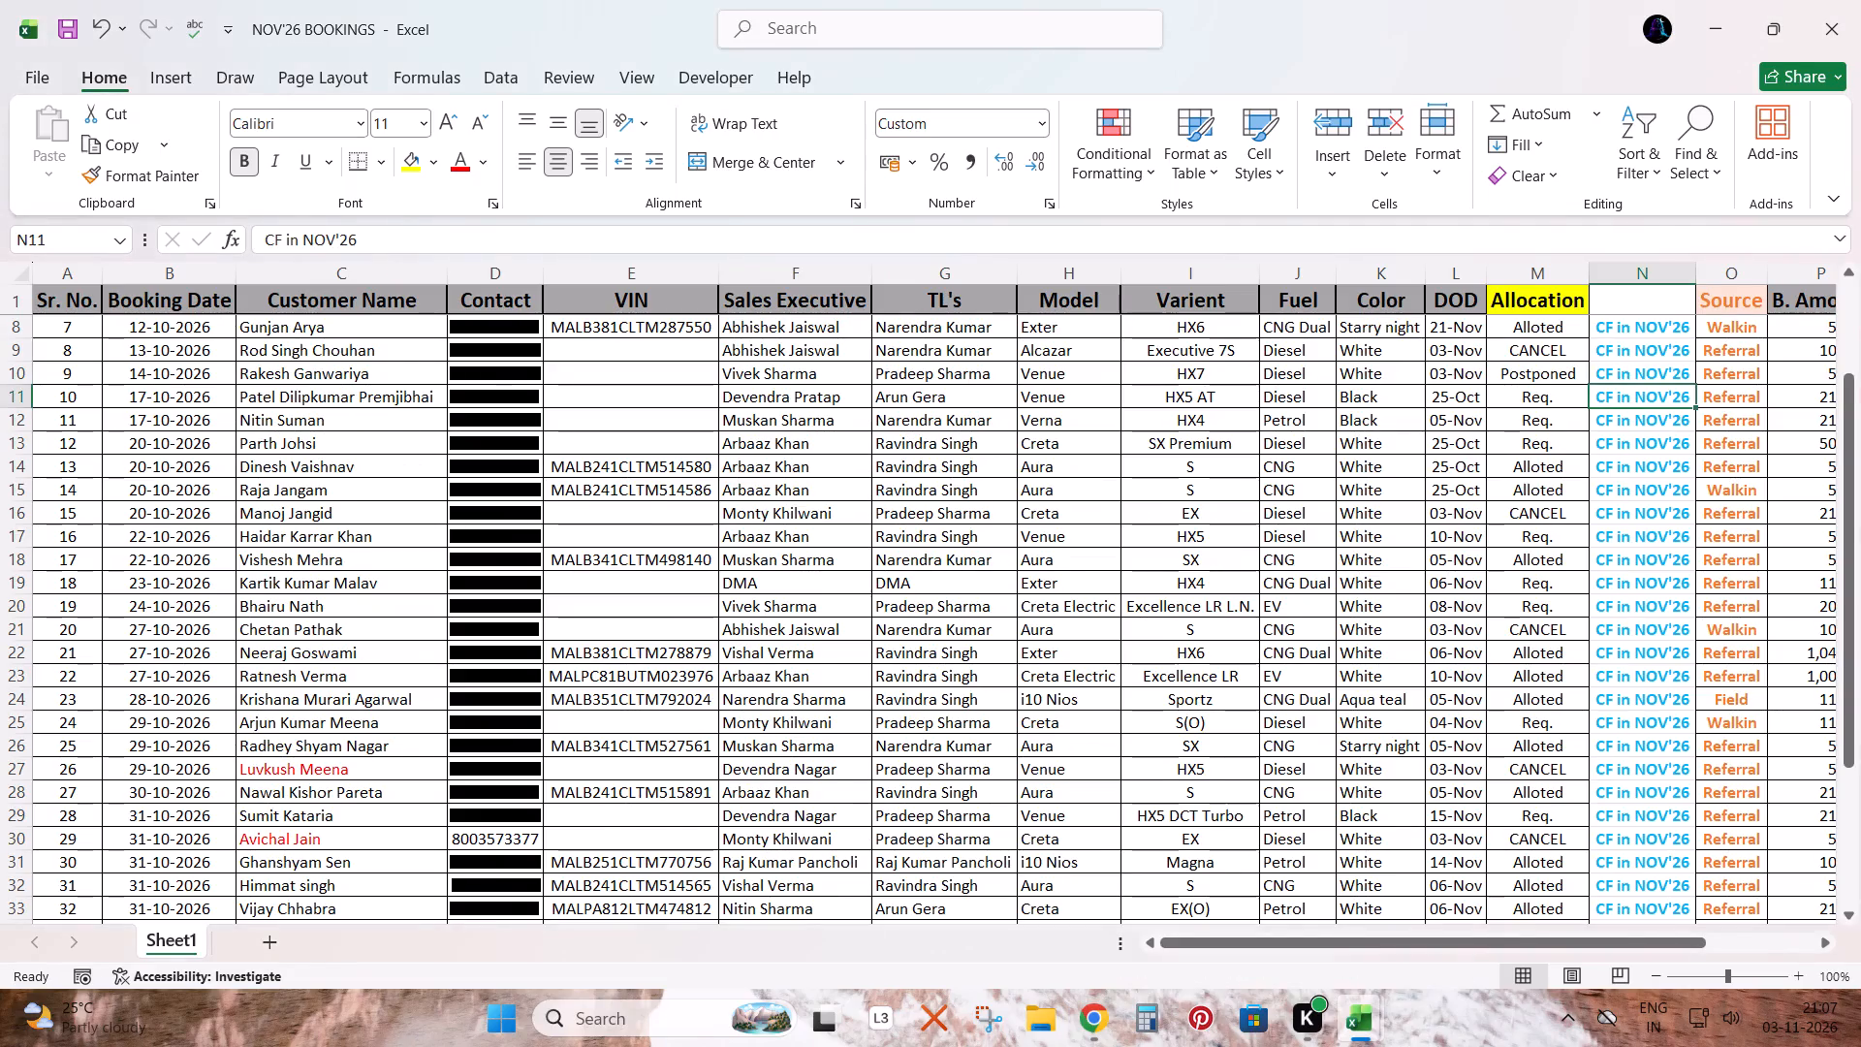
key(Down)
key(ctrl+Down)
key(ctrl+Up)
key(Down)
key(Down)
key(Down)
key(ctrl+Down)
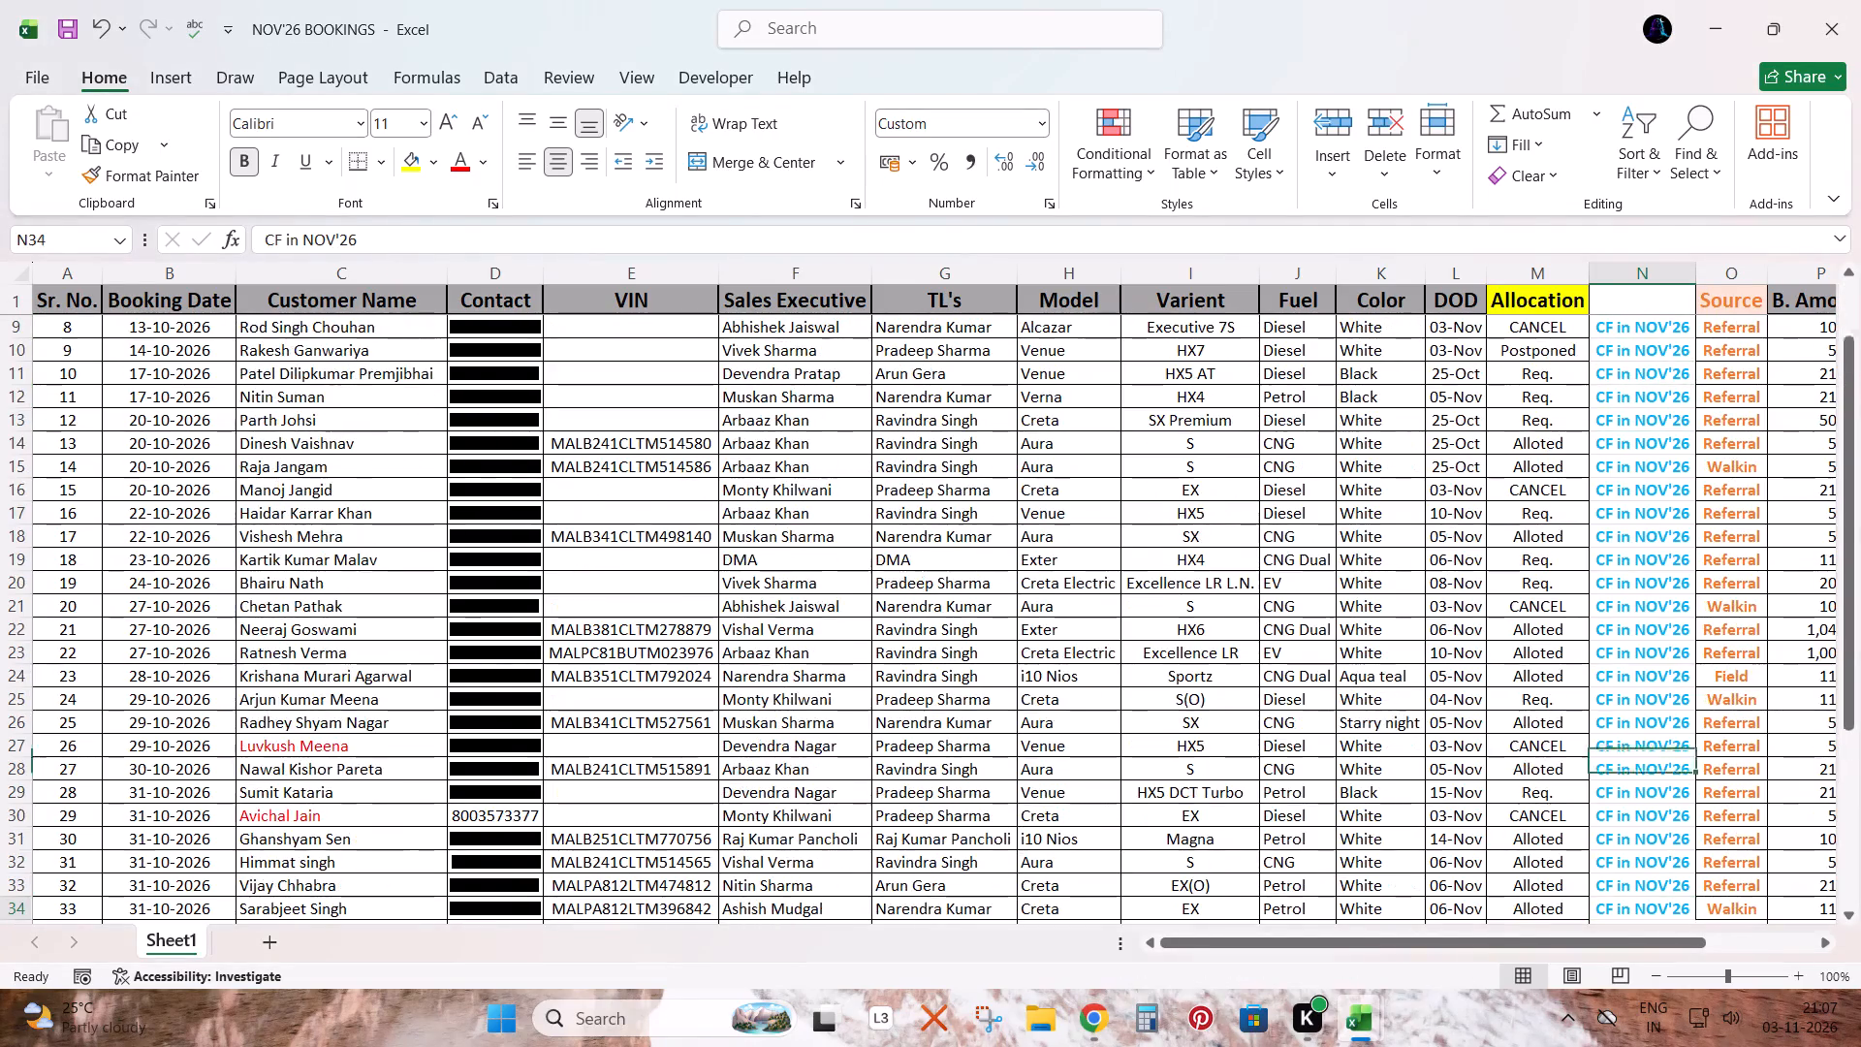
key(Down)
key(Down)
key(Down)
key(Down)
key(Down)
key(Down)
key(Down)
key(Down)
key(Left)
key(Down)
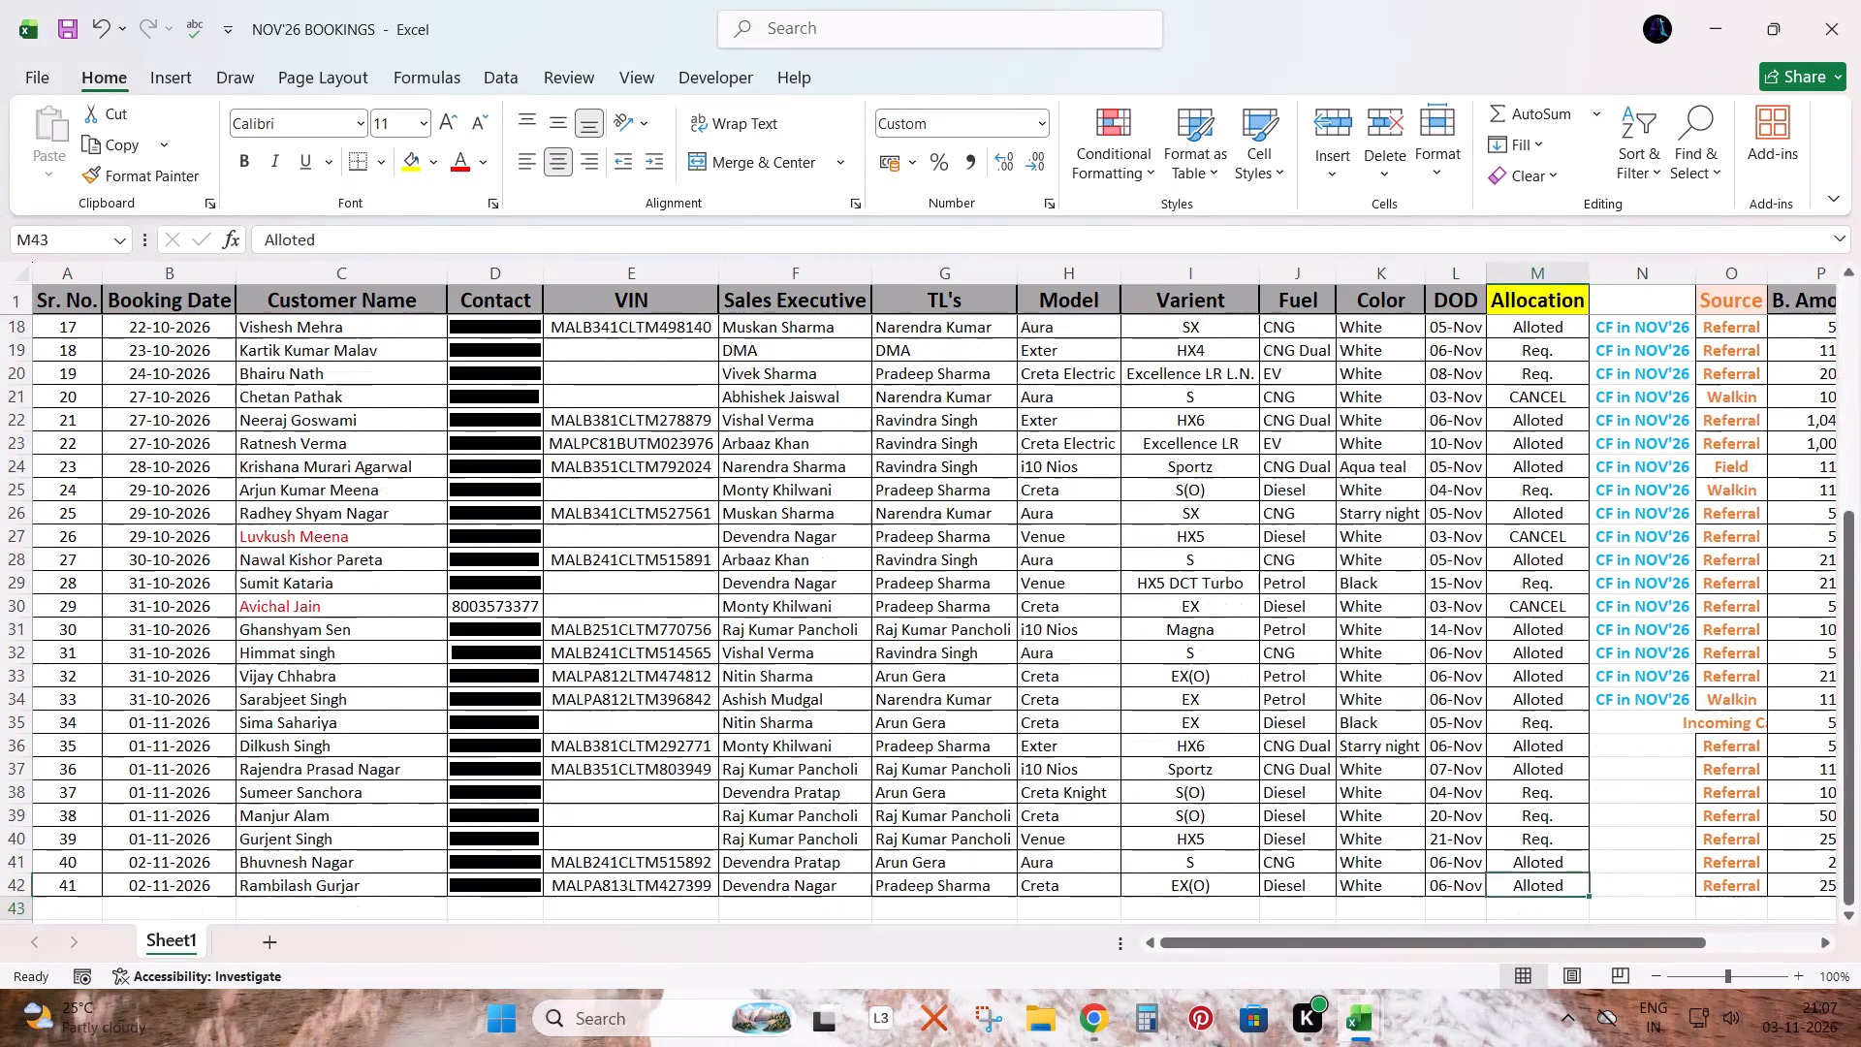
Return to the start of the row in NOV'26 BOOKINGS and save the workbook.
key(Left)
key(ctrl+Left)
key(ctrl+Left)
key(ctrl+s)
Switch to BOOKING LIST, reset the header-row filters on TOTAL BOOKING to show all records, and save the workbook.
key(alt+Tab)
key(ctrl+Up)
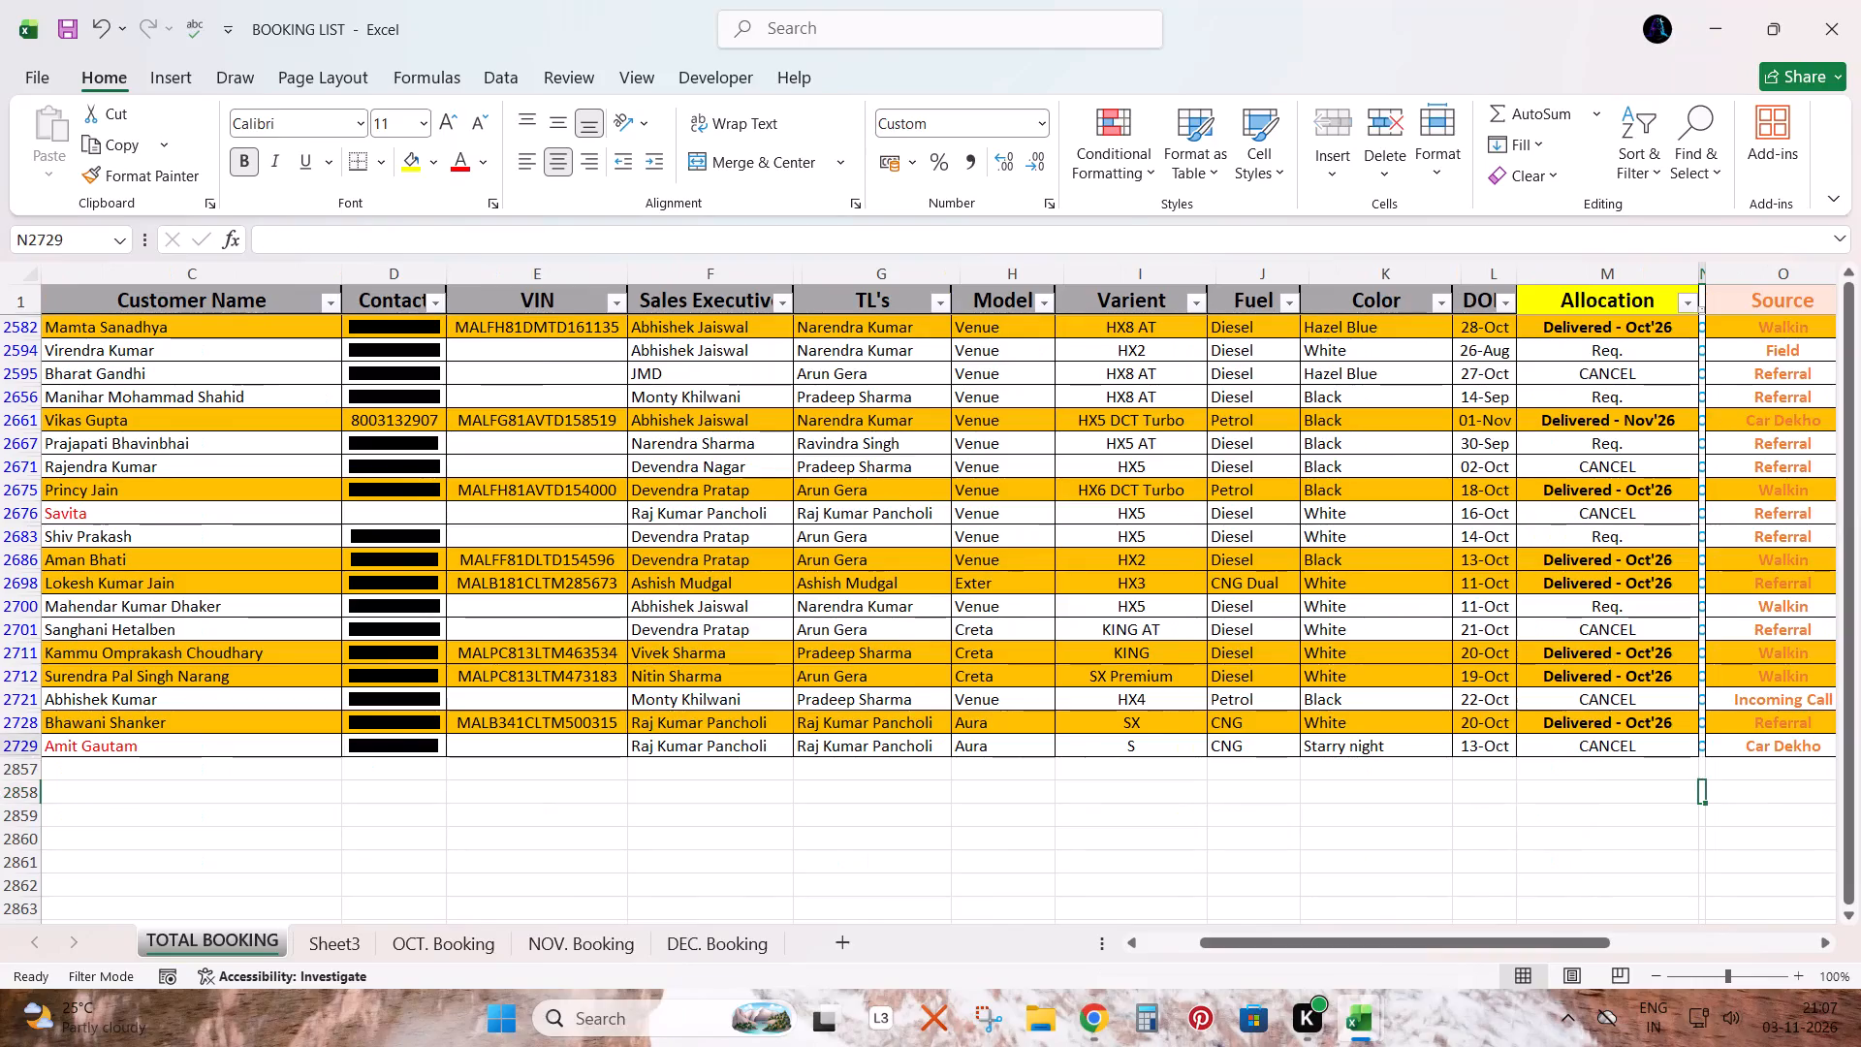
key(Up)
key(ctrl+Up)
key(Up)
key(Left)
key(shift+space)
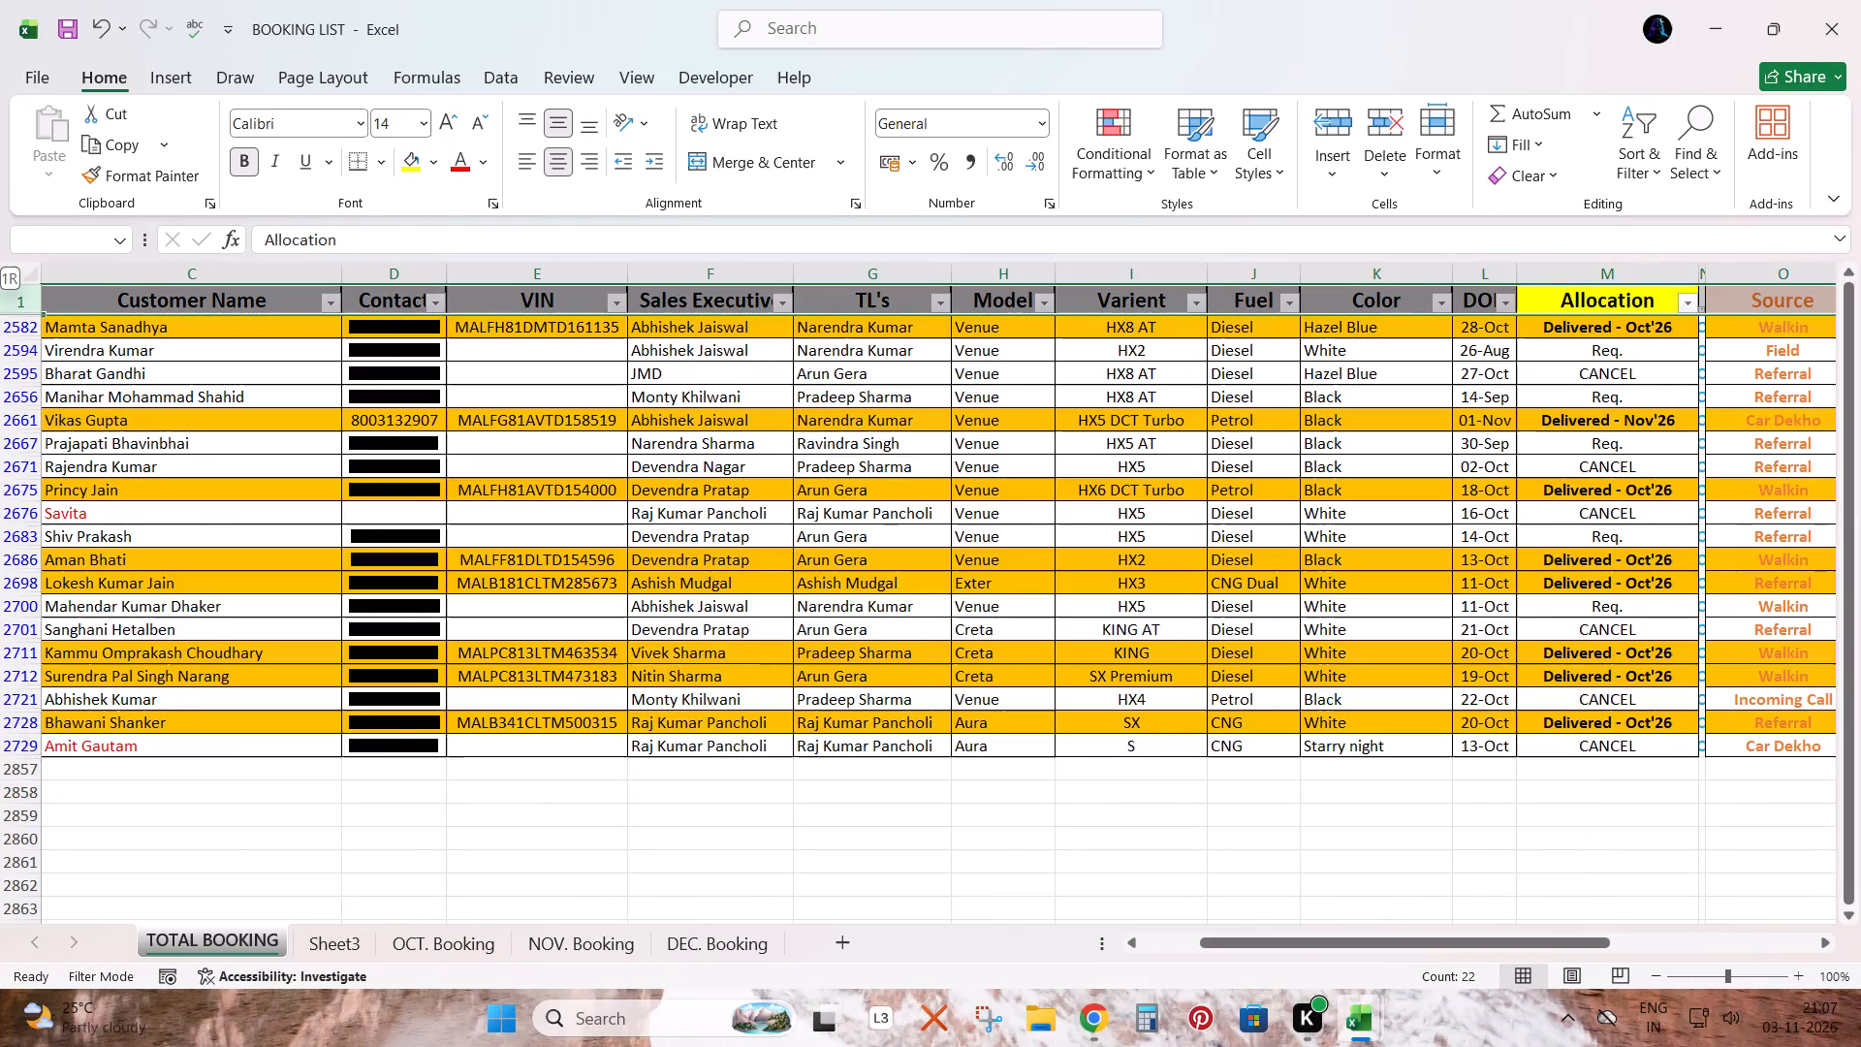
key(ctrl+shift+l)
key(ctrl+shift+l)
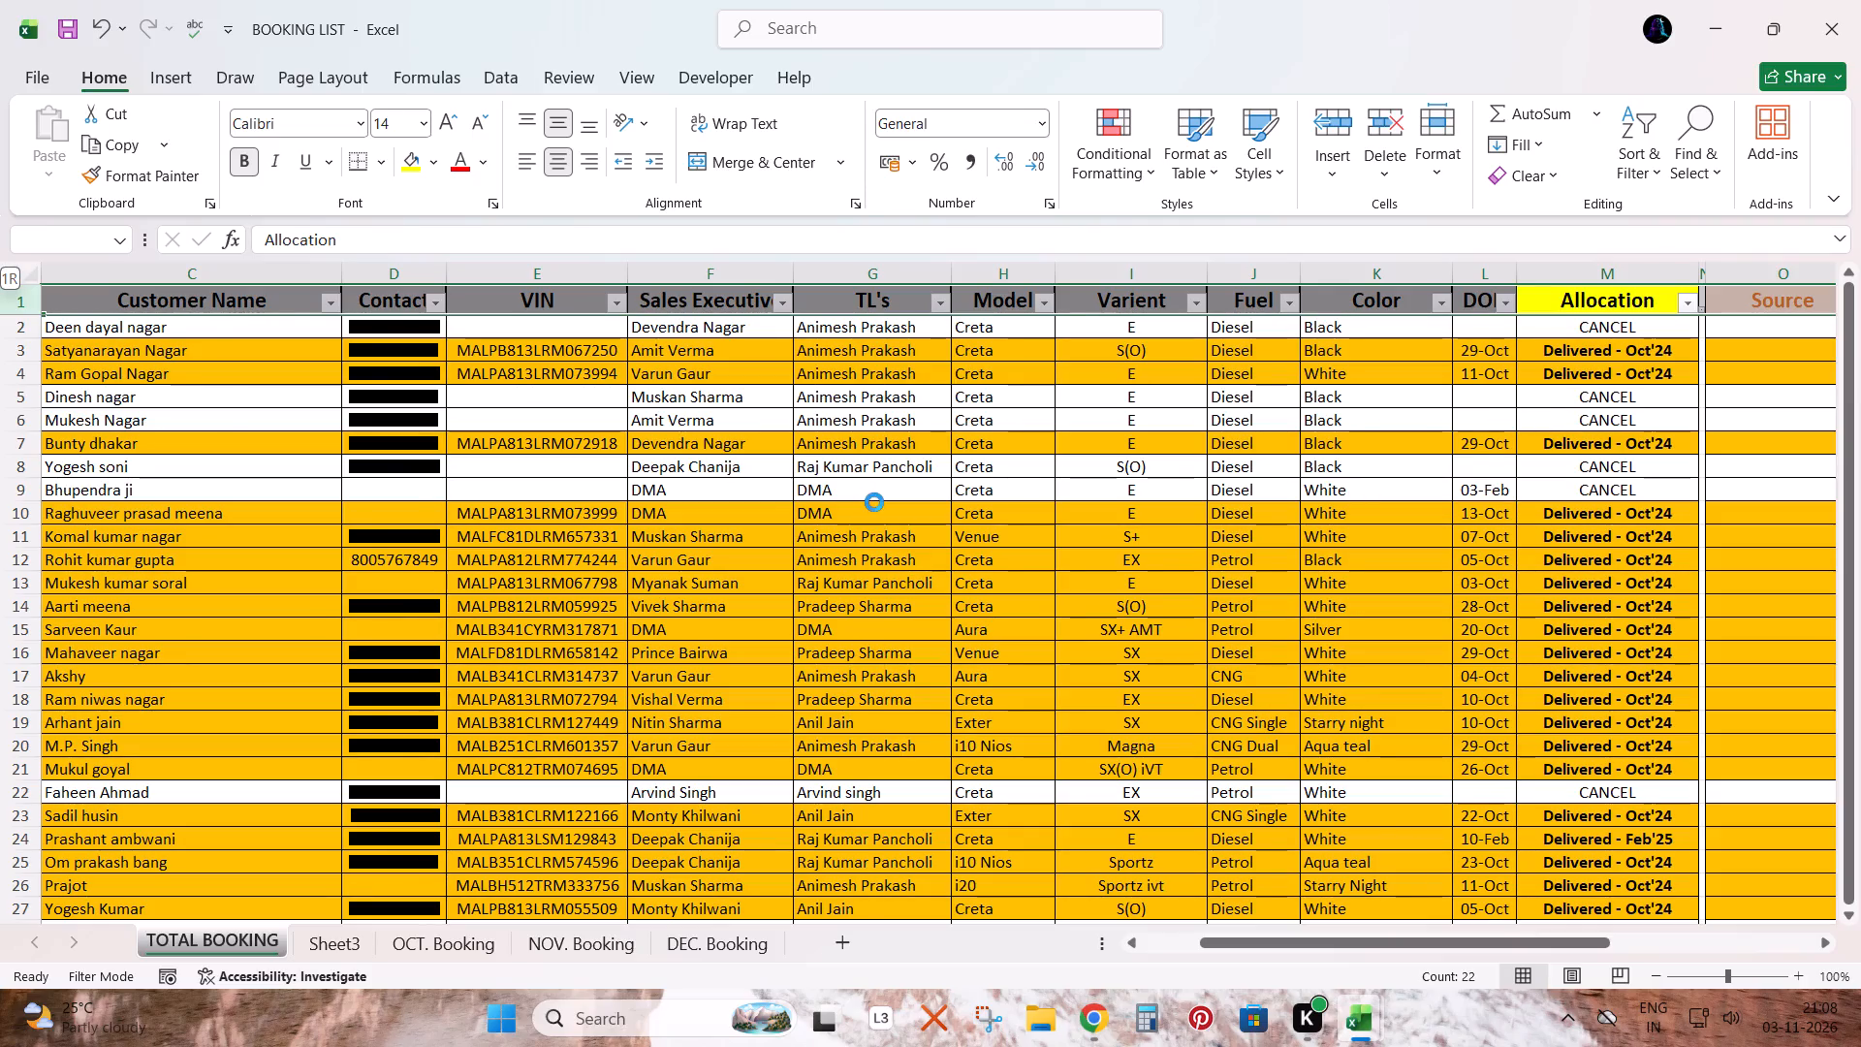
key(ctrl+Left)
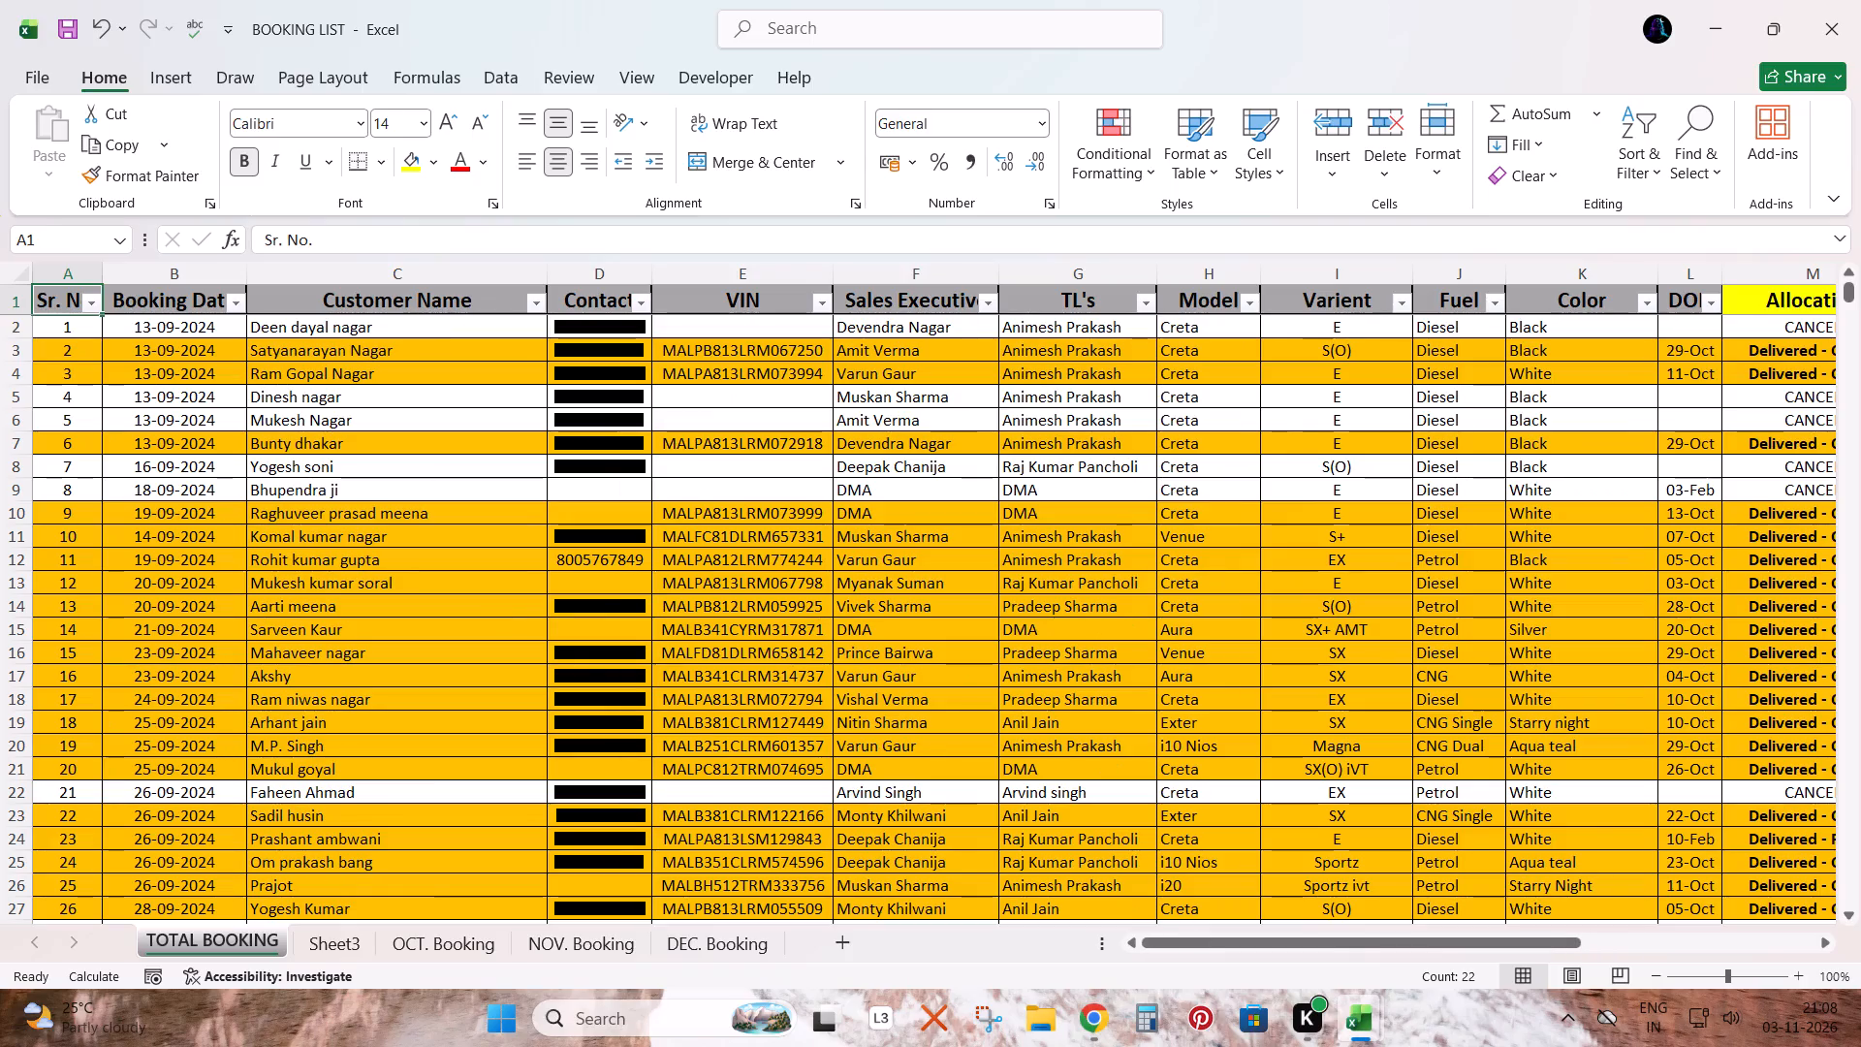
key(Right)
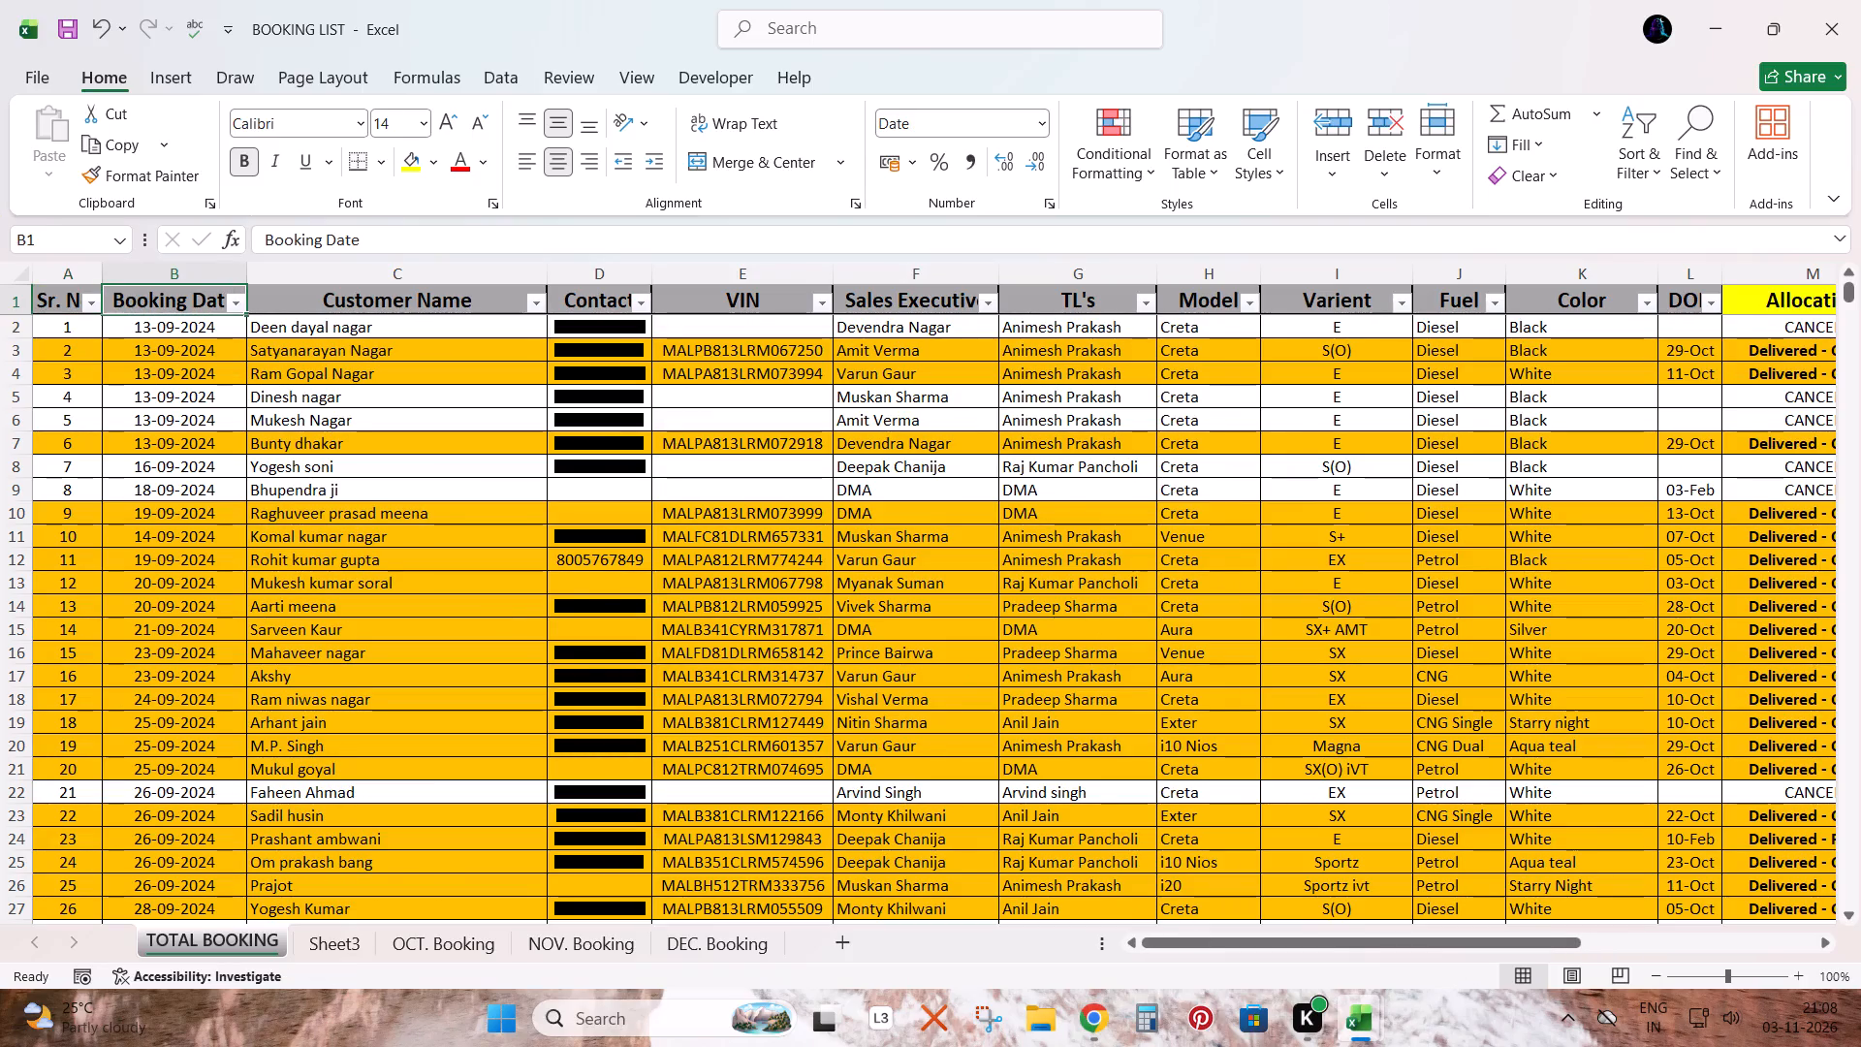
click(237, 305)
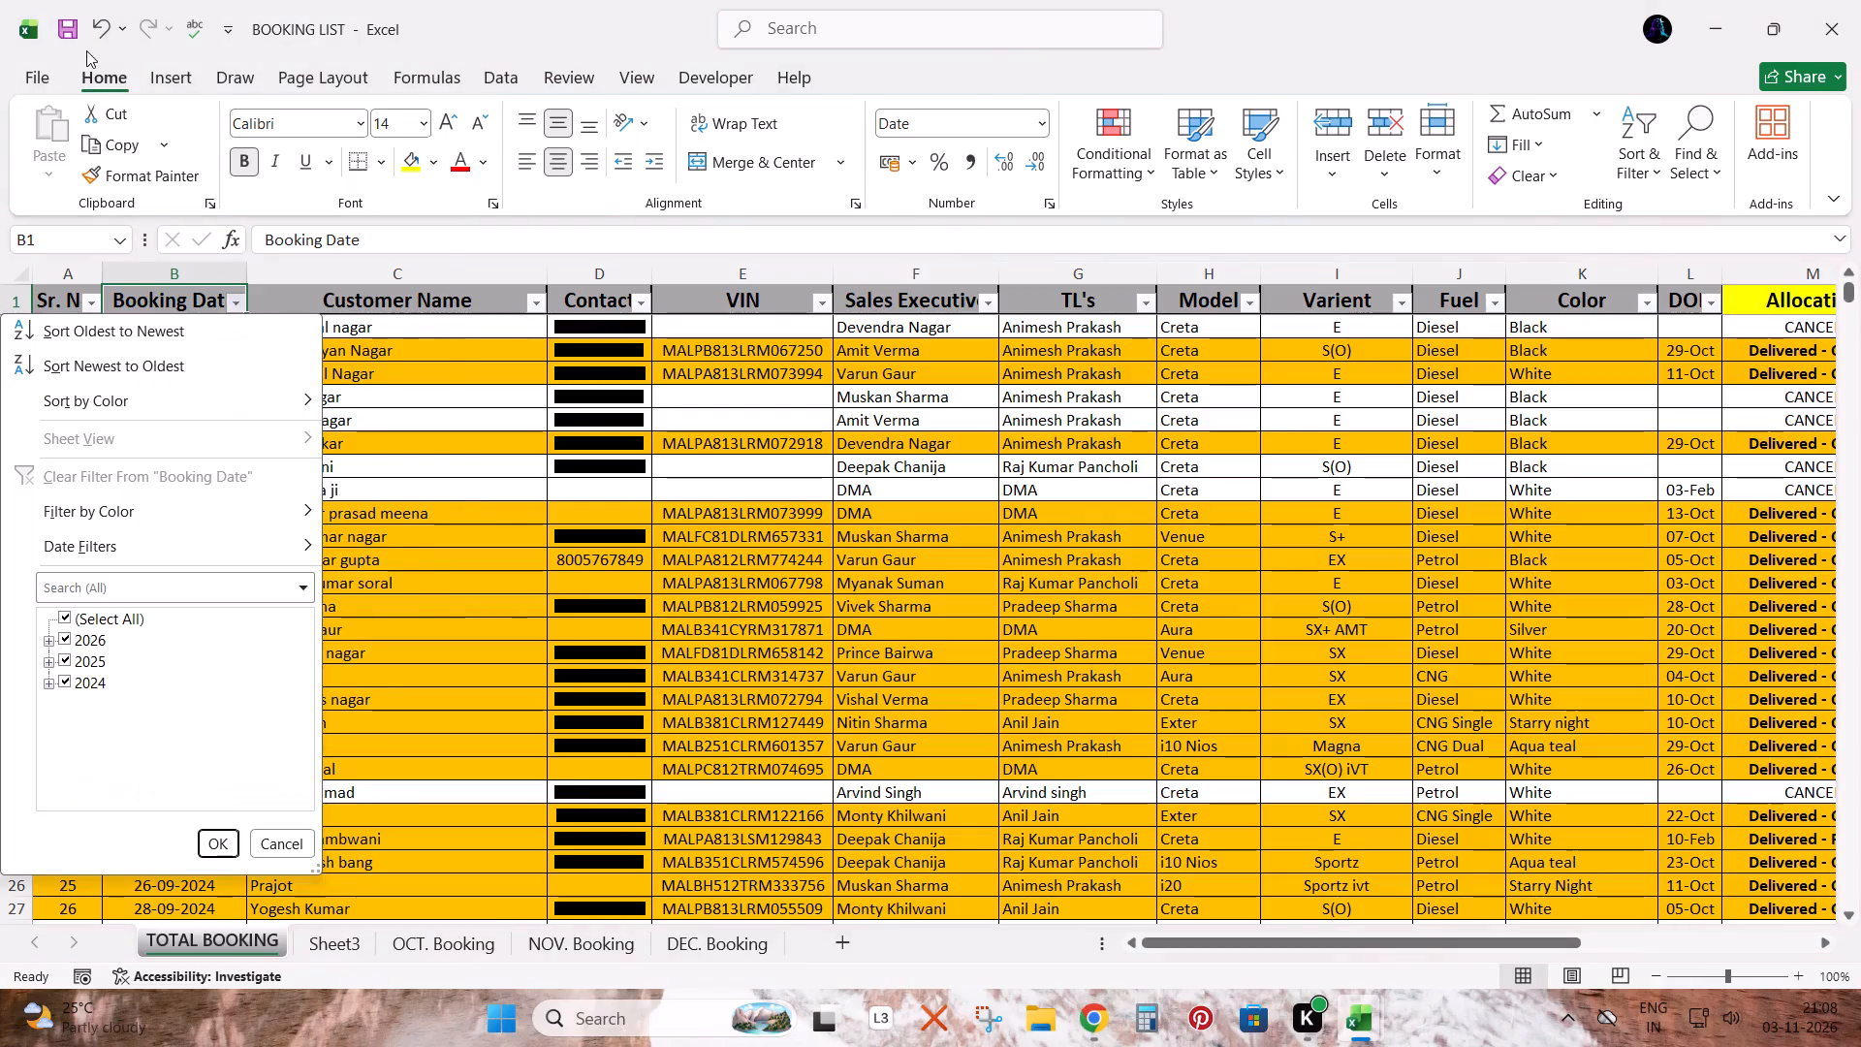
click(66, 25)
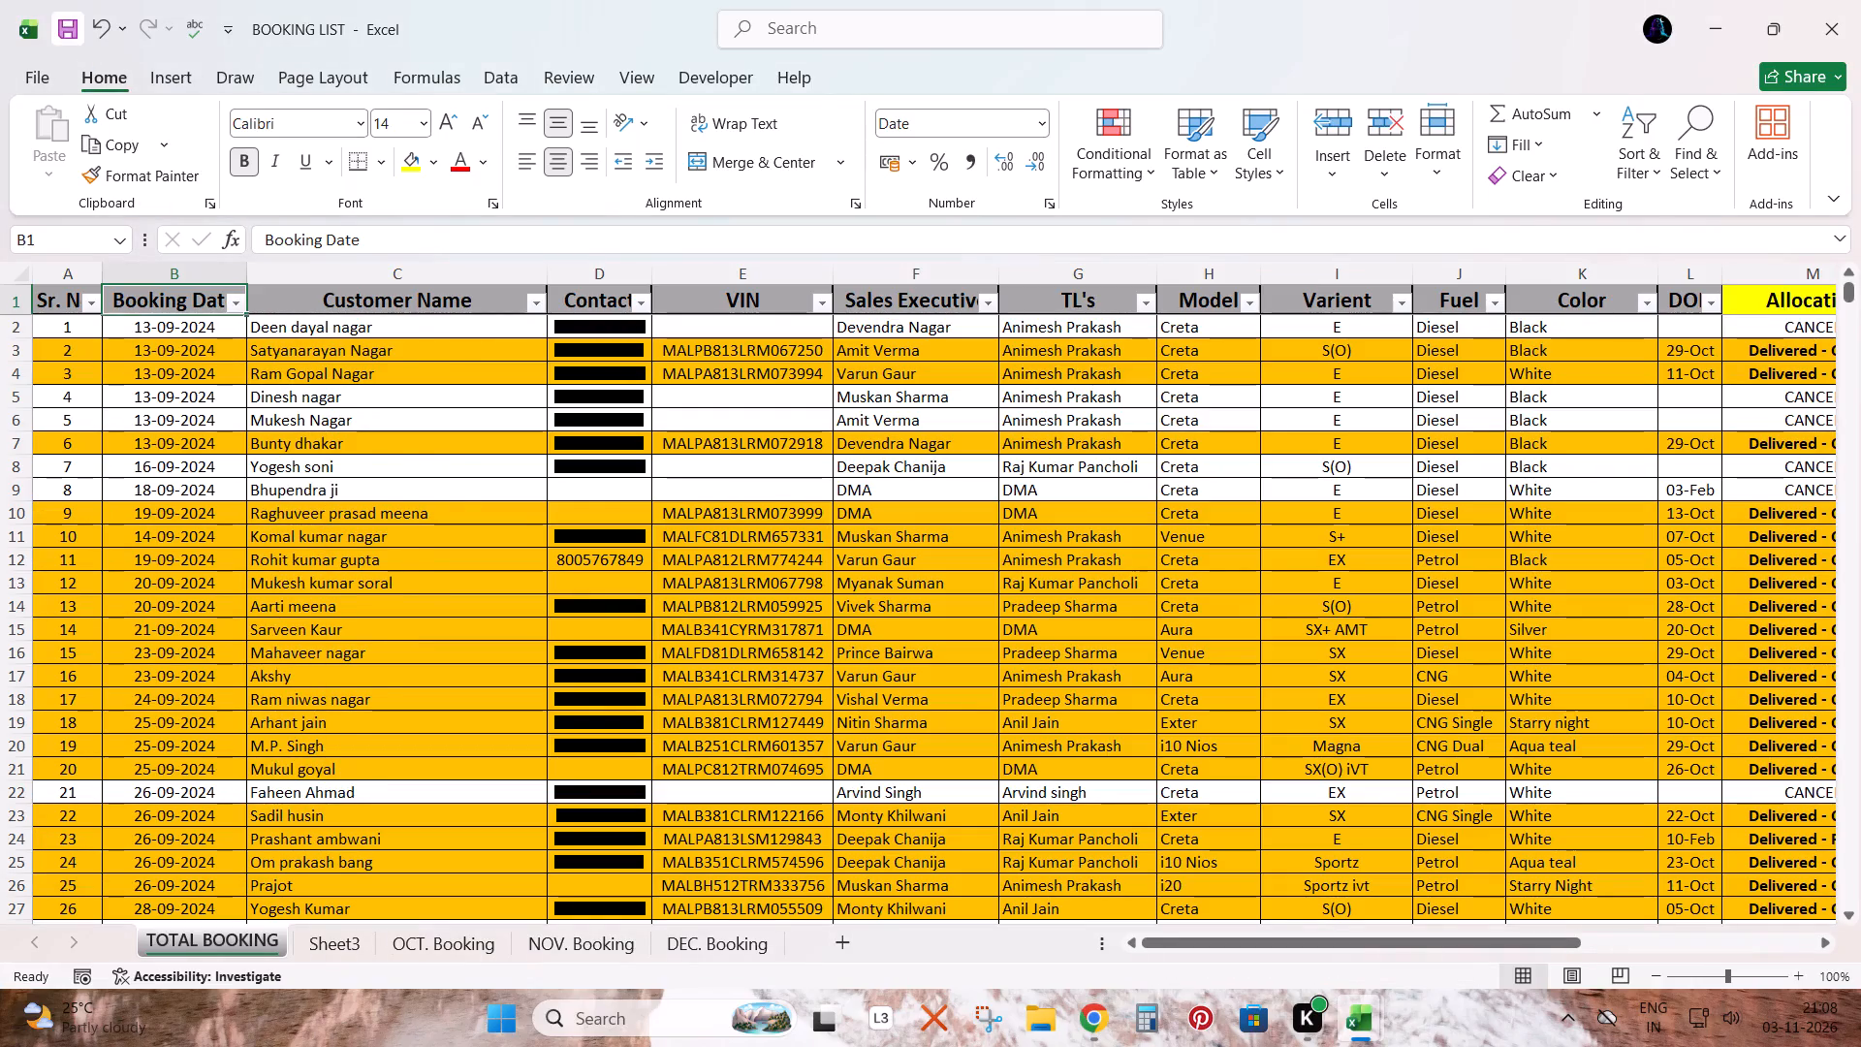
Switch to NOV'26 BOOKINGS, add filters to its header row, and check which months the Booking Date column covers.
click(233, 303)
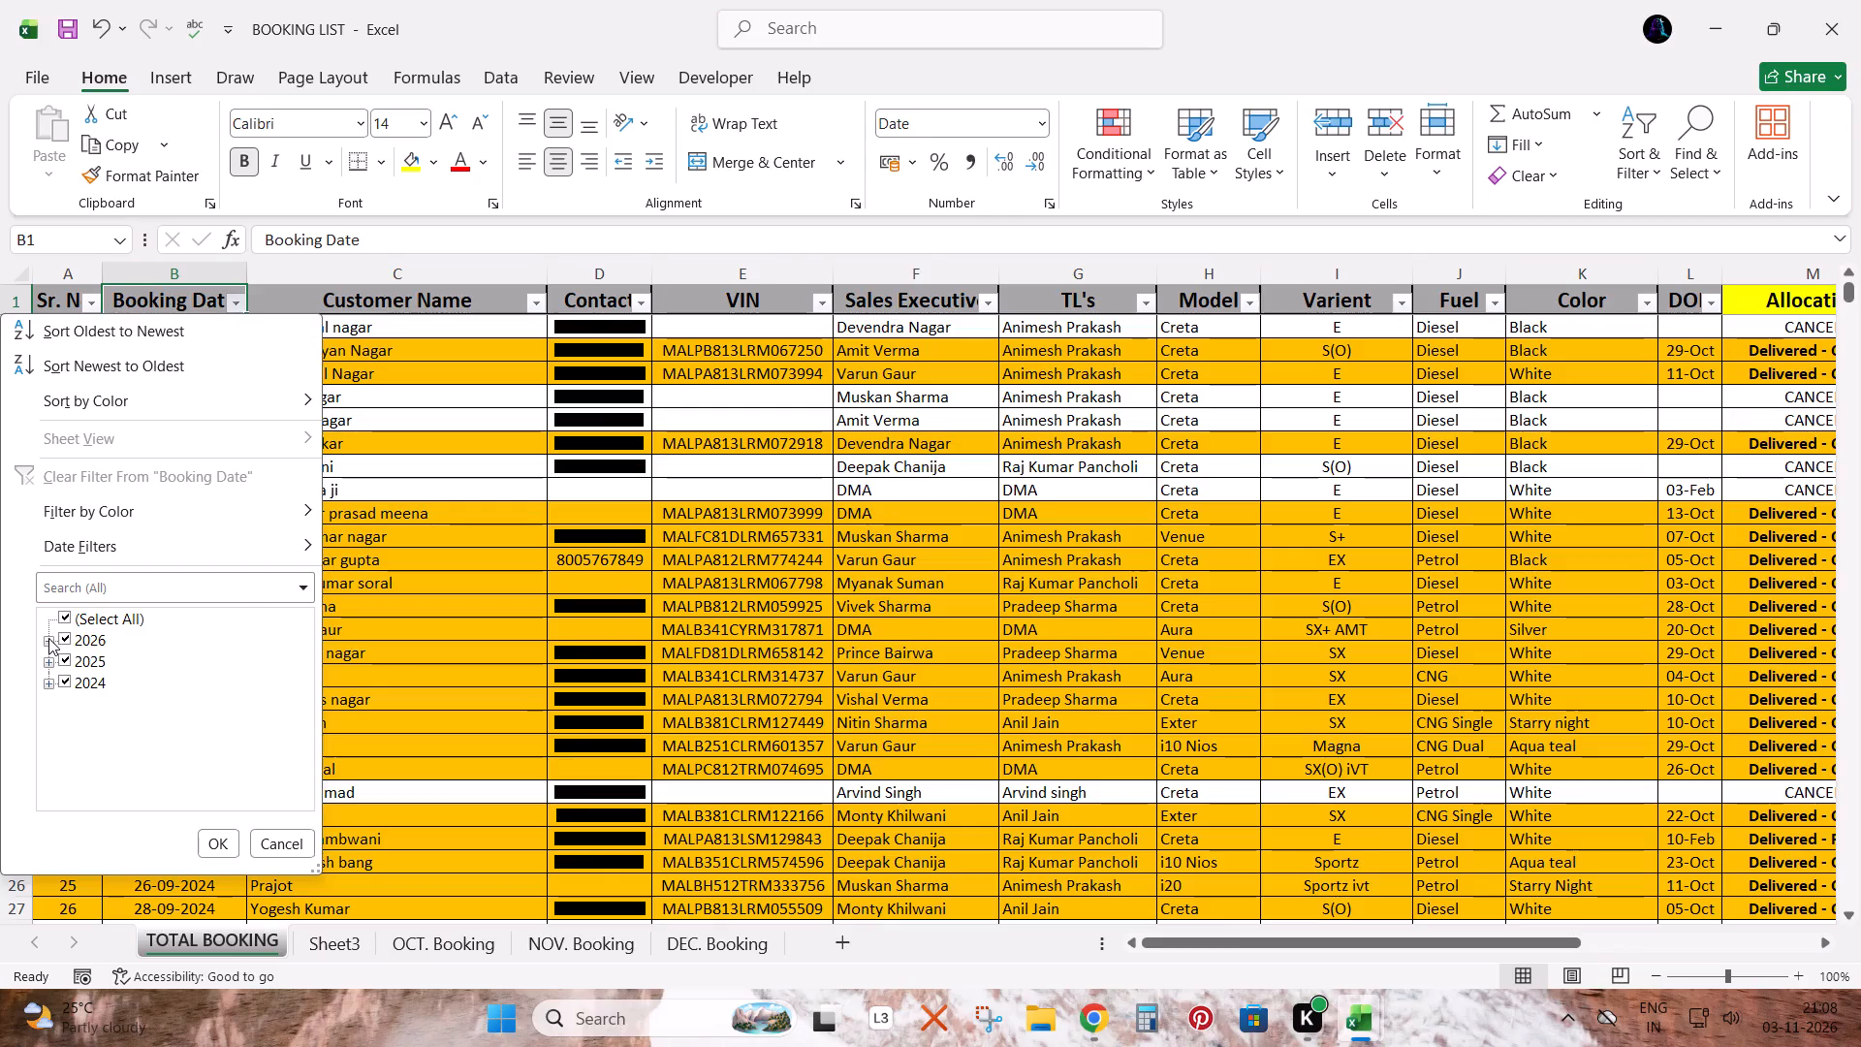
click(63, 615)
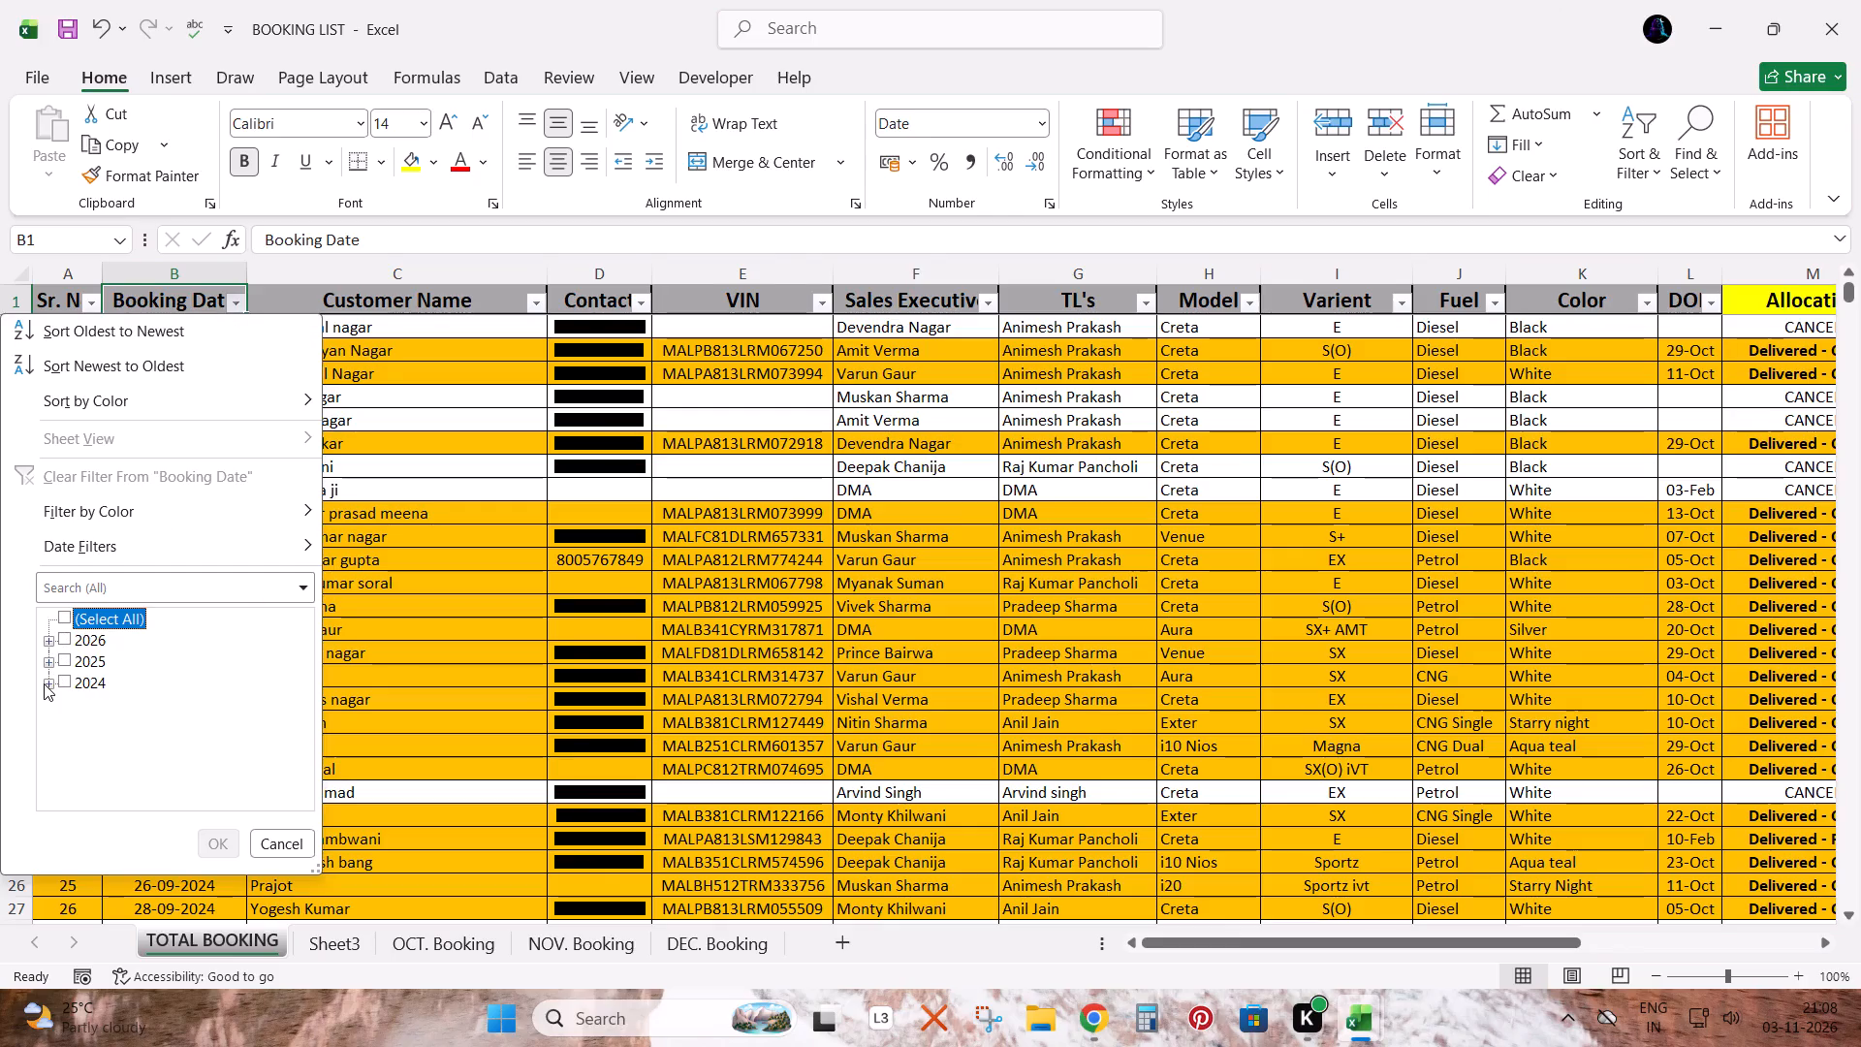
click(1367, 1029)
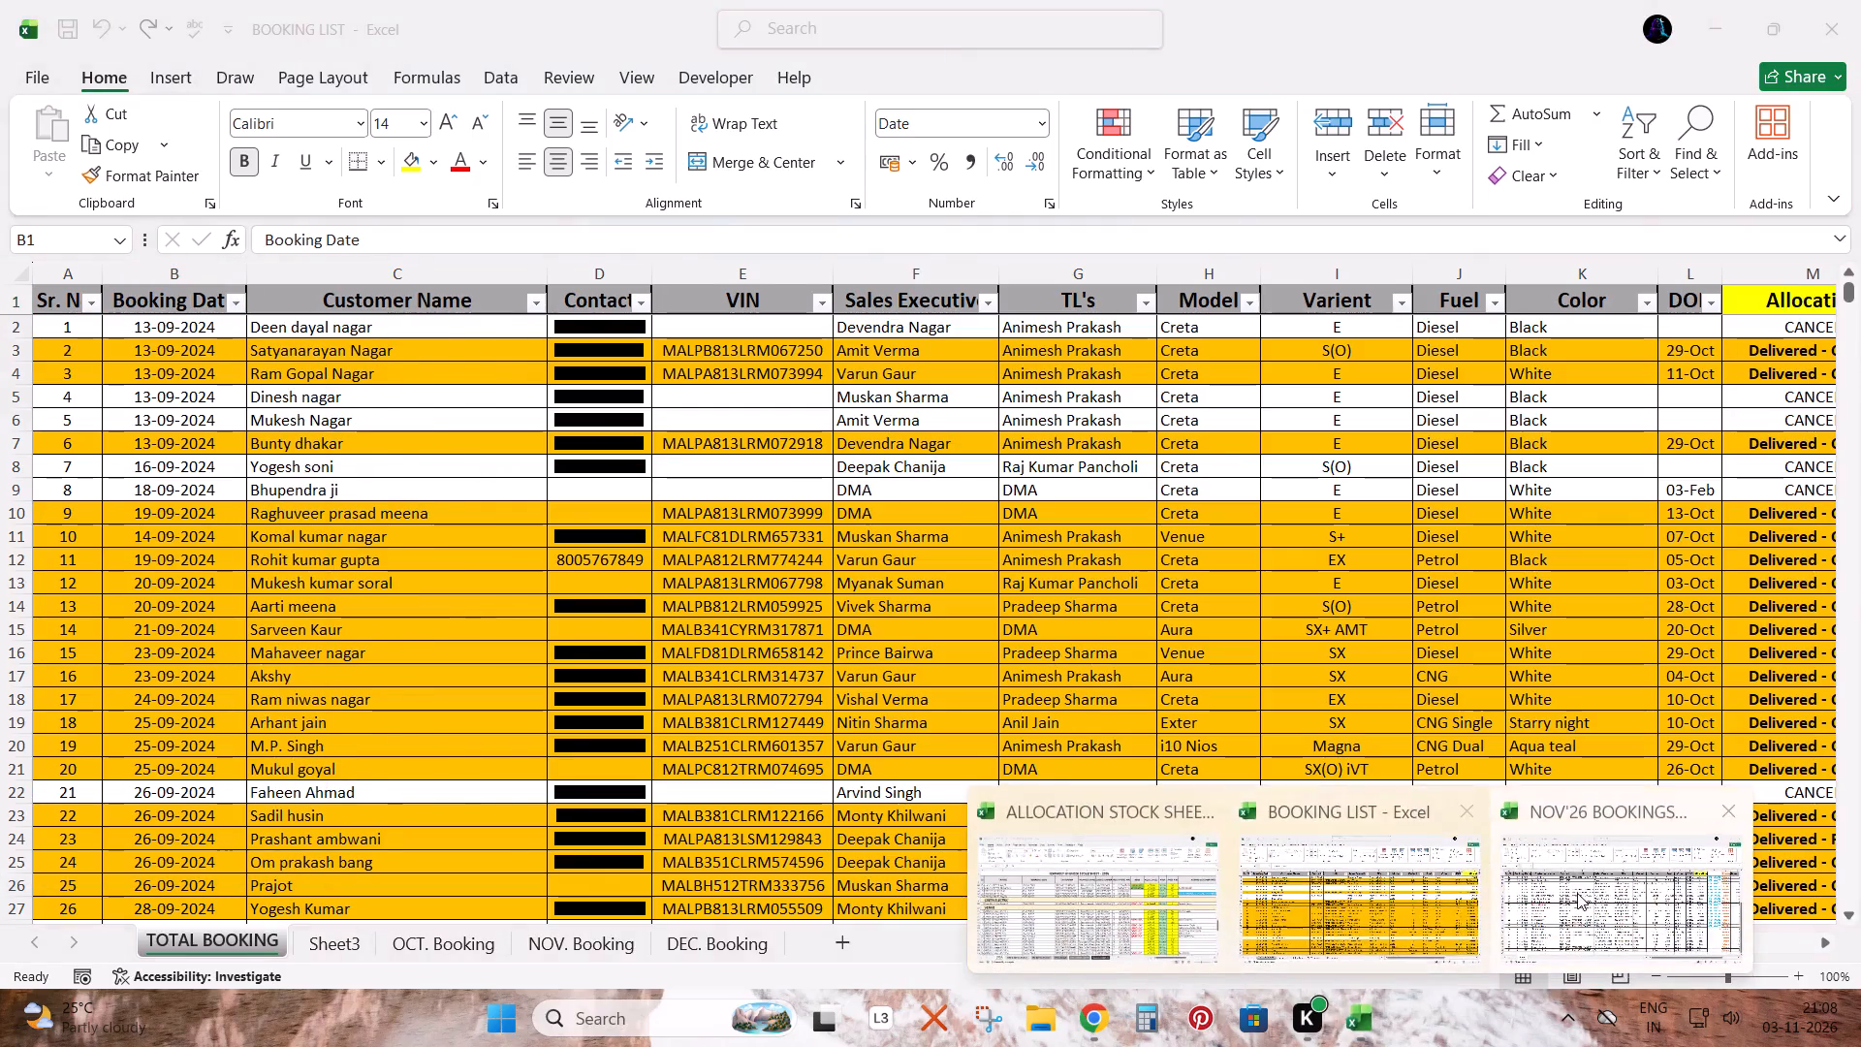
click(1577, 893)
click(168, 298)
key(ctrl+shift+l)
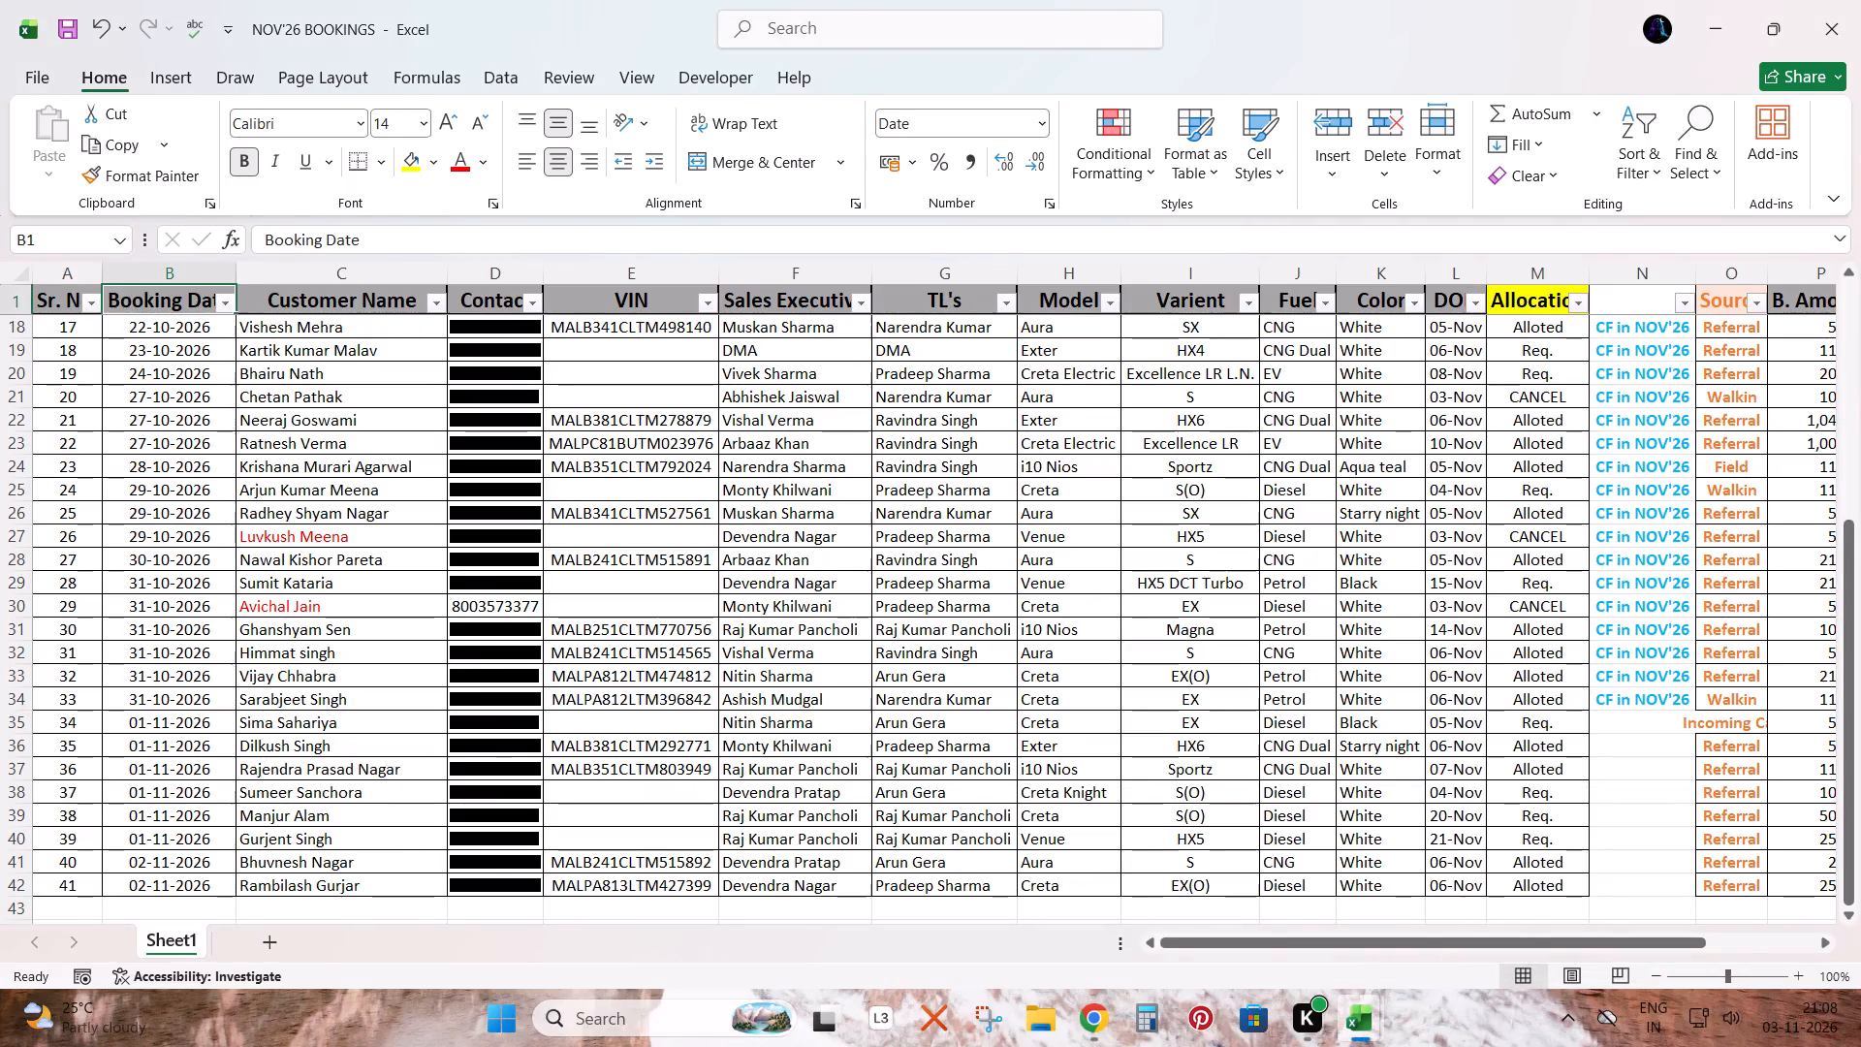
key(alt+Down)
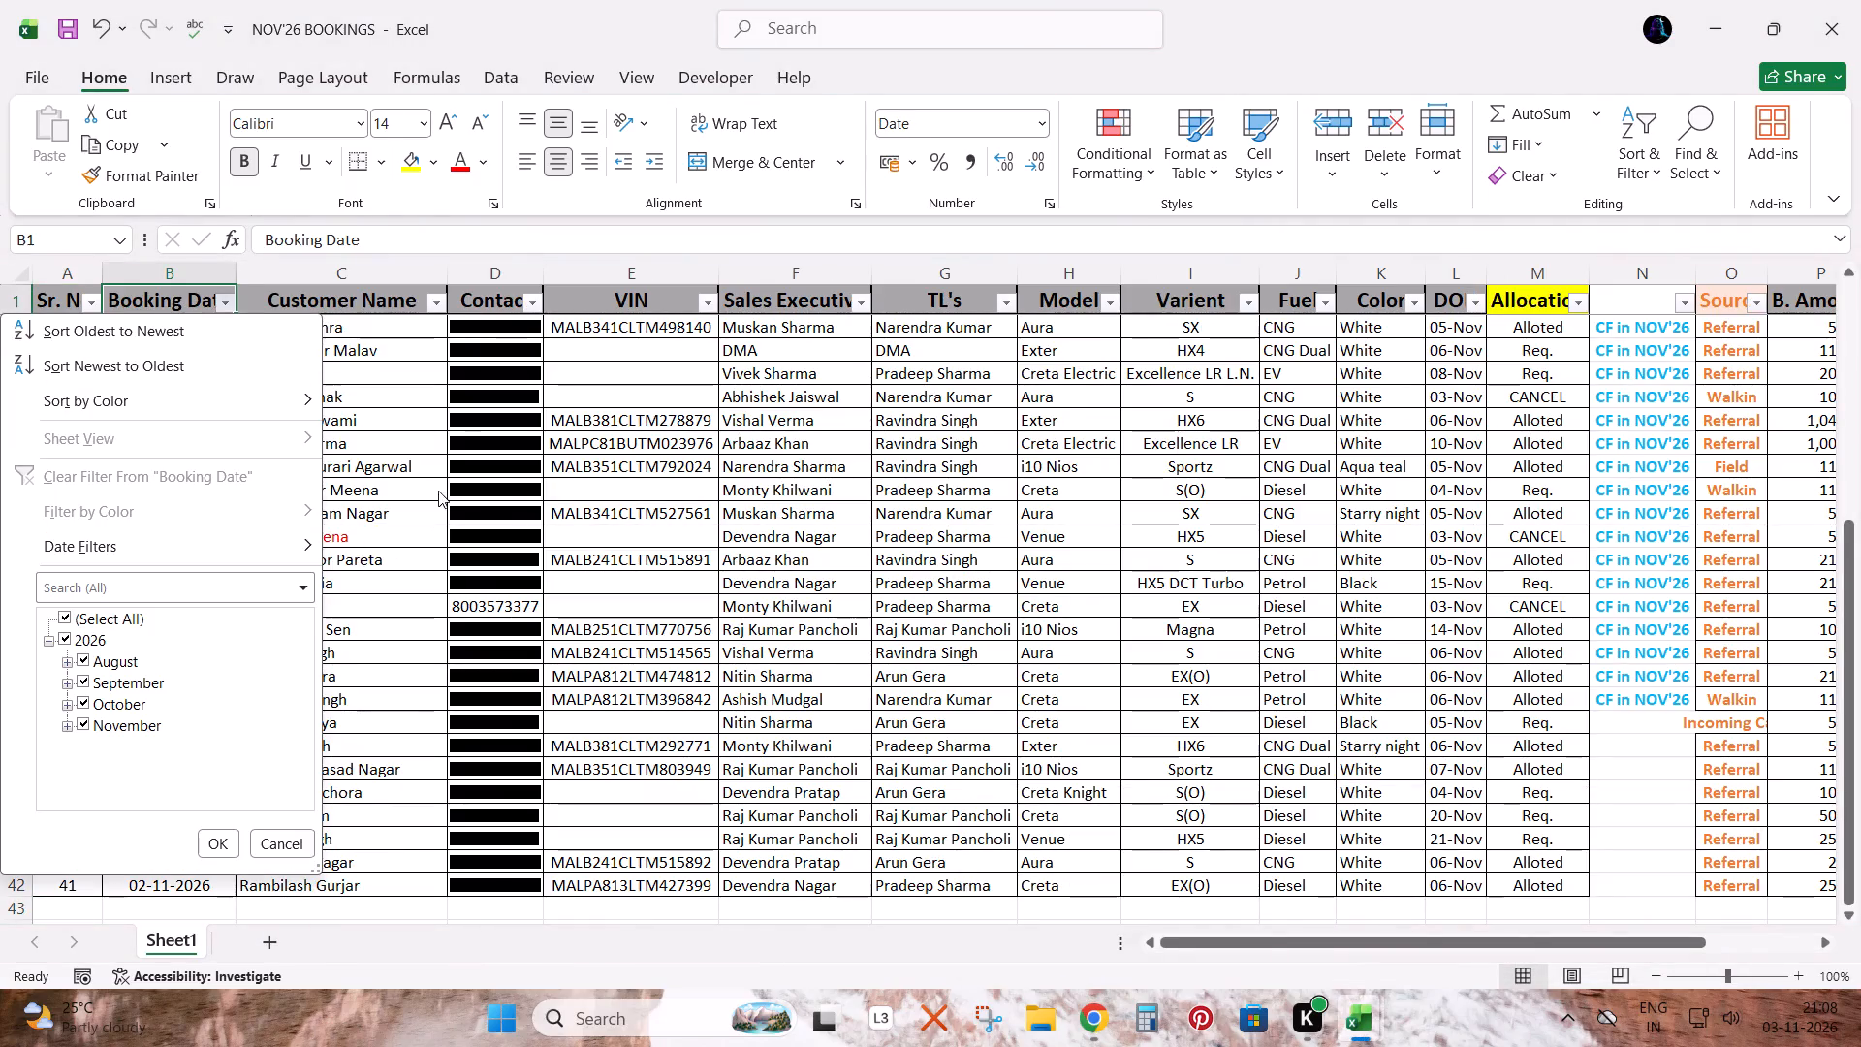
Filter TOTAL BOOKING's Booking Date in BOOKING LIST to August, September, October and November 2026, and save.
key(alt+Tab)
click(234, 317)
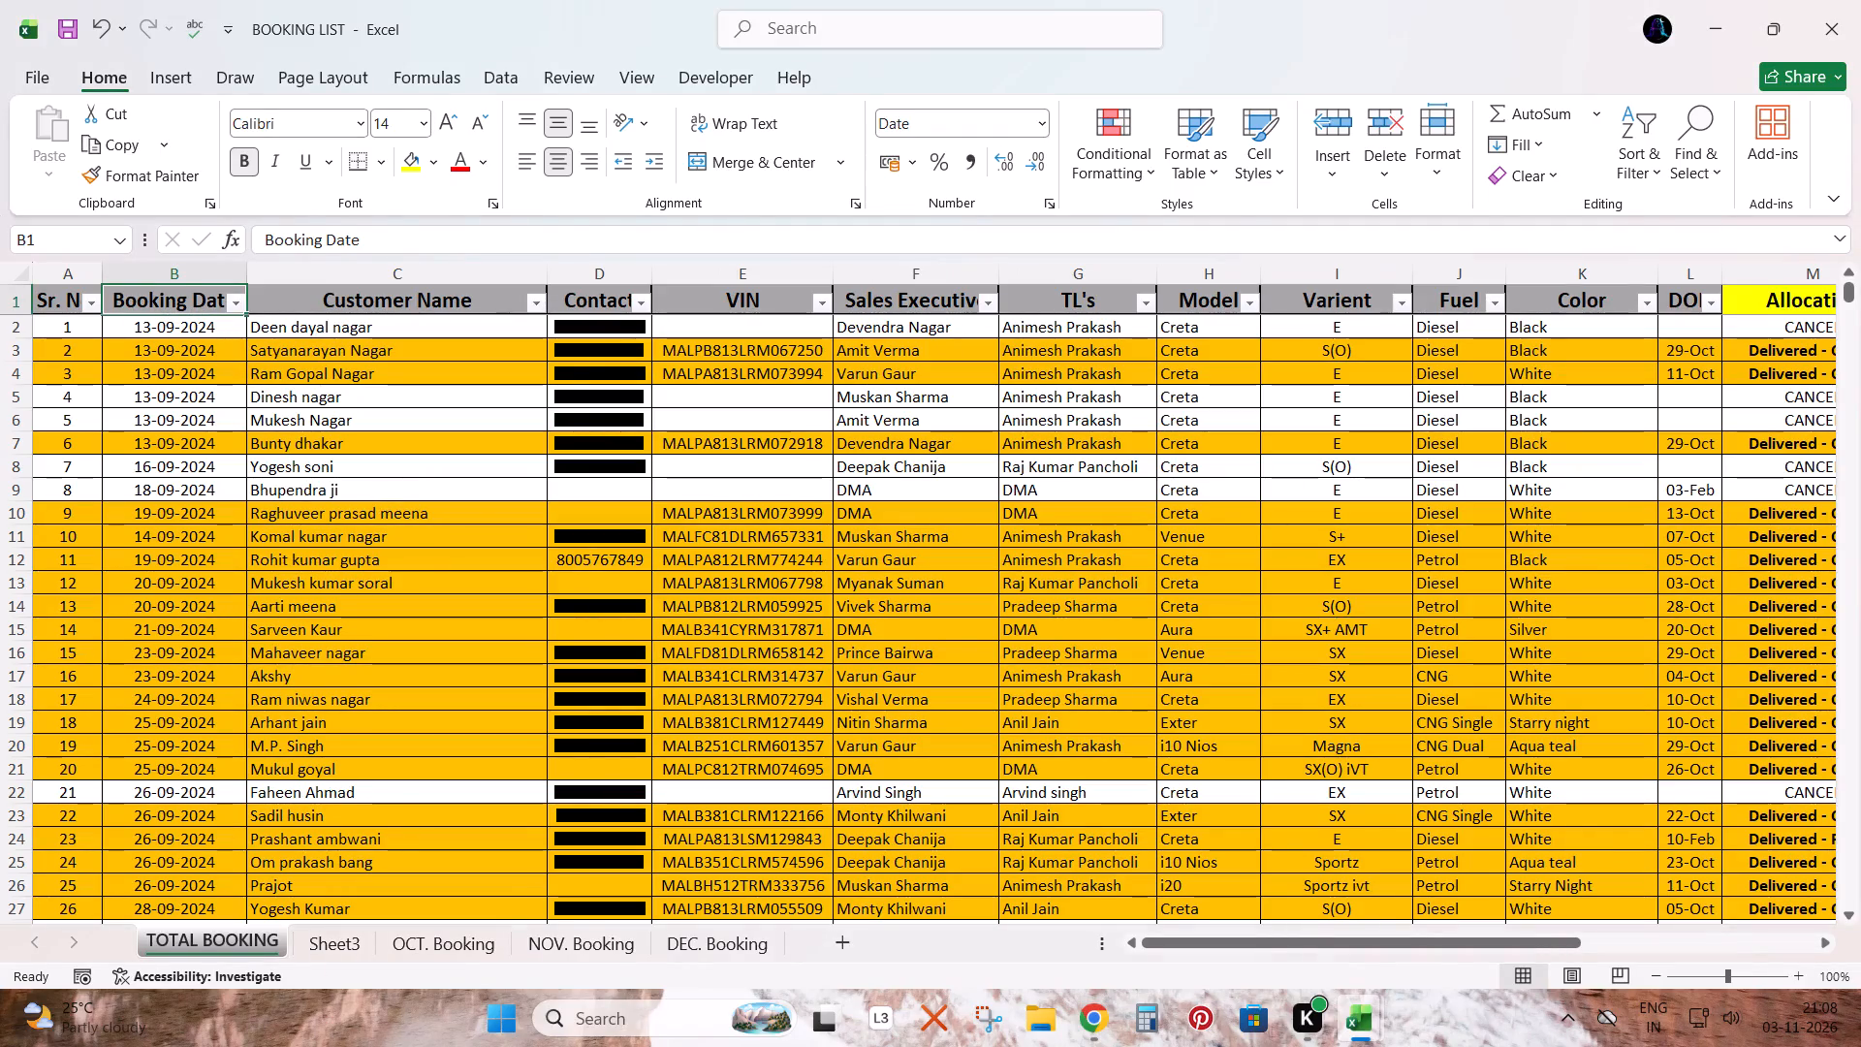
click(237, 306)
click(63, 621)
click(47, 639)
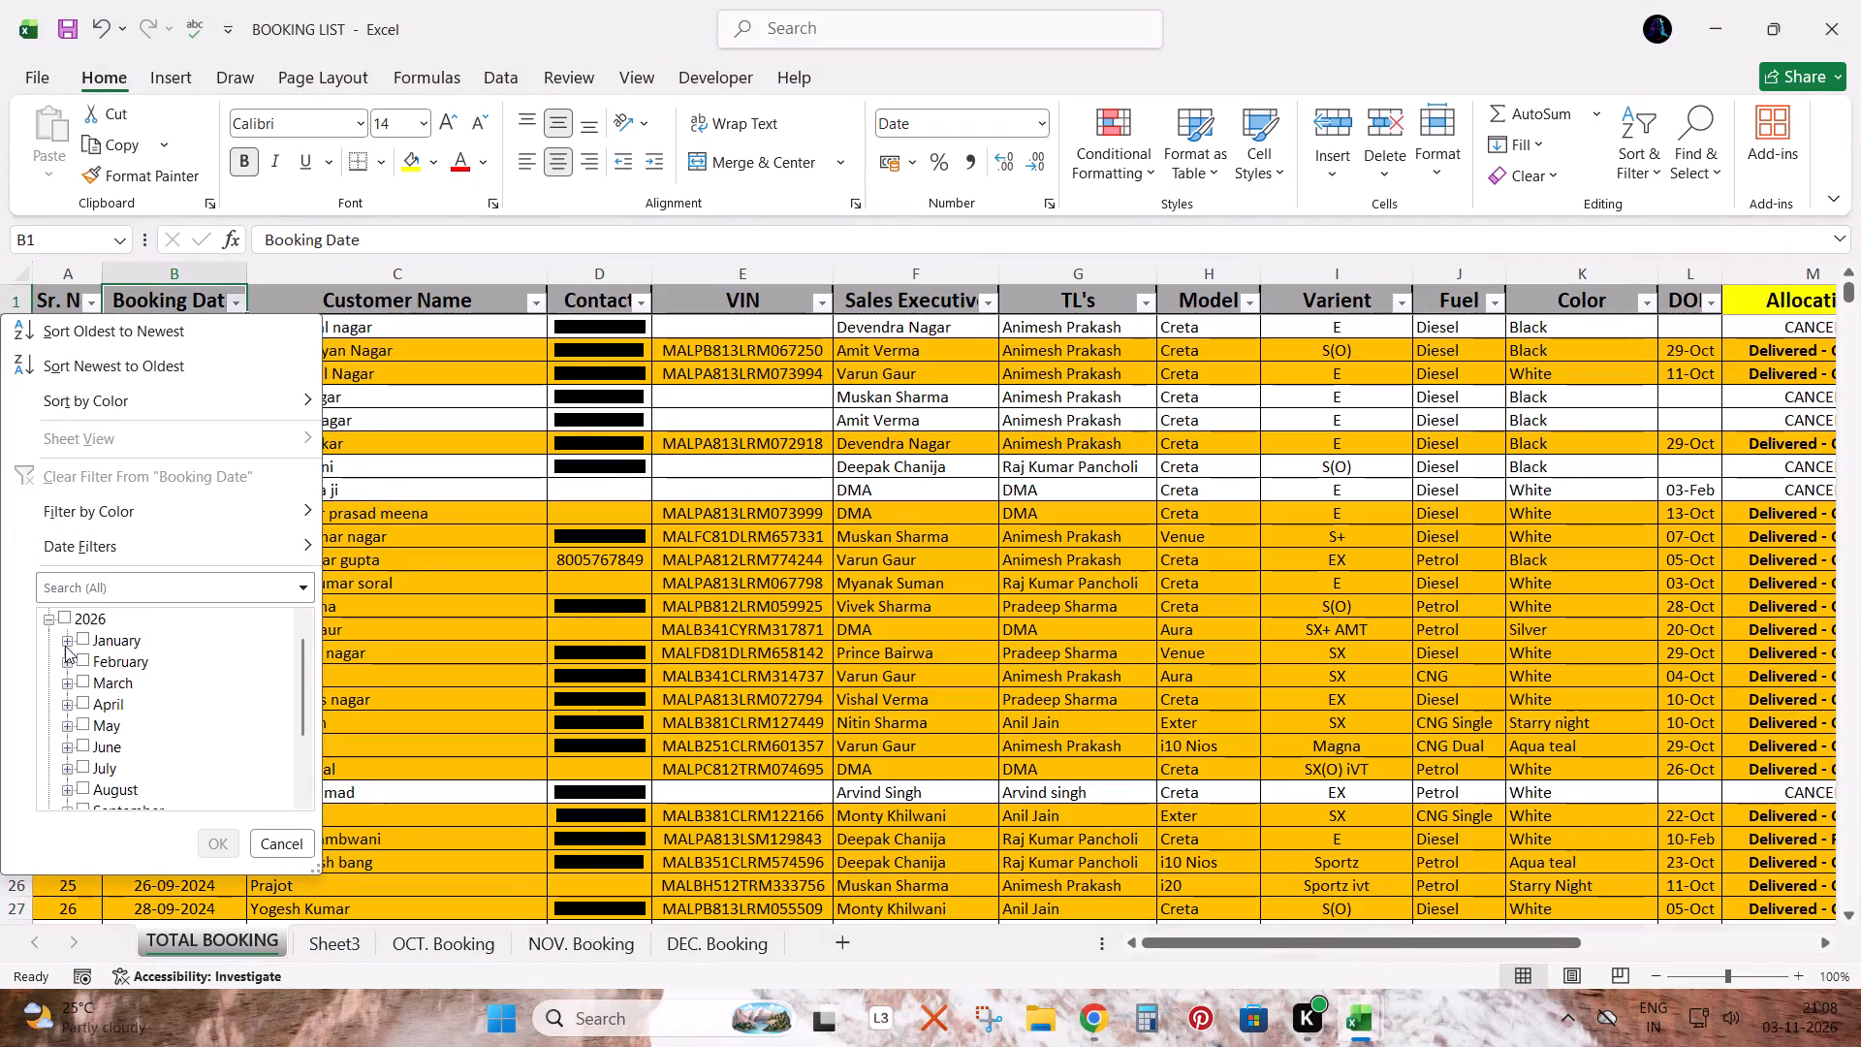
scroll(110, 736, down, 2)
click(82, 681)
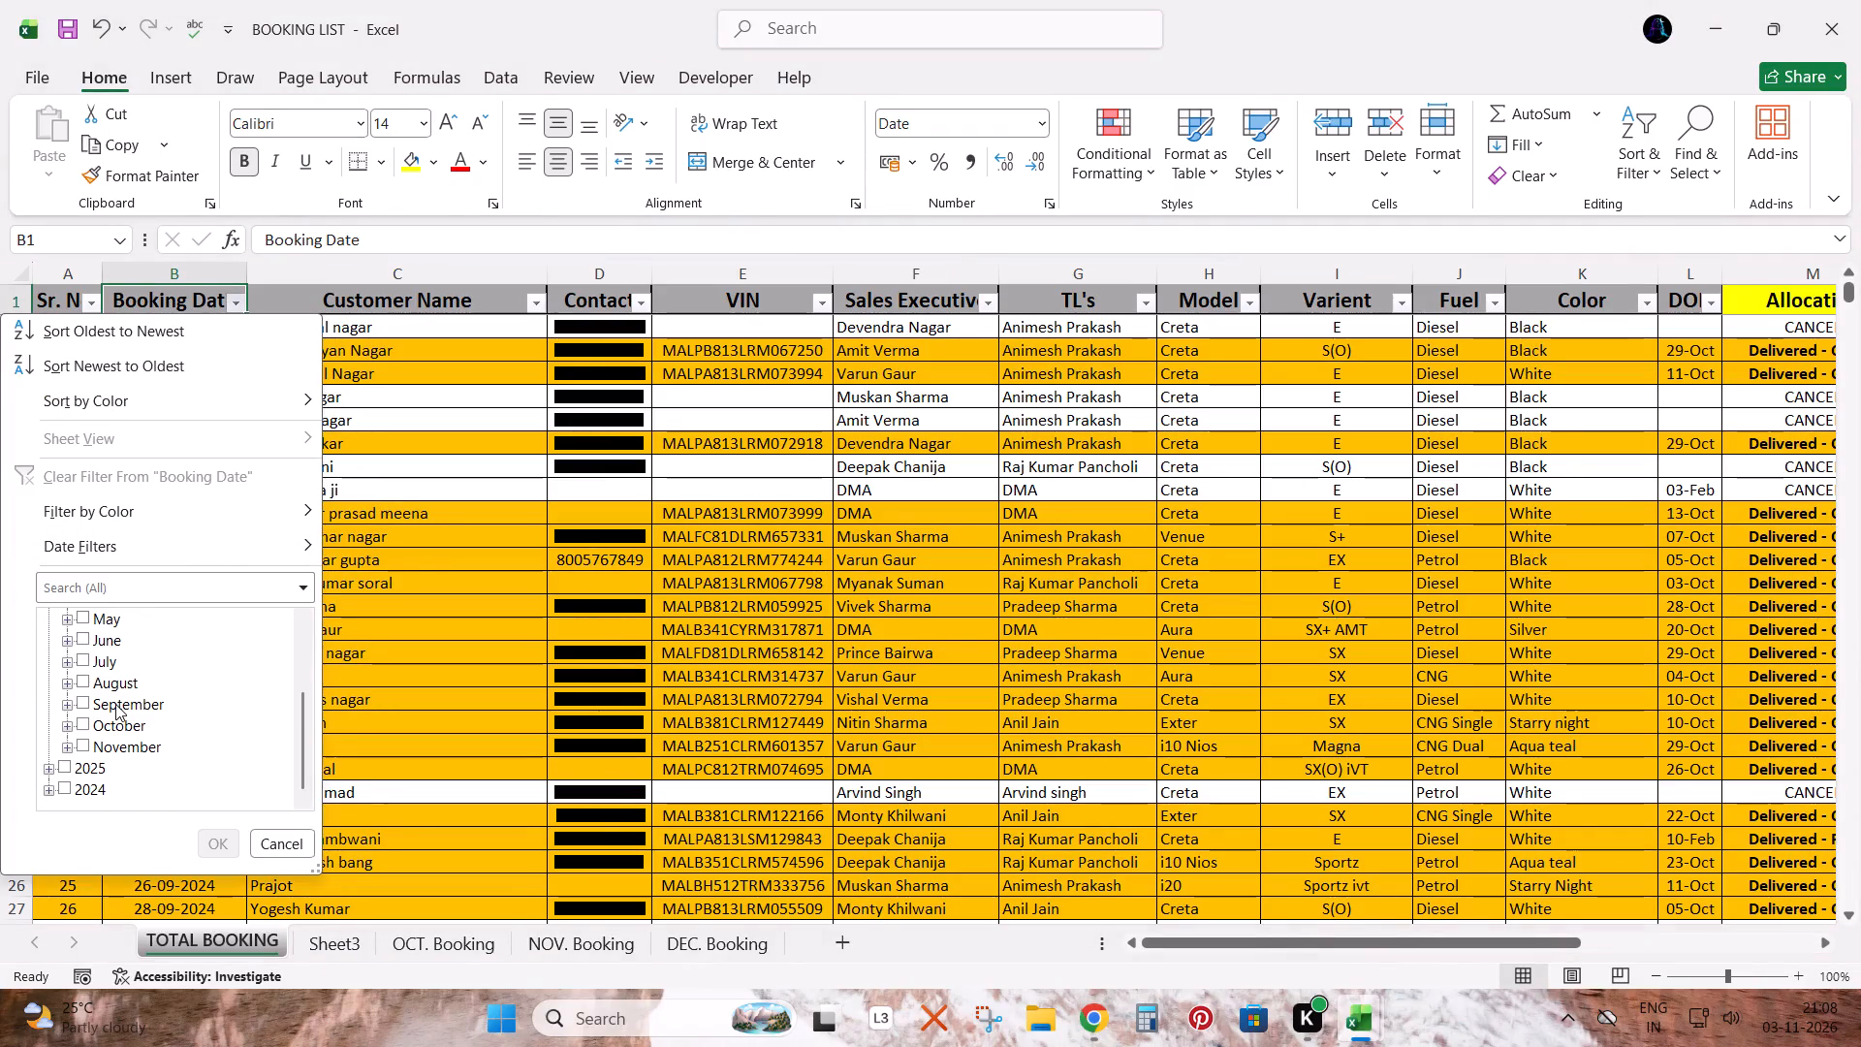
click(78, 681)
key(Down)
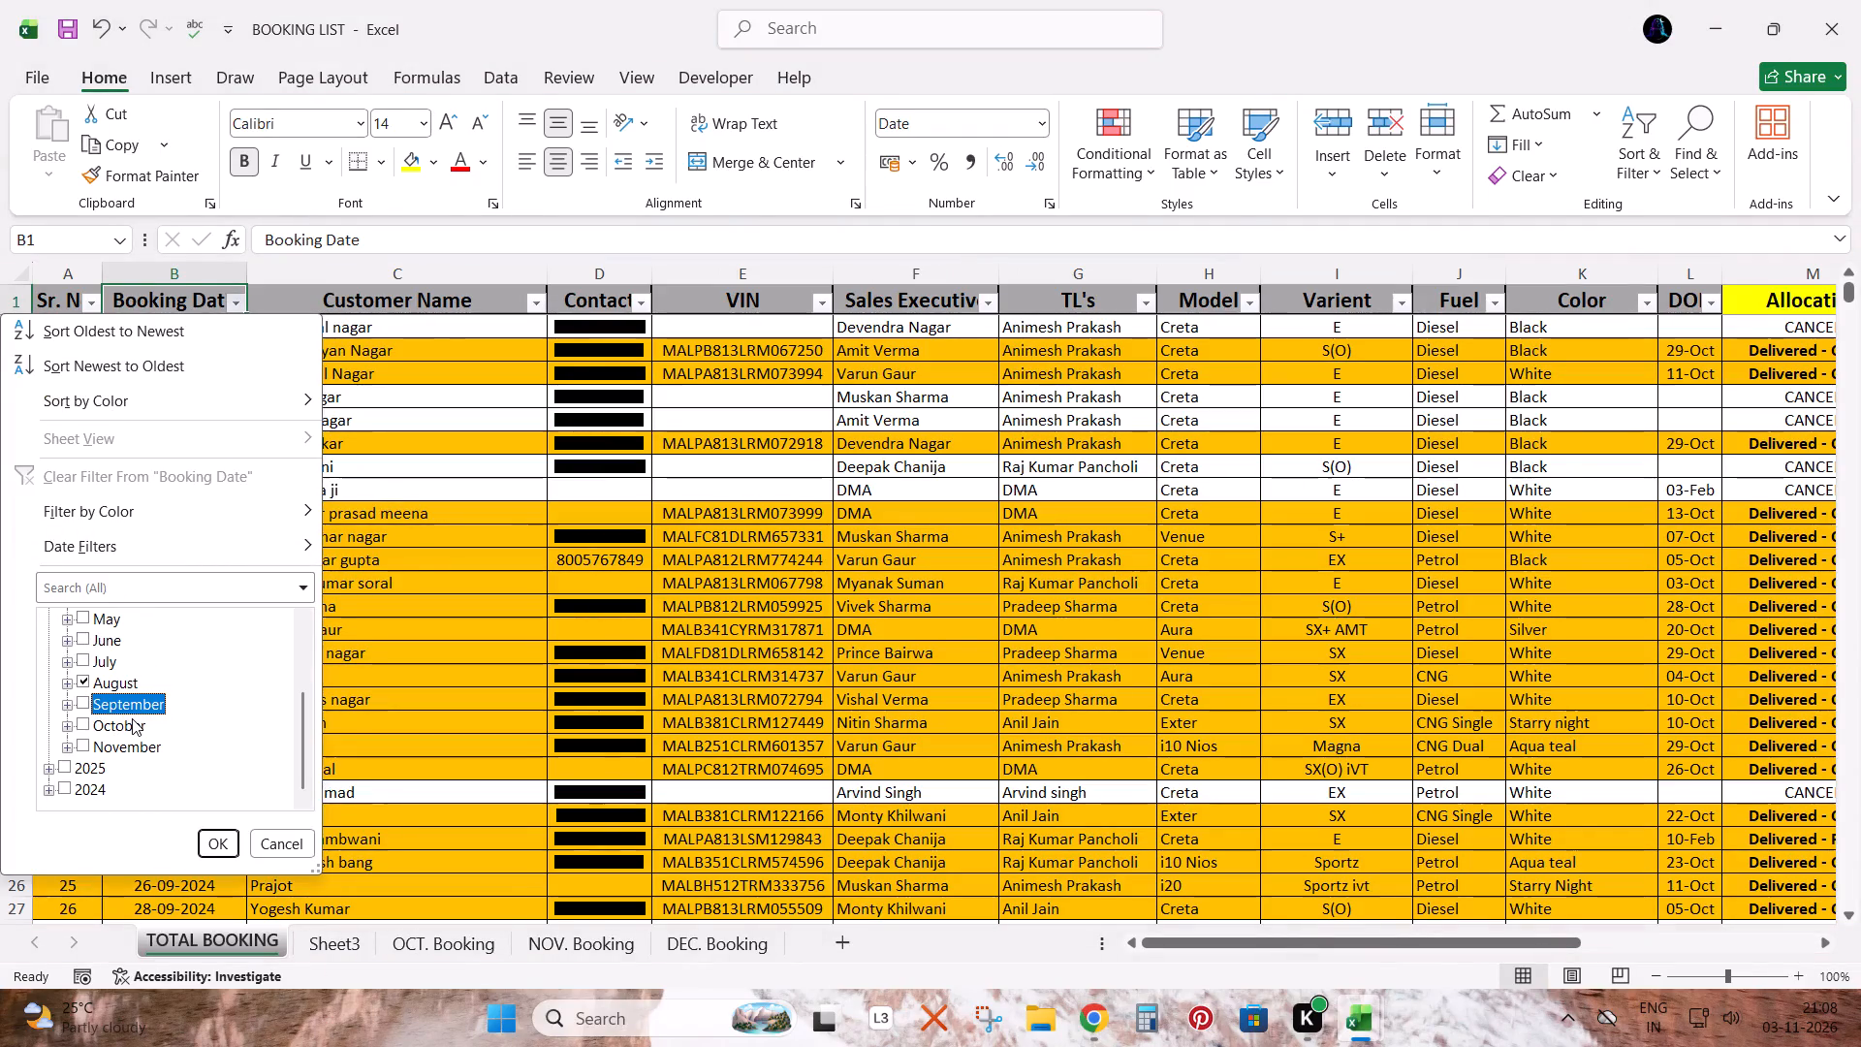
key(space)
key(Down)
key(space)
key(Down)
key(space)
key(Return)
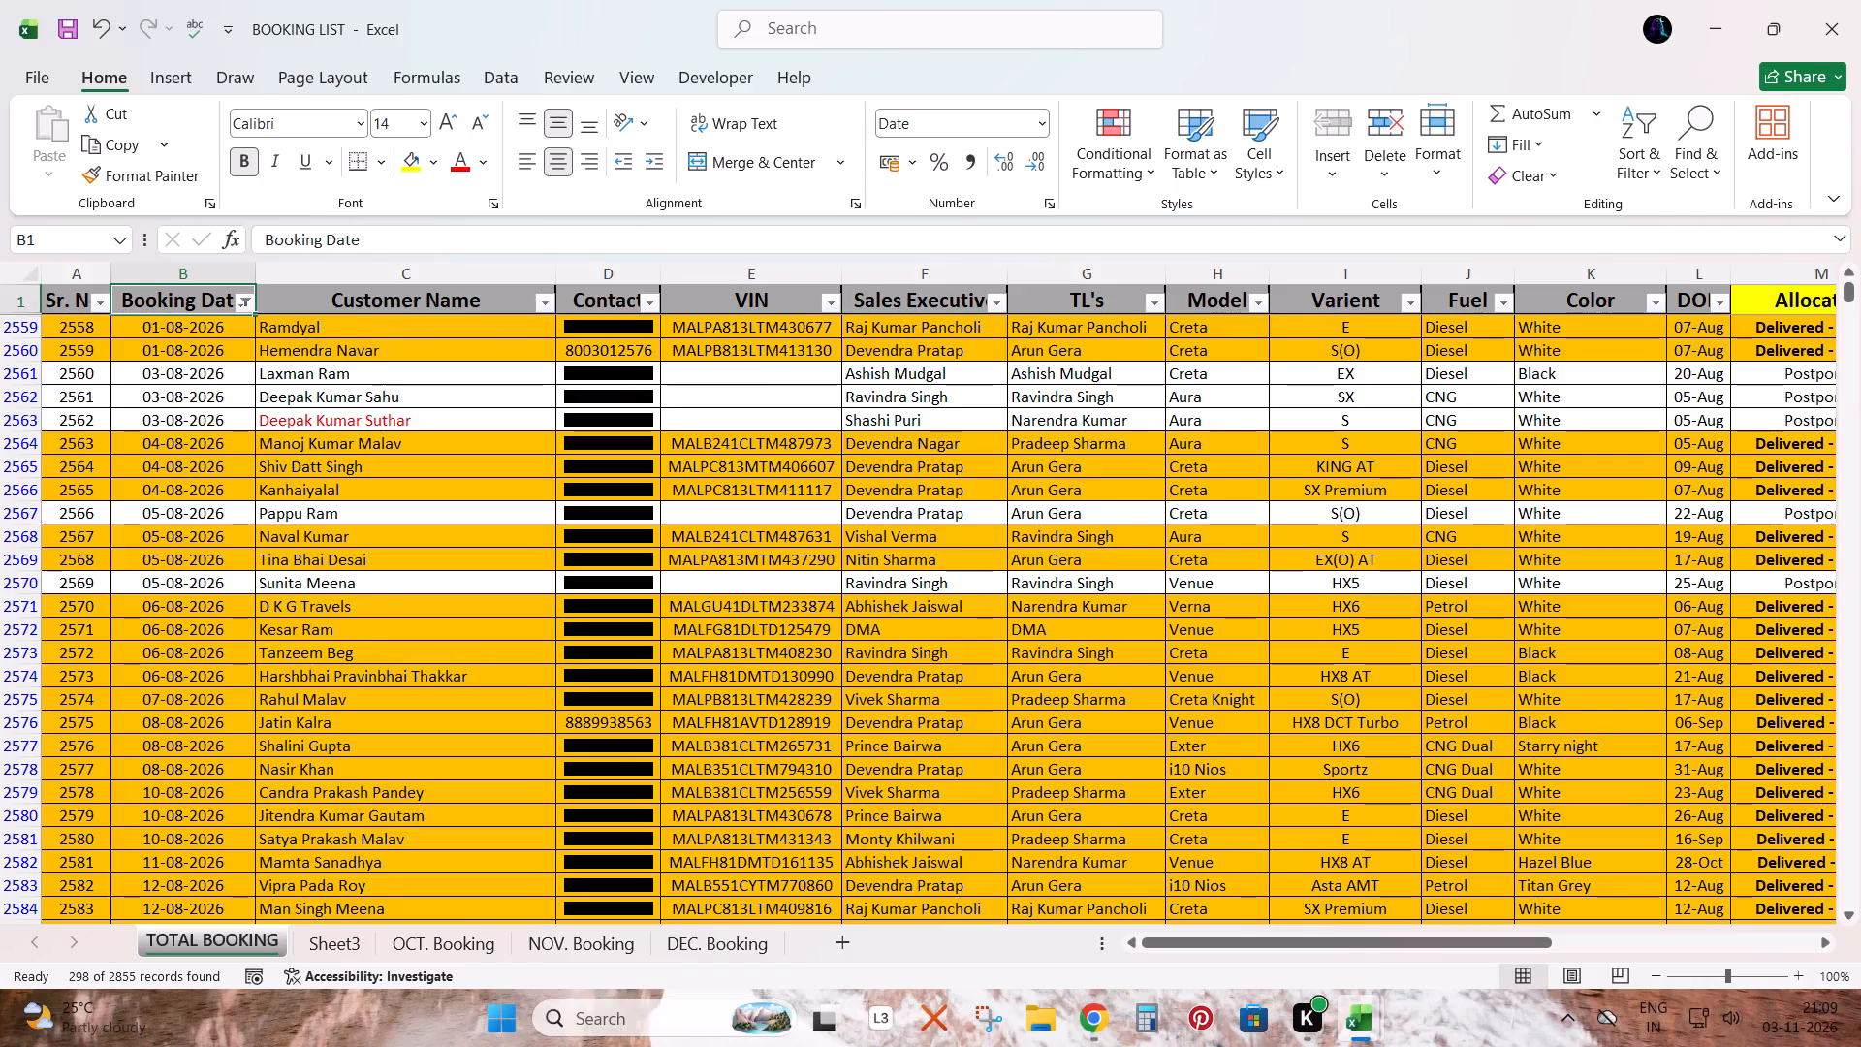
key(Down)
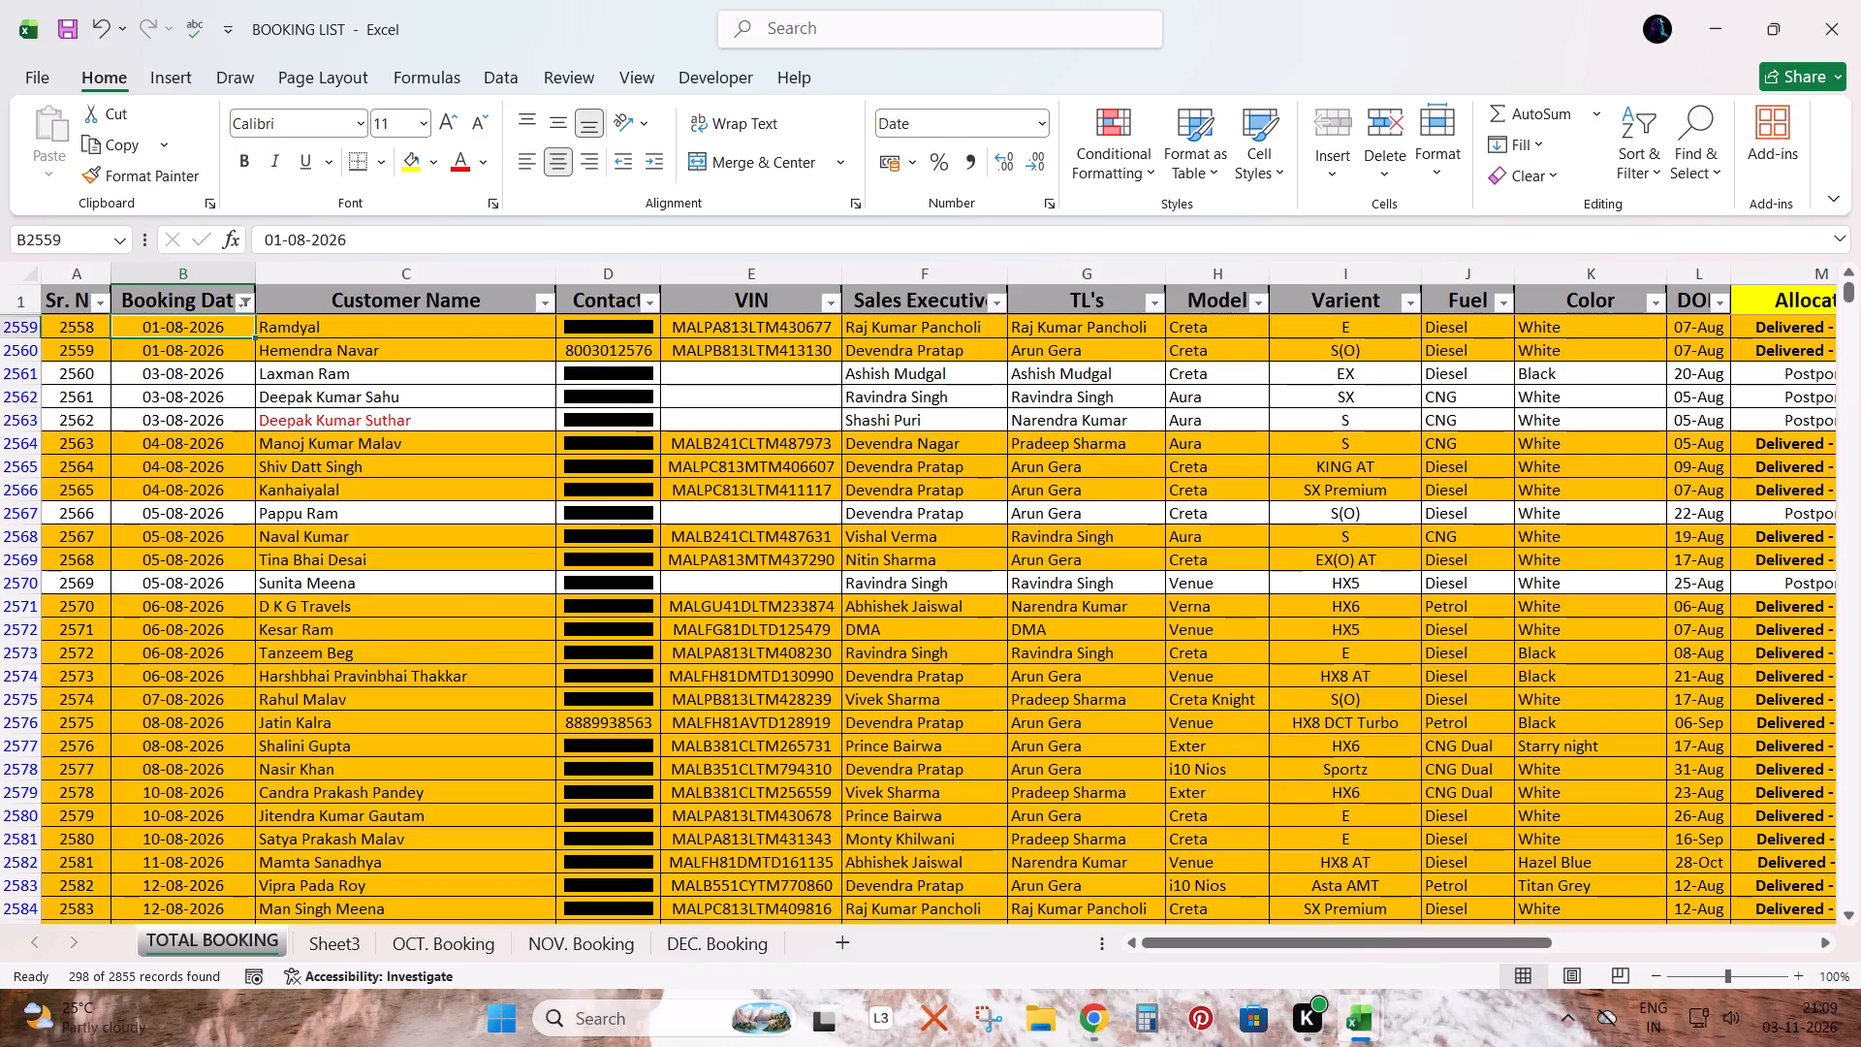
key(ctrl+s)
Copy all customer names from NOV'26 BOOKINGS, from C2 down, and paste them below TOTAL BOOKING's list in BOOKING LIST, starting at C2860.
key(alt+Tab)
key(Right)
key(Down)
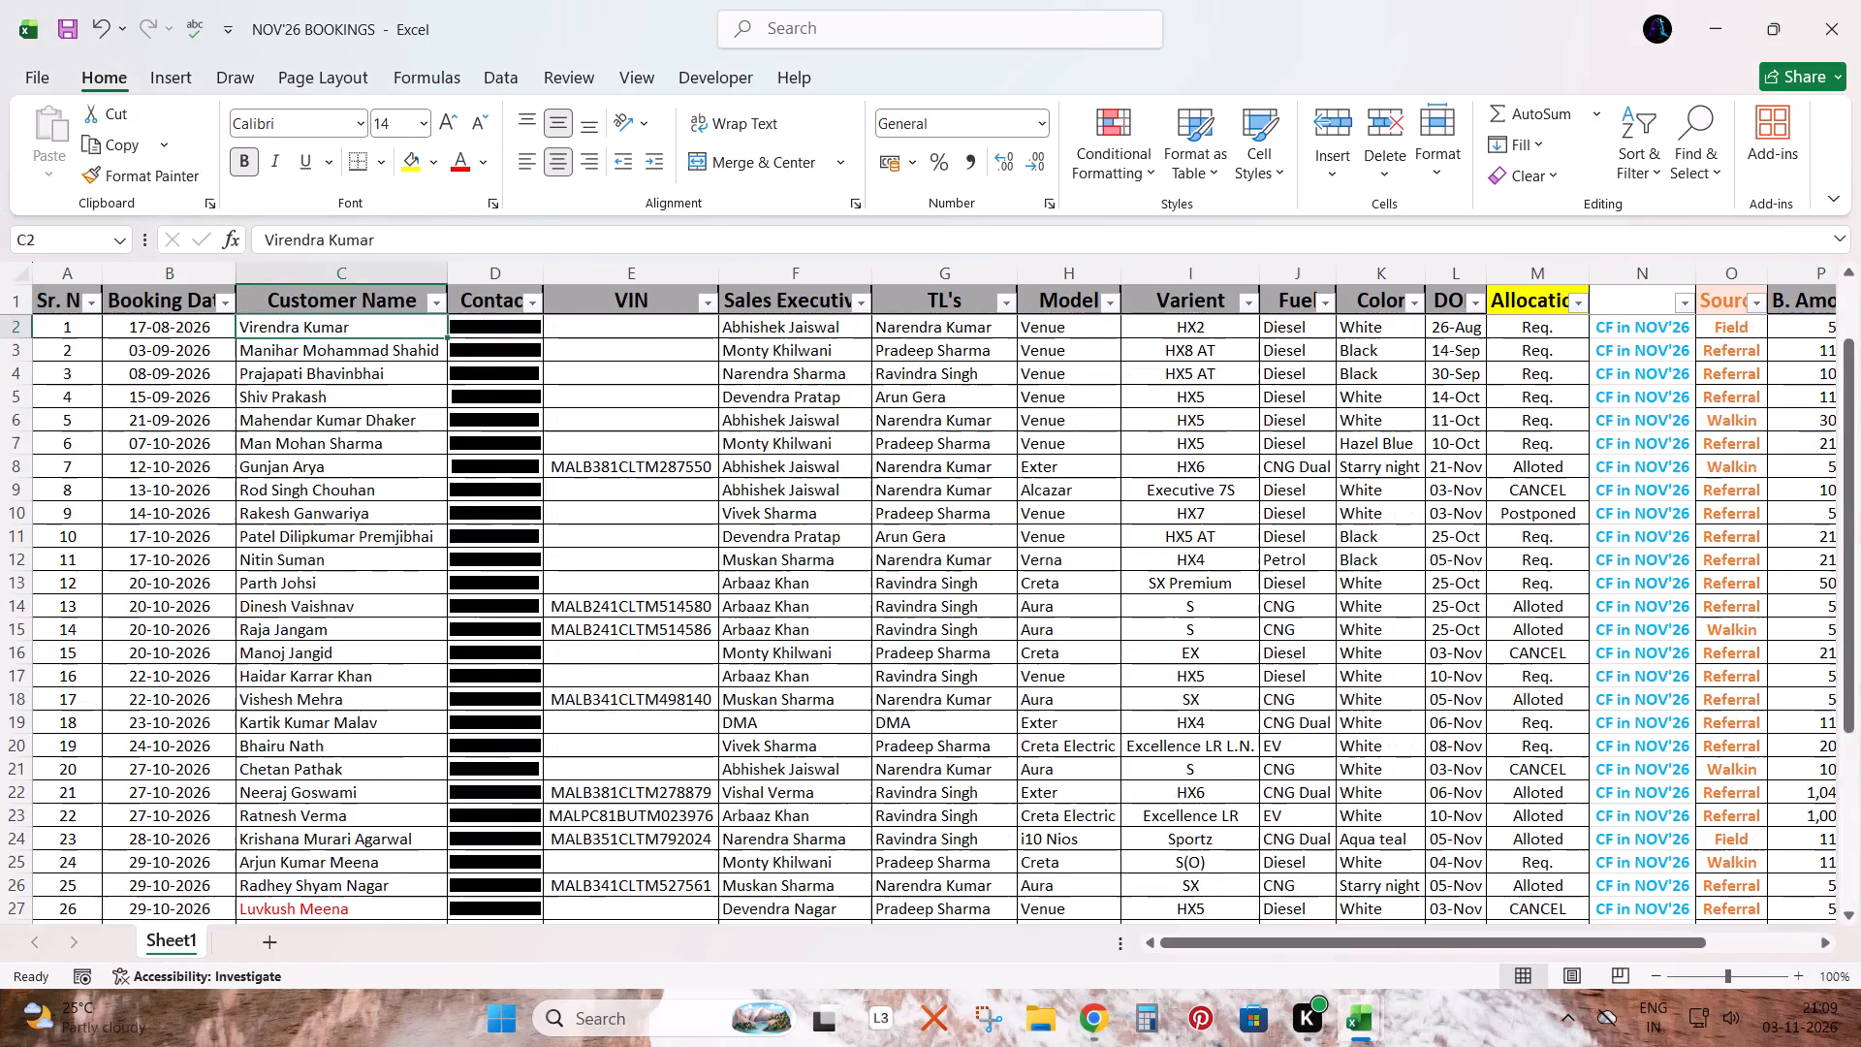
key(Up)
key(Down)
key(ctrl+shift+Down)
key(ctrl+c)
key(alt+Tab)
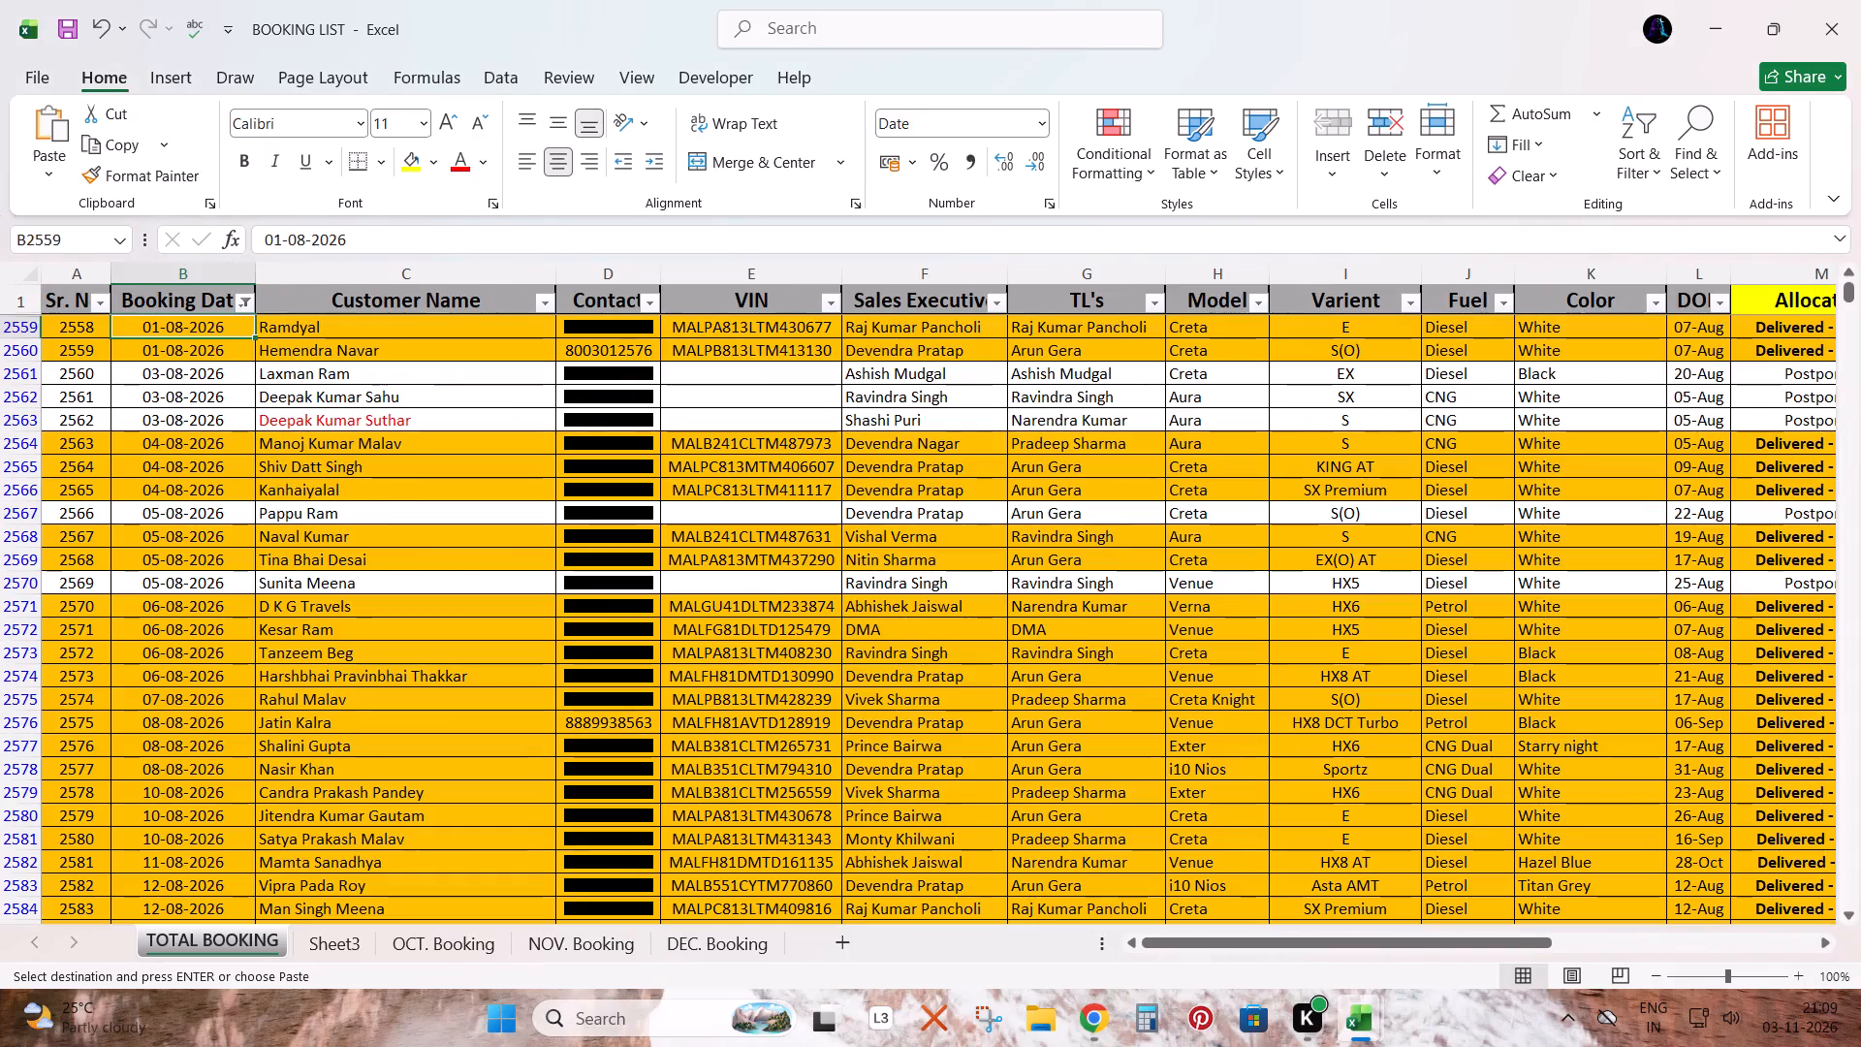
key(ctrl+Down)
key(Down)
key(Right)
key(Down)
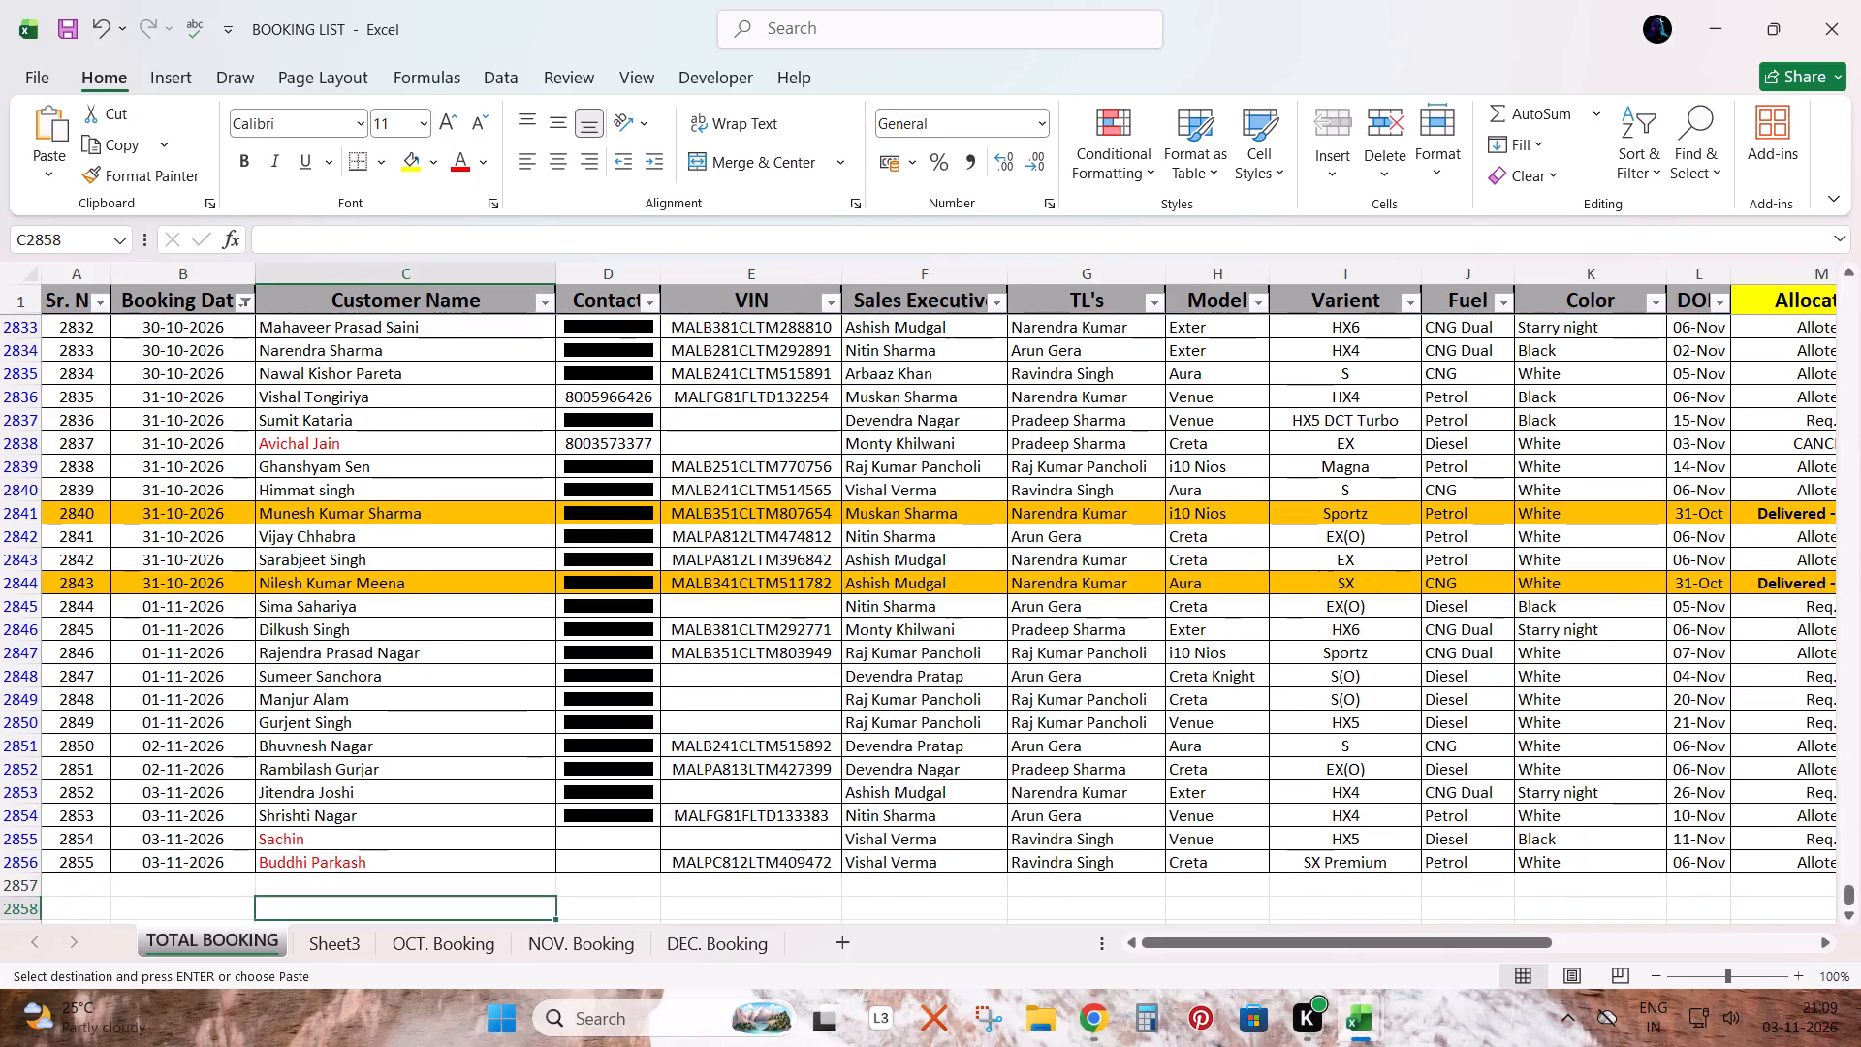
key(Down)
key(Down)
key(ctrl+v)
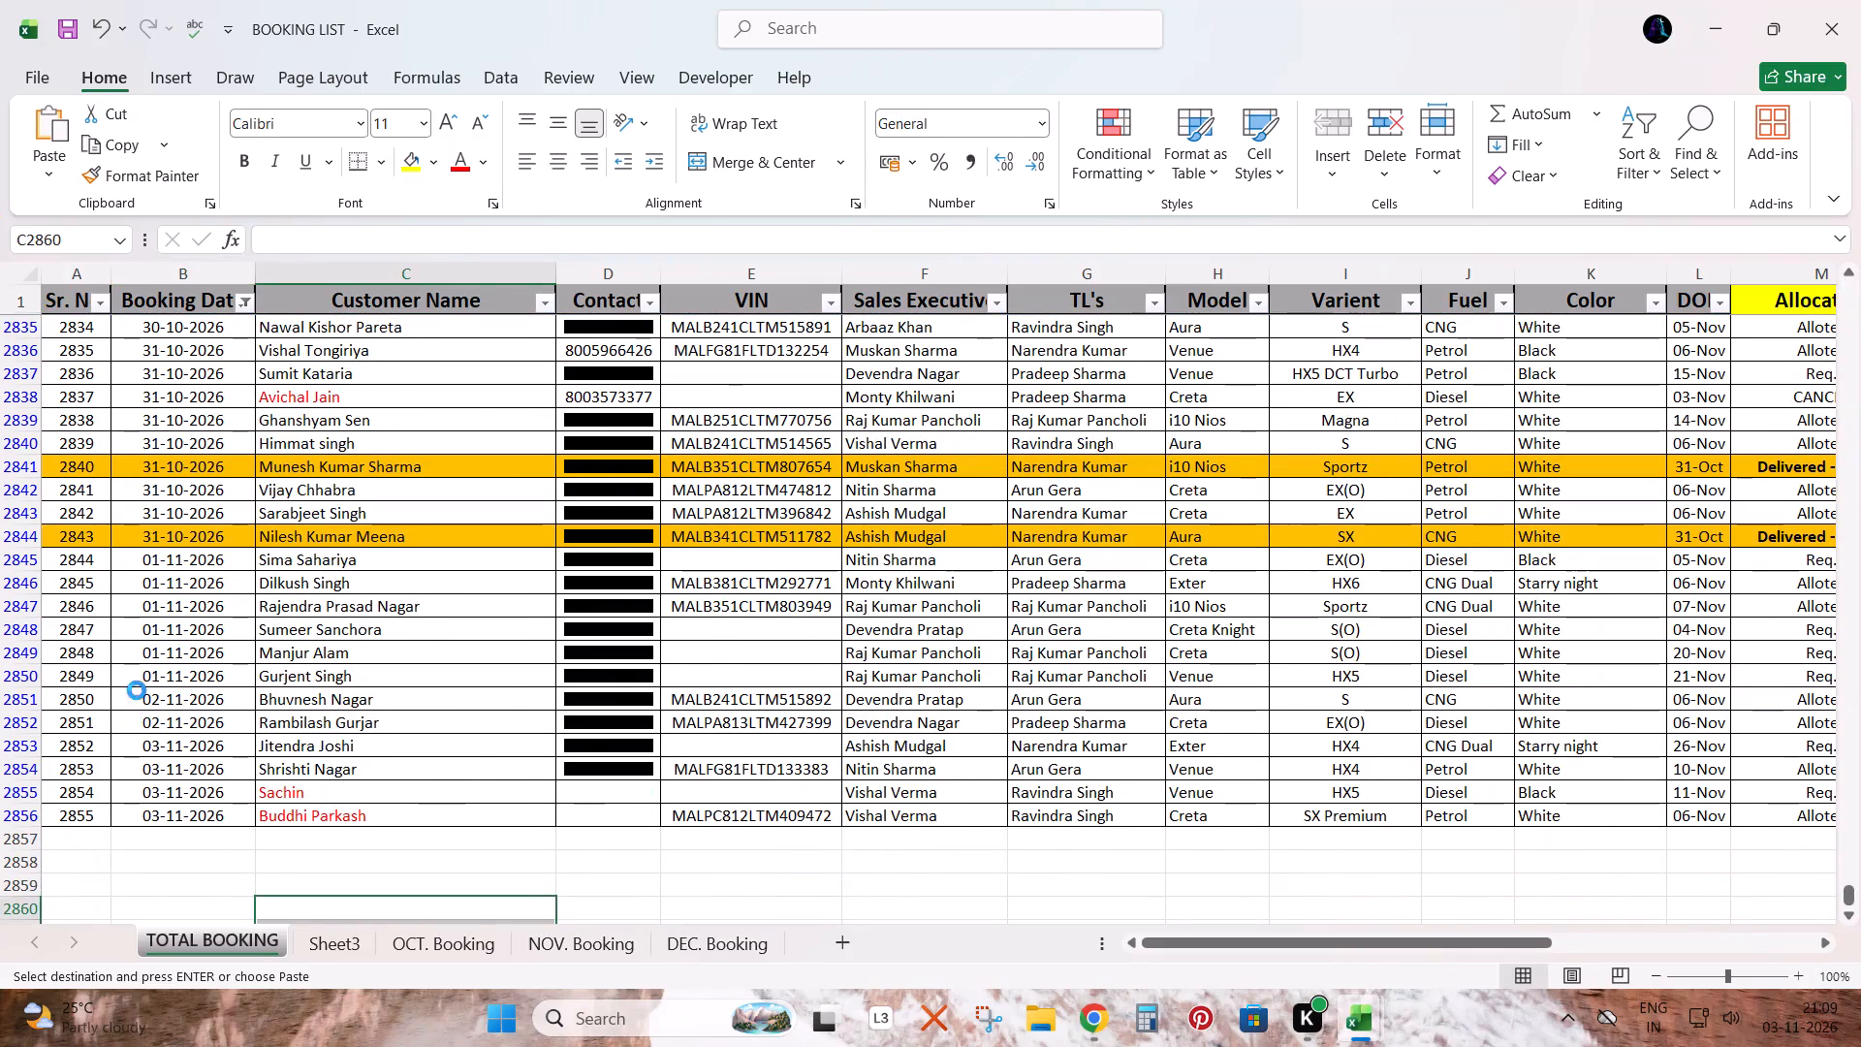
Highlight duplicate values in TOTAL BOOKING's Customer Name column with Light Red Fill with Dark Red Text, and save the workbook.
click(384, 273)
click(1130, 168)
click(1174, 206)
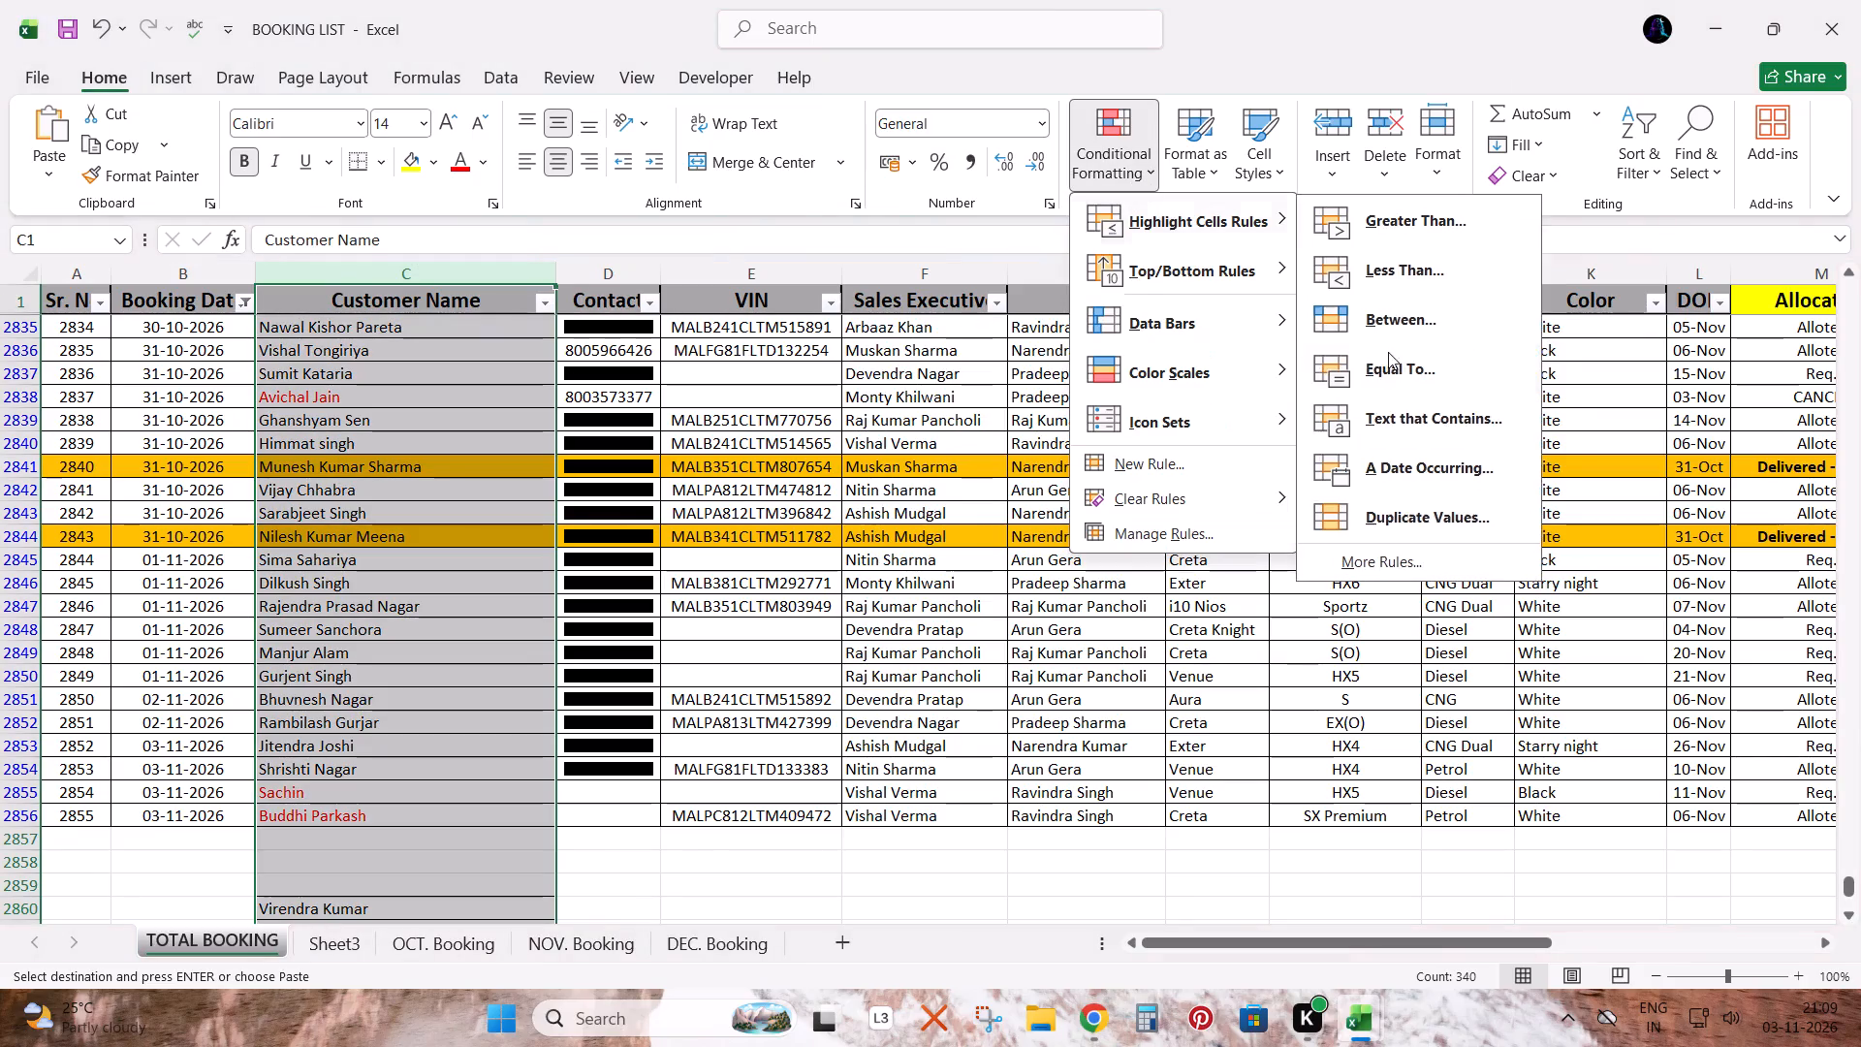
click(1419, 522)
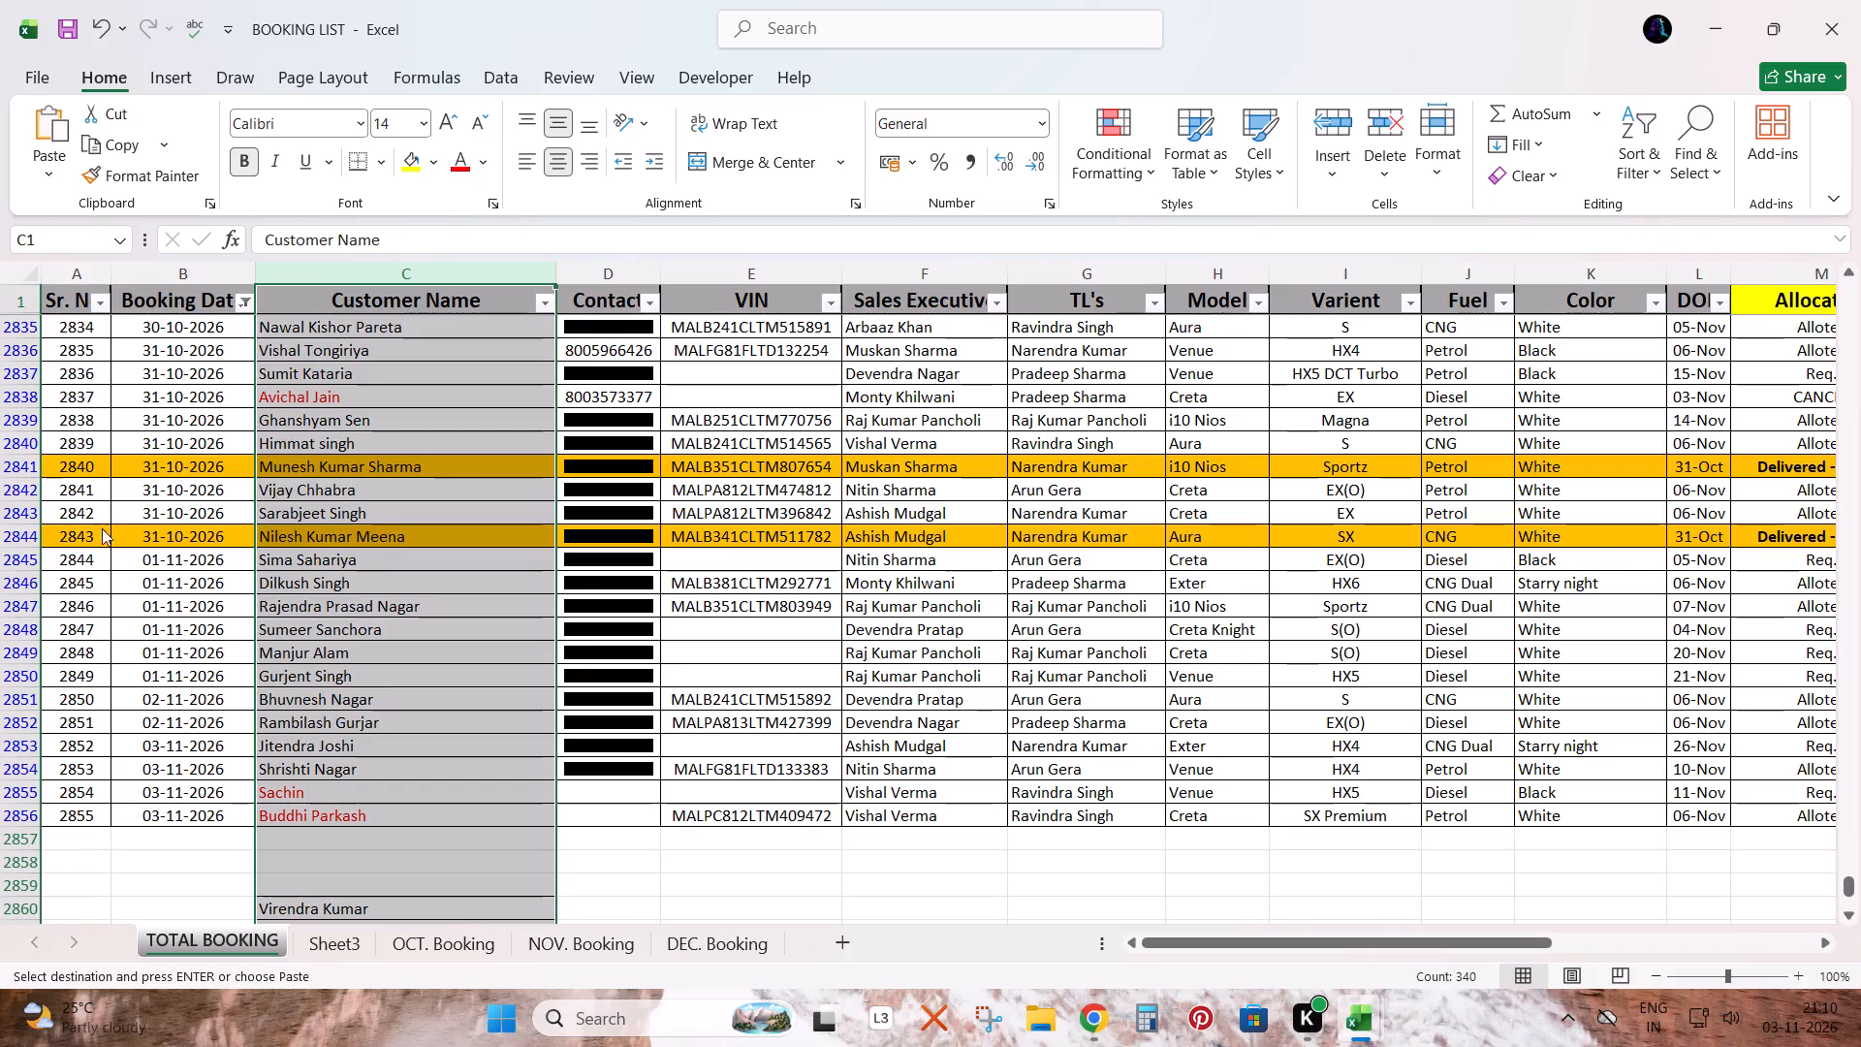
click(1105, 158)
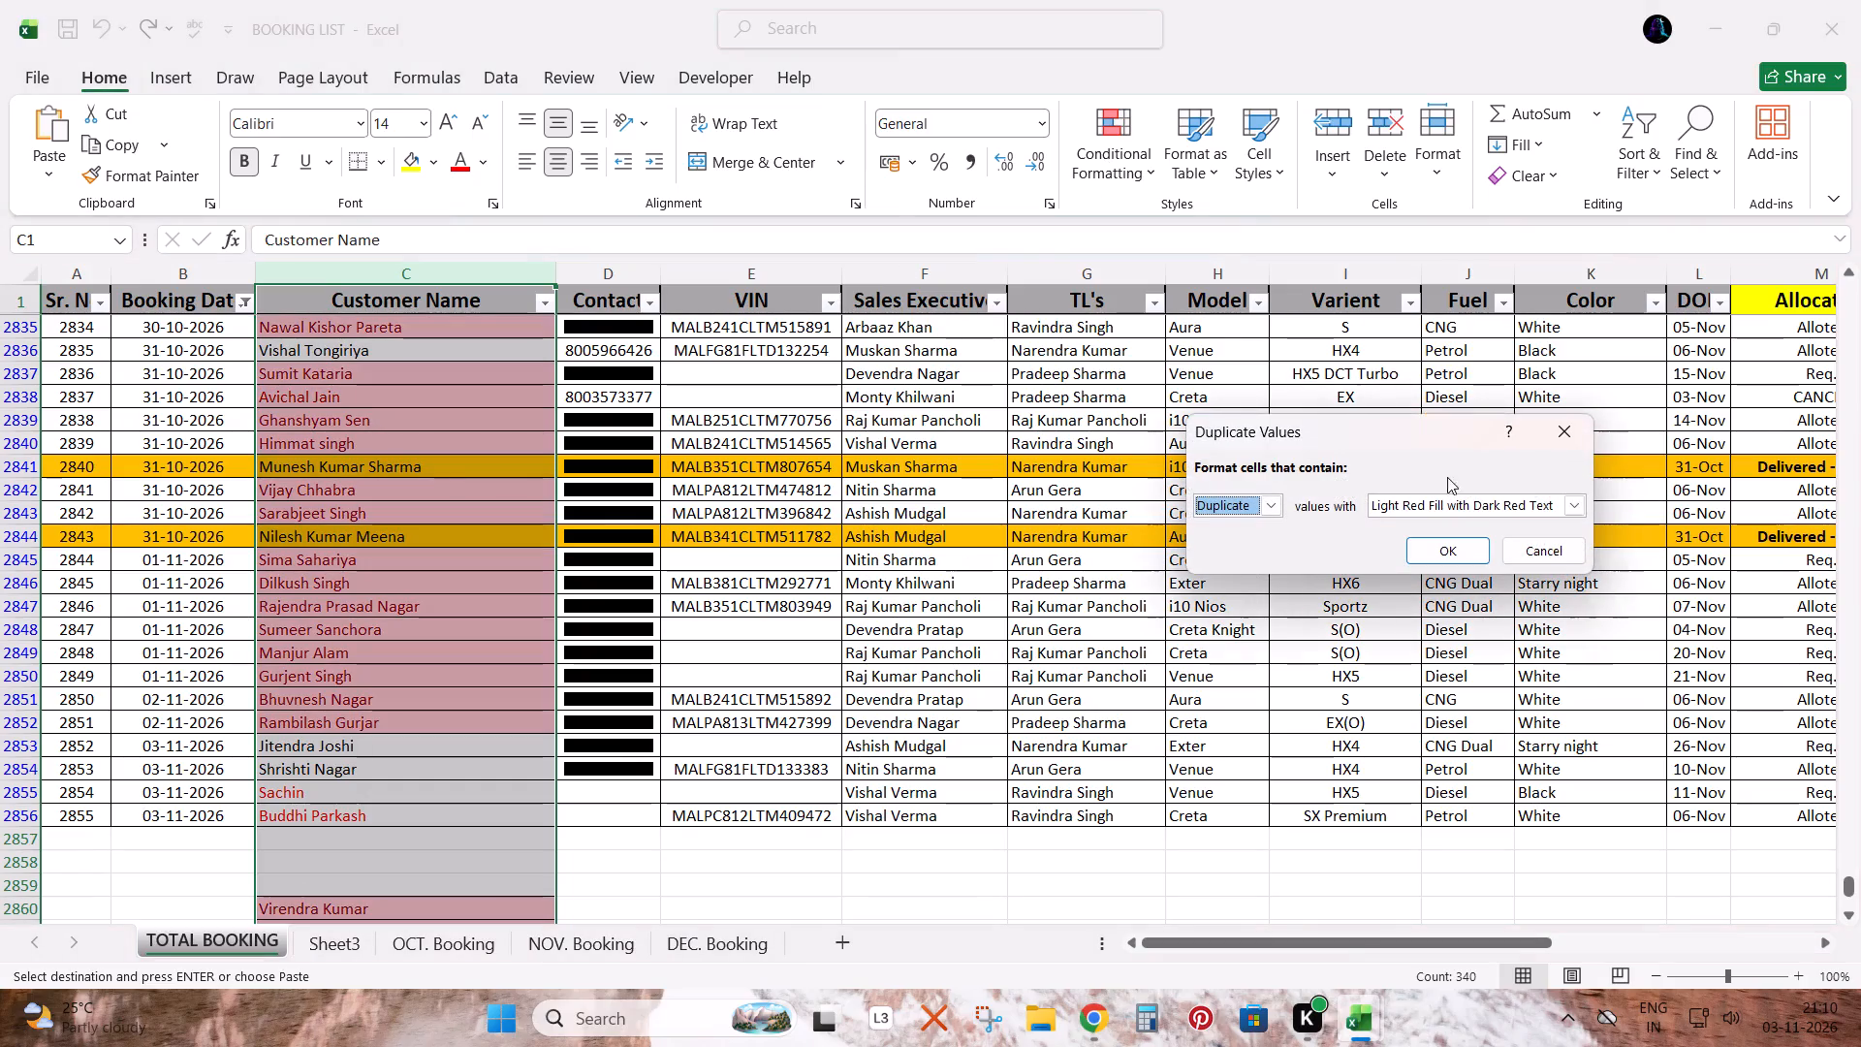
click(1460, 555)
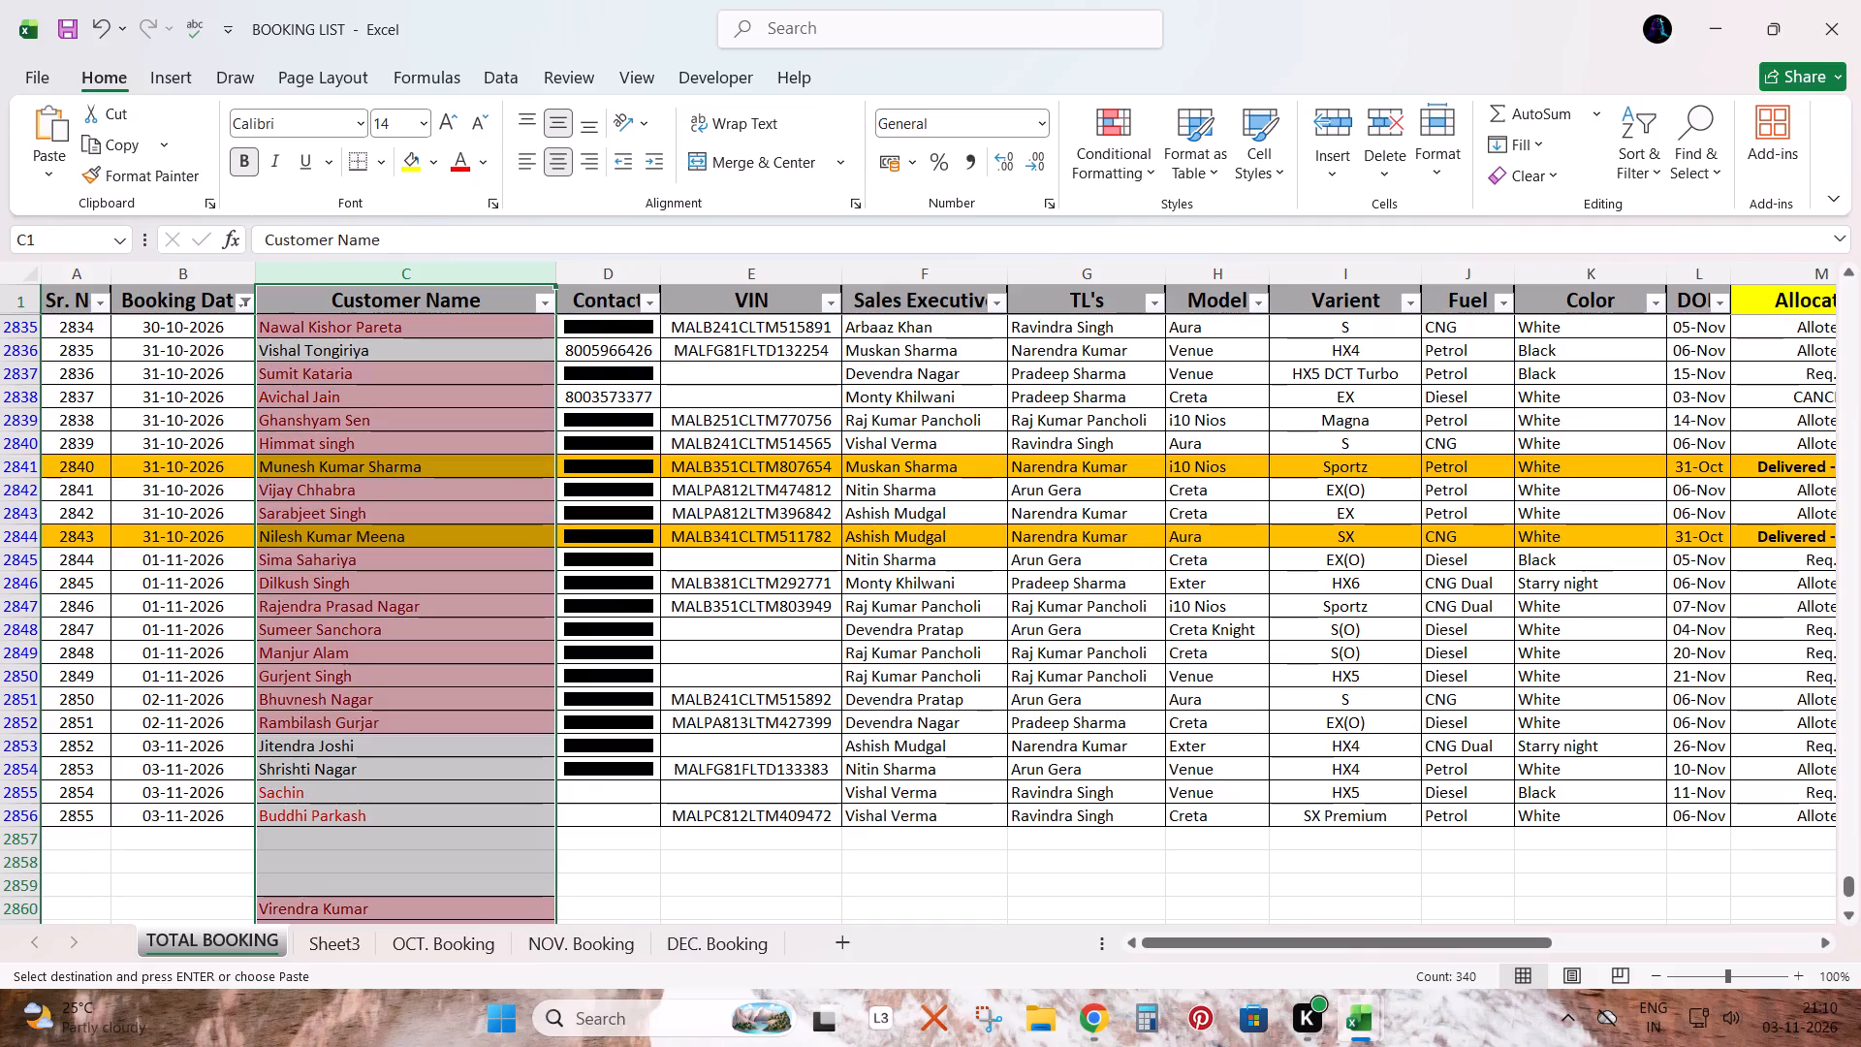
click(518, 469)
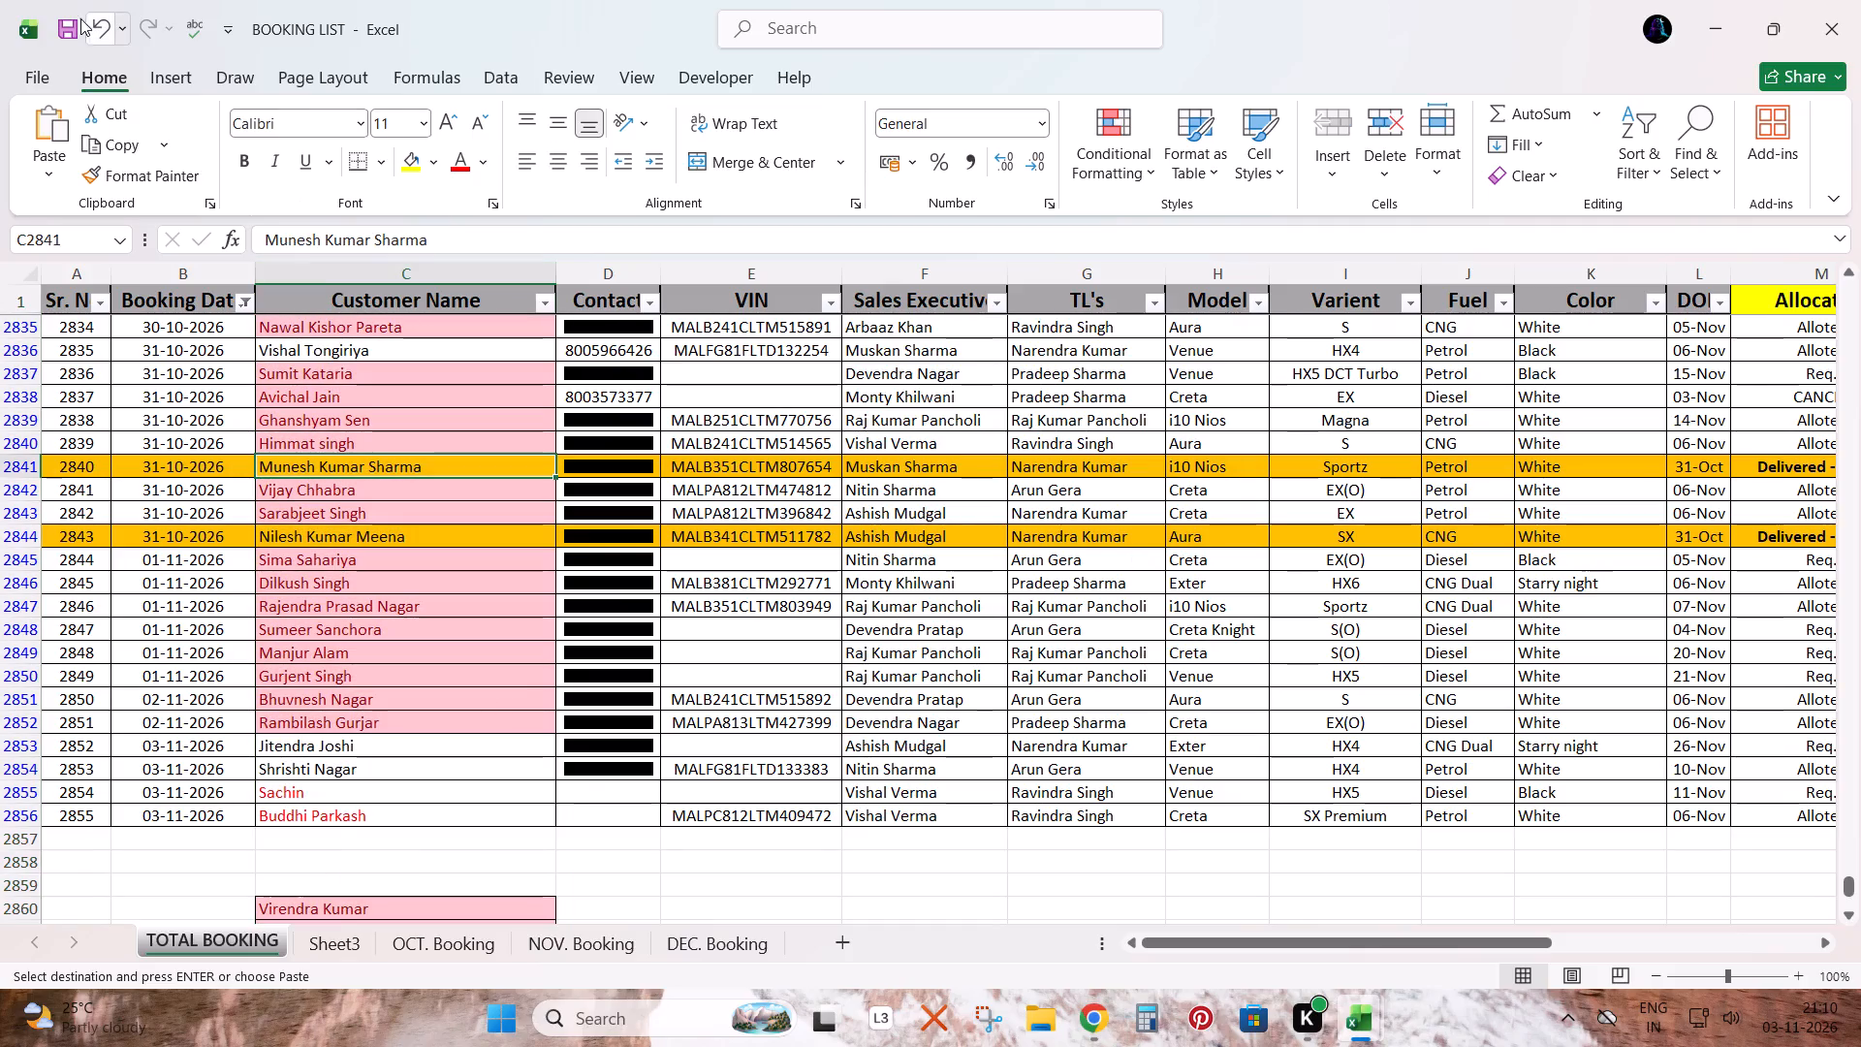
click(75, 22)
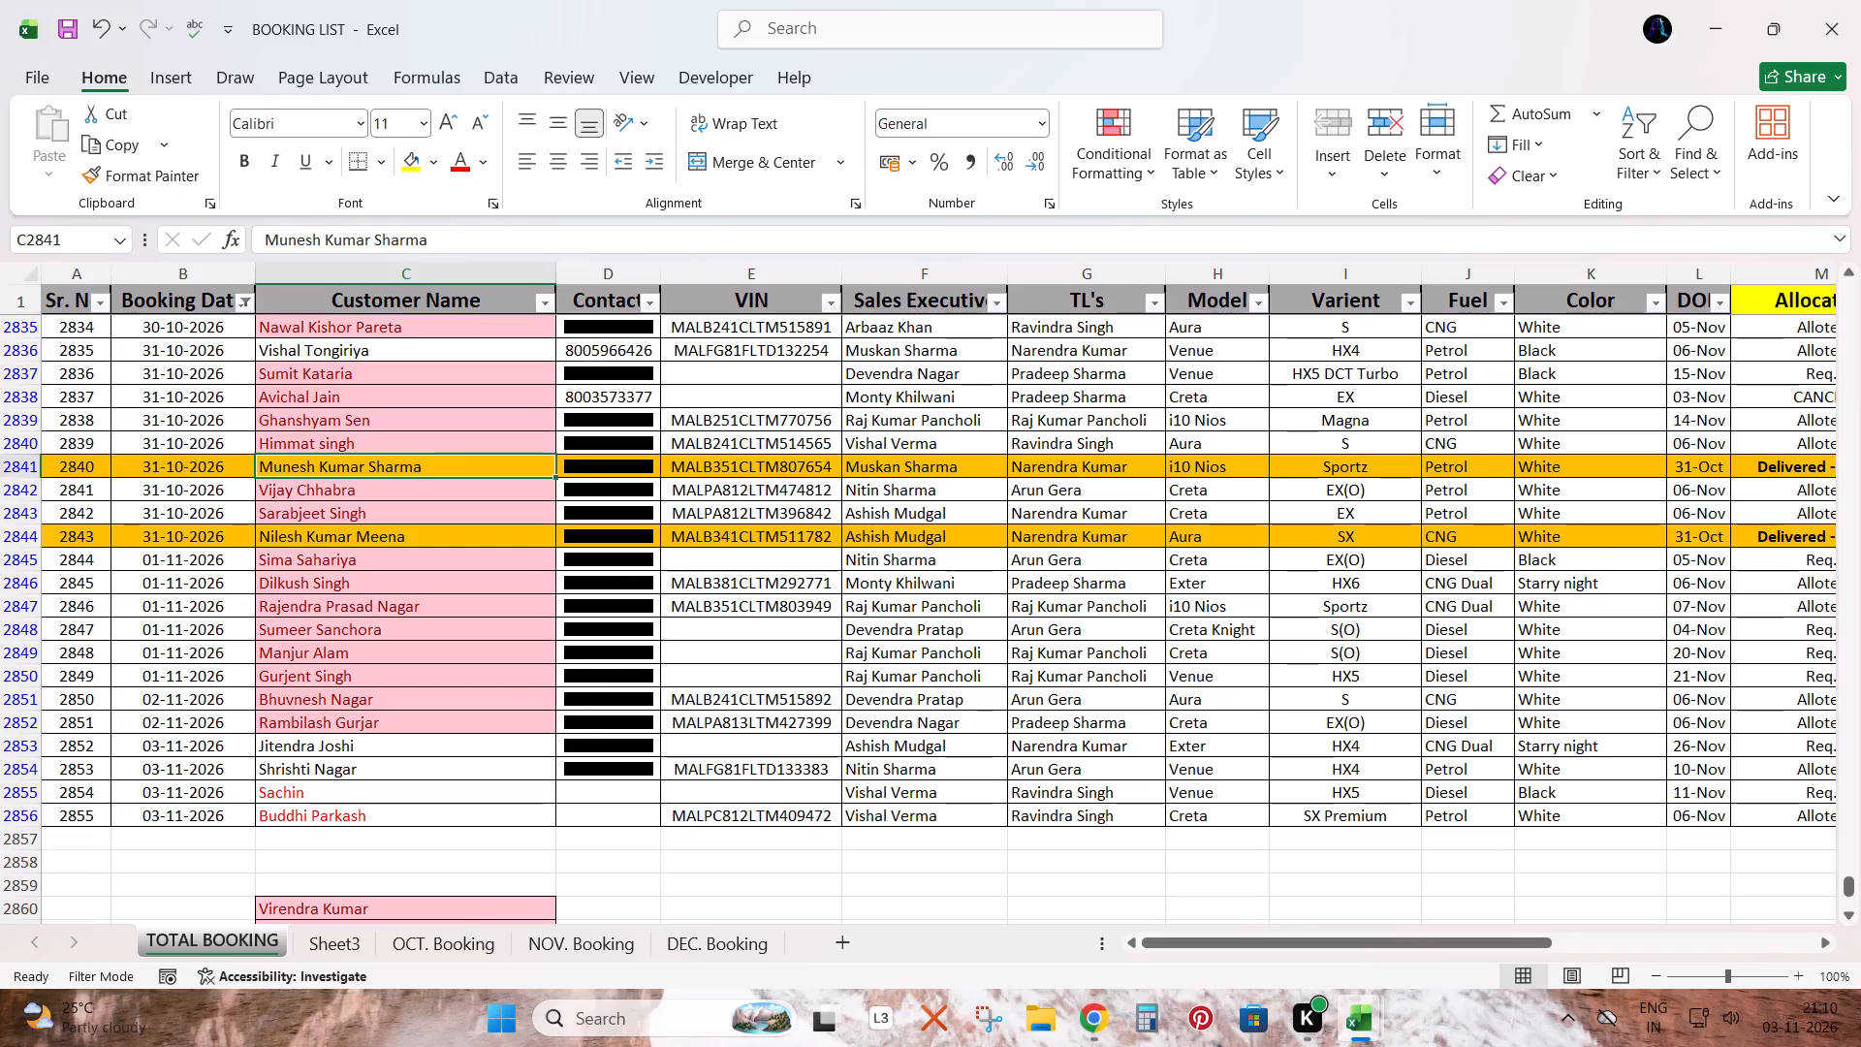
Filter the Customer Name column by the pink cell colour to show only the highlighted duplicates.
click(343, 309)
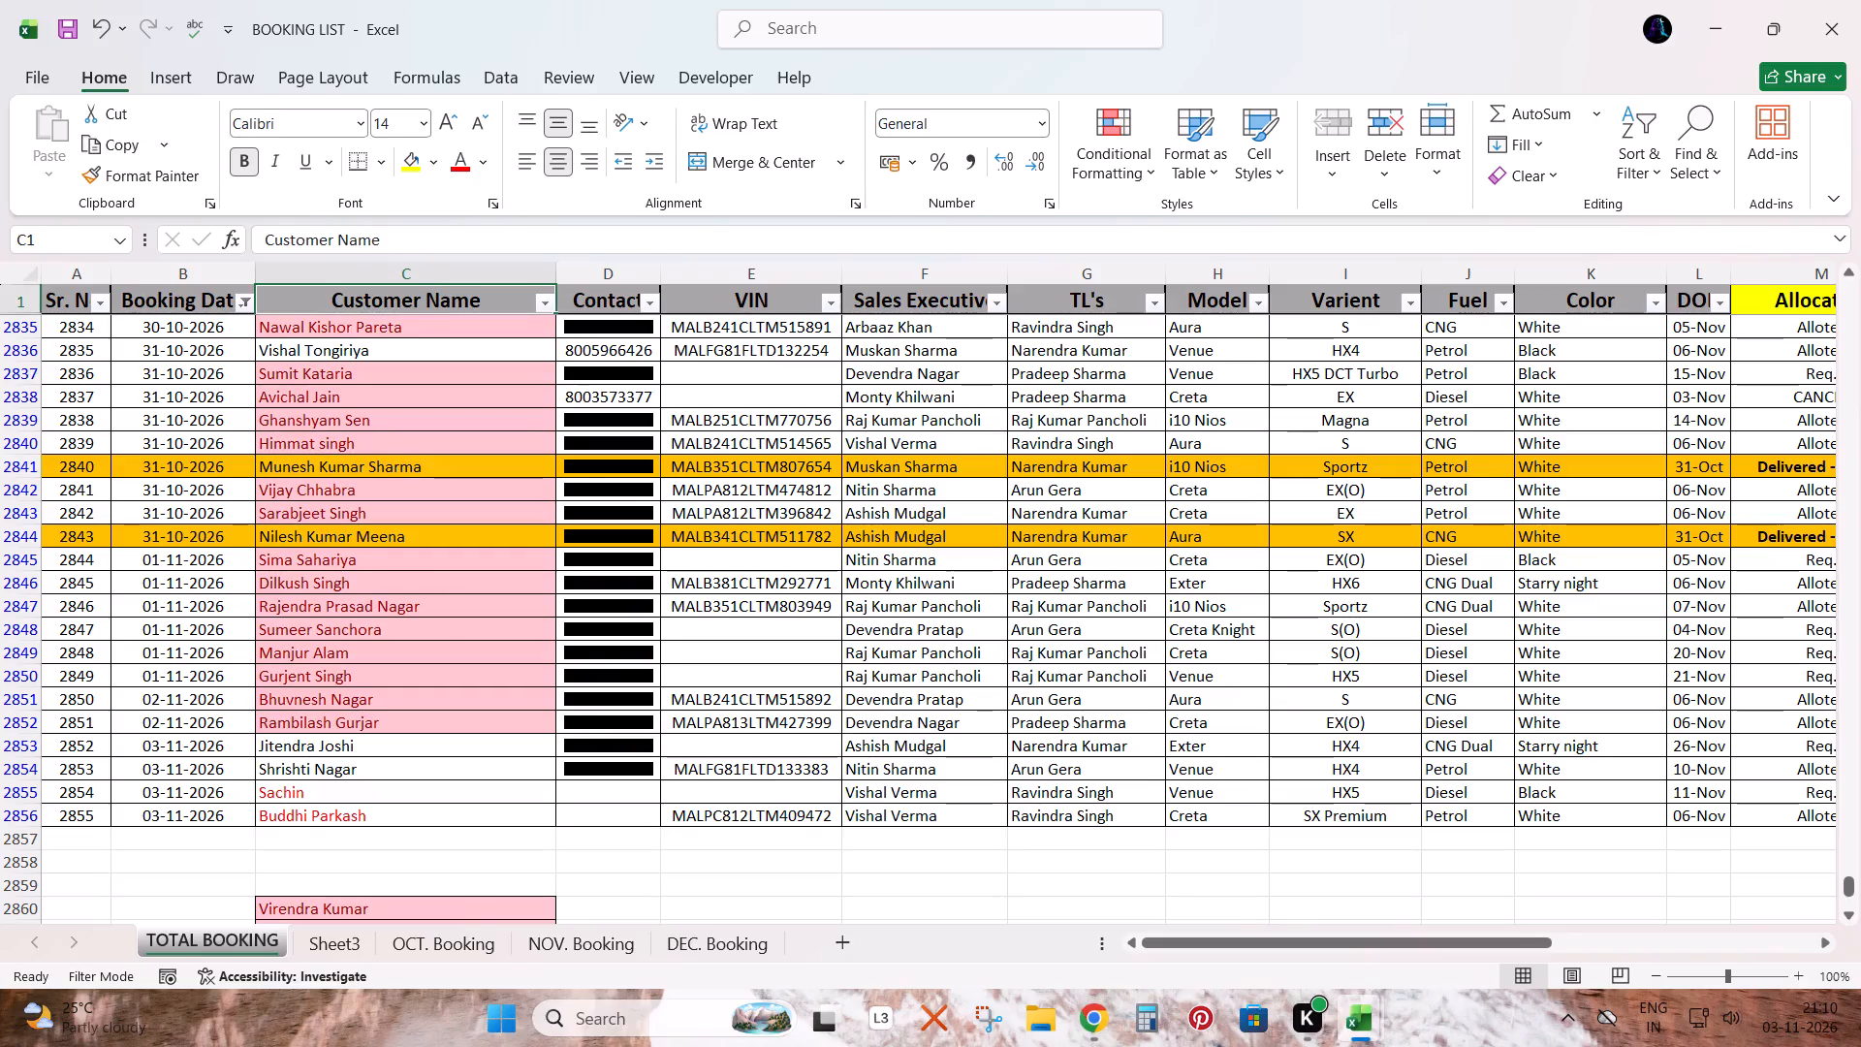
key(Down)
key(Up)
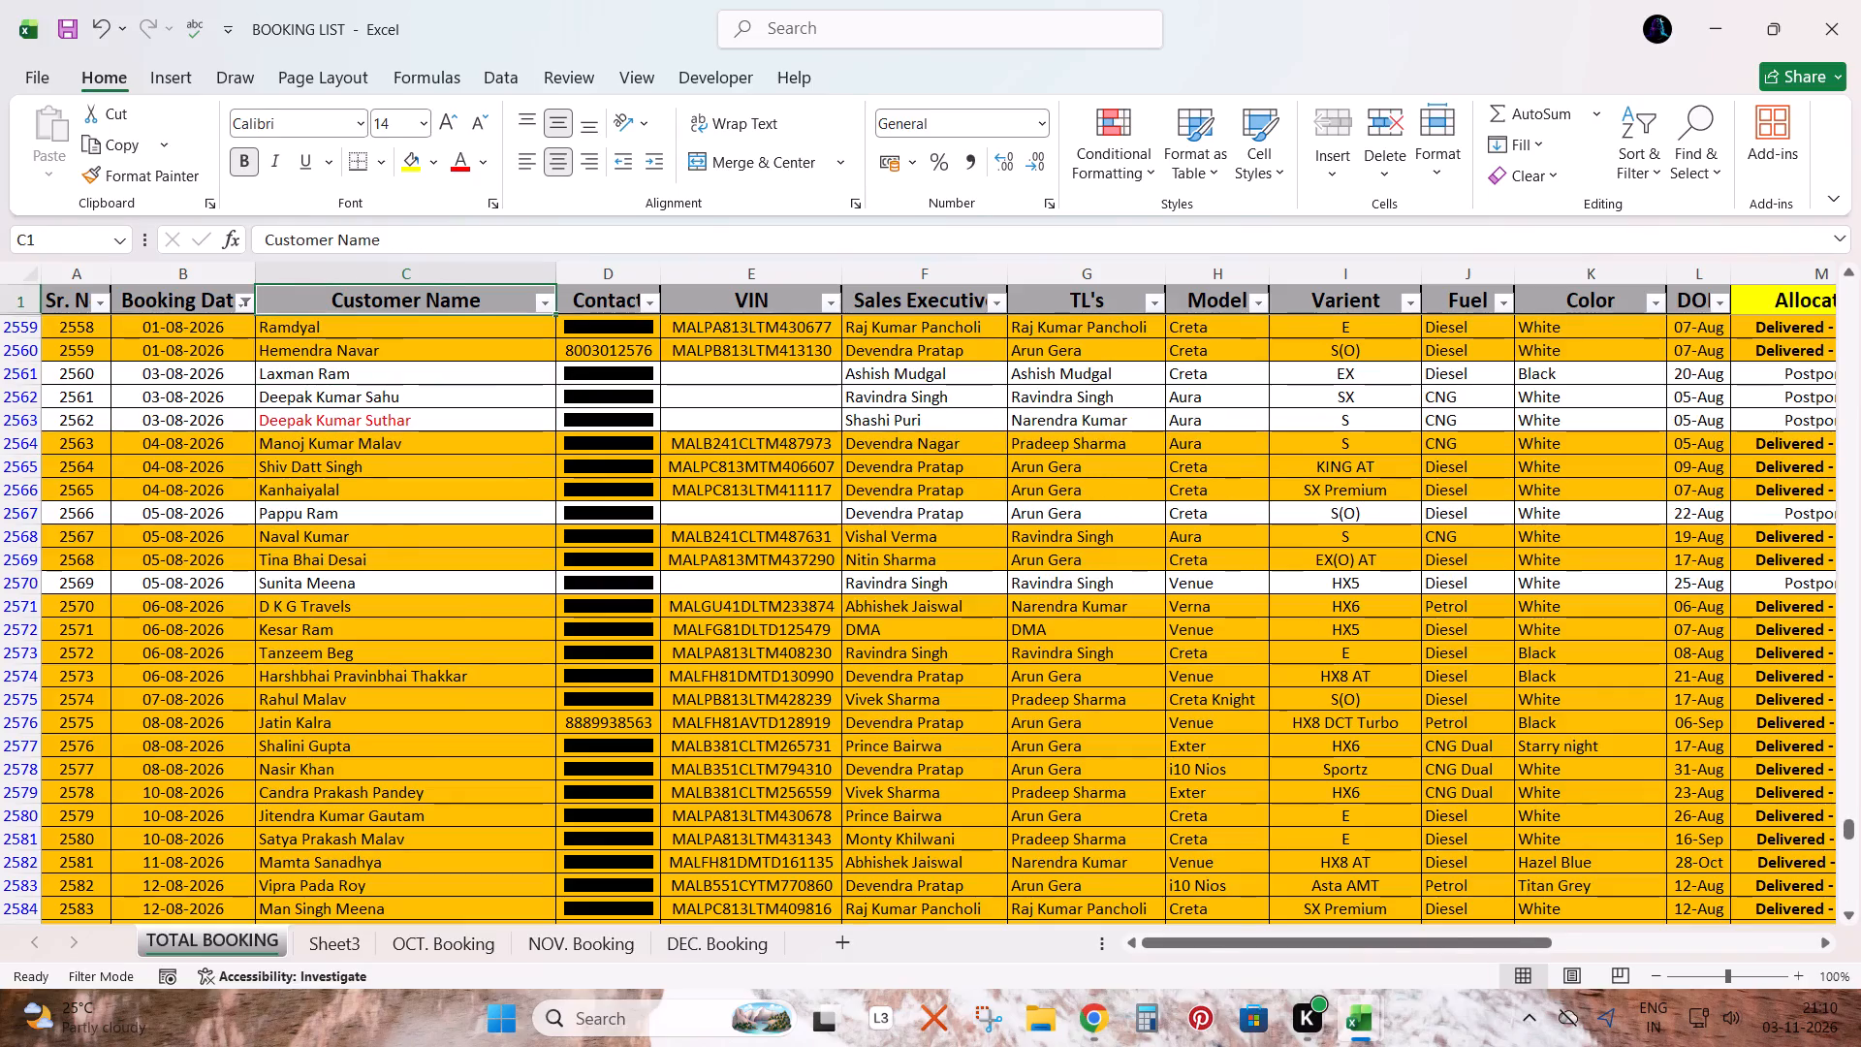
scroll(509, 468, down, 18)
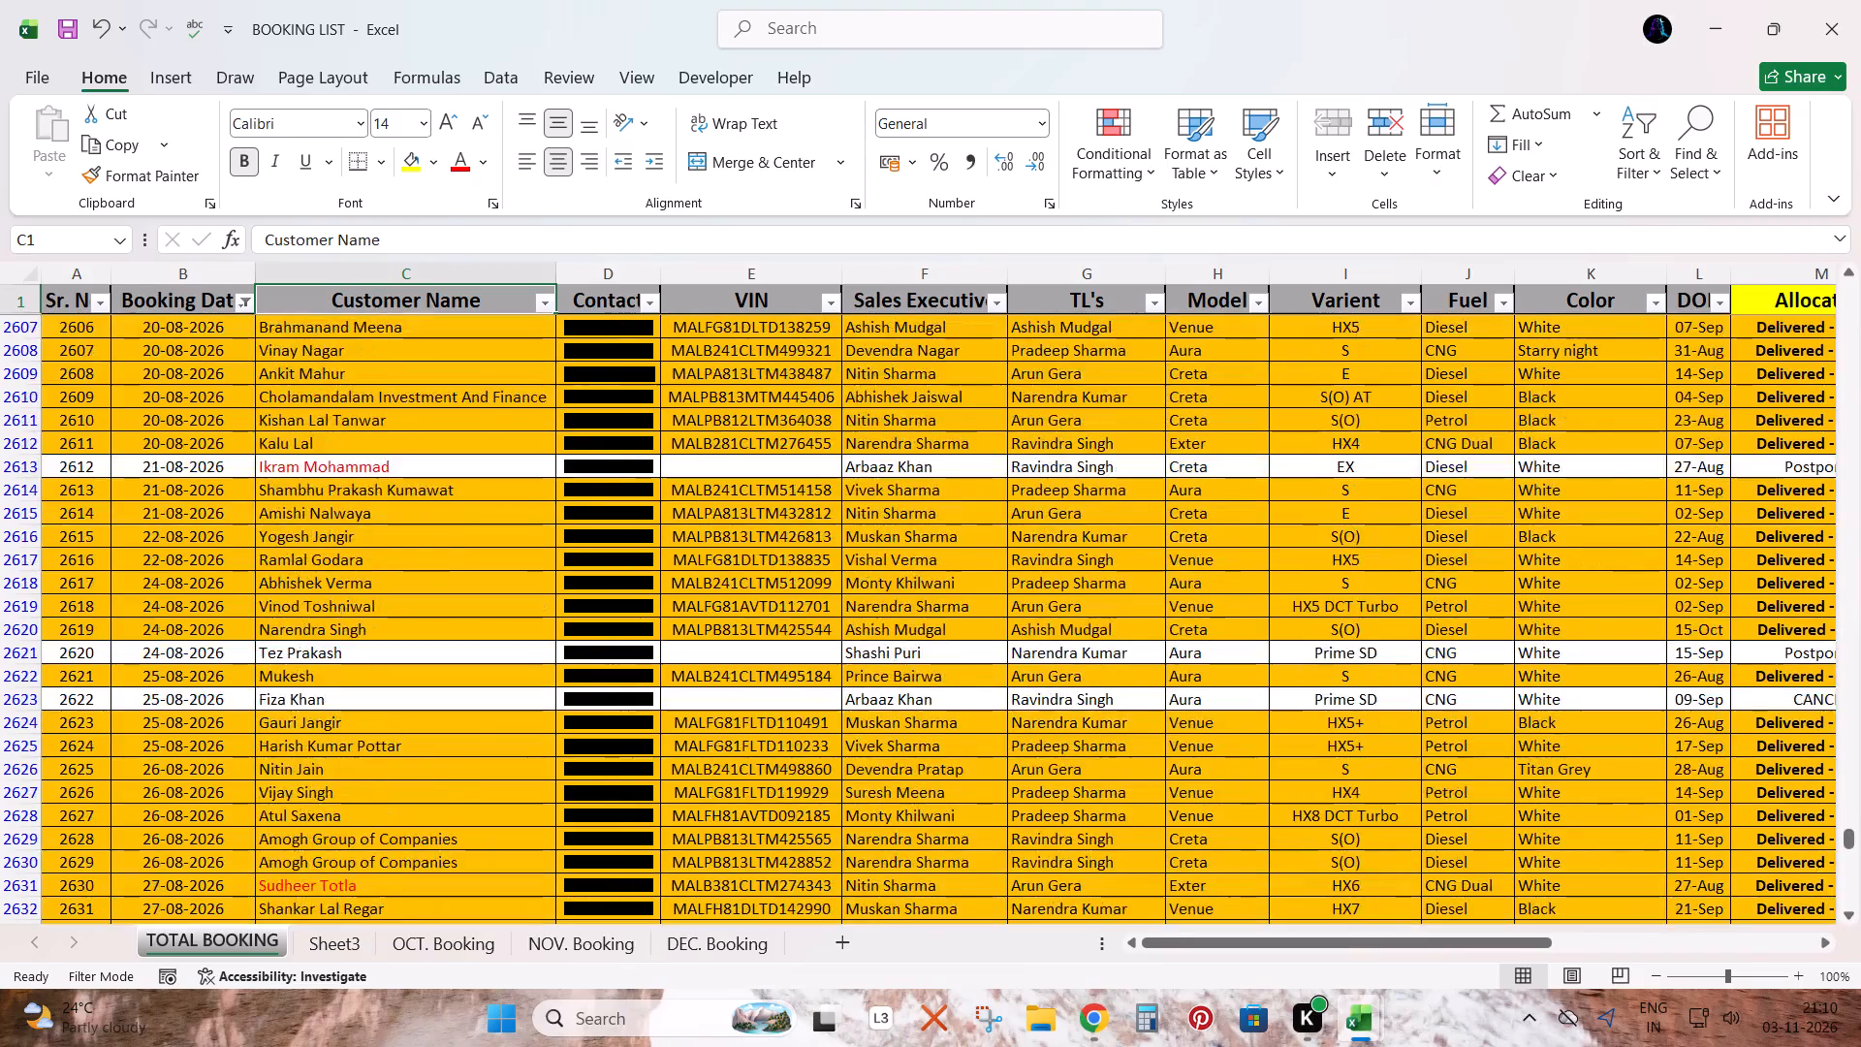
scroll(464, 538, down, 6)
scroll(464, 538, up, 1)
scroll(464, 538, down, 8)
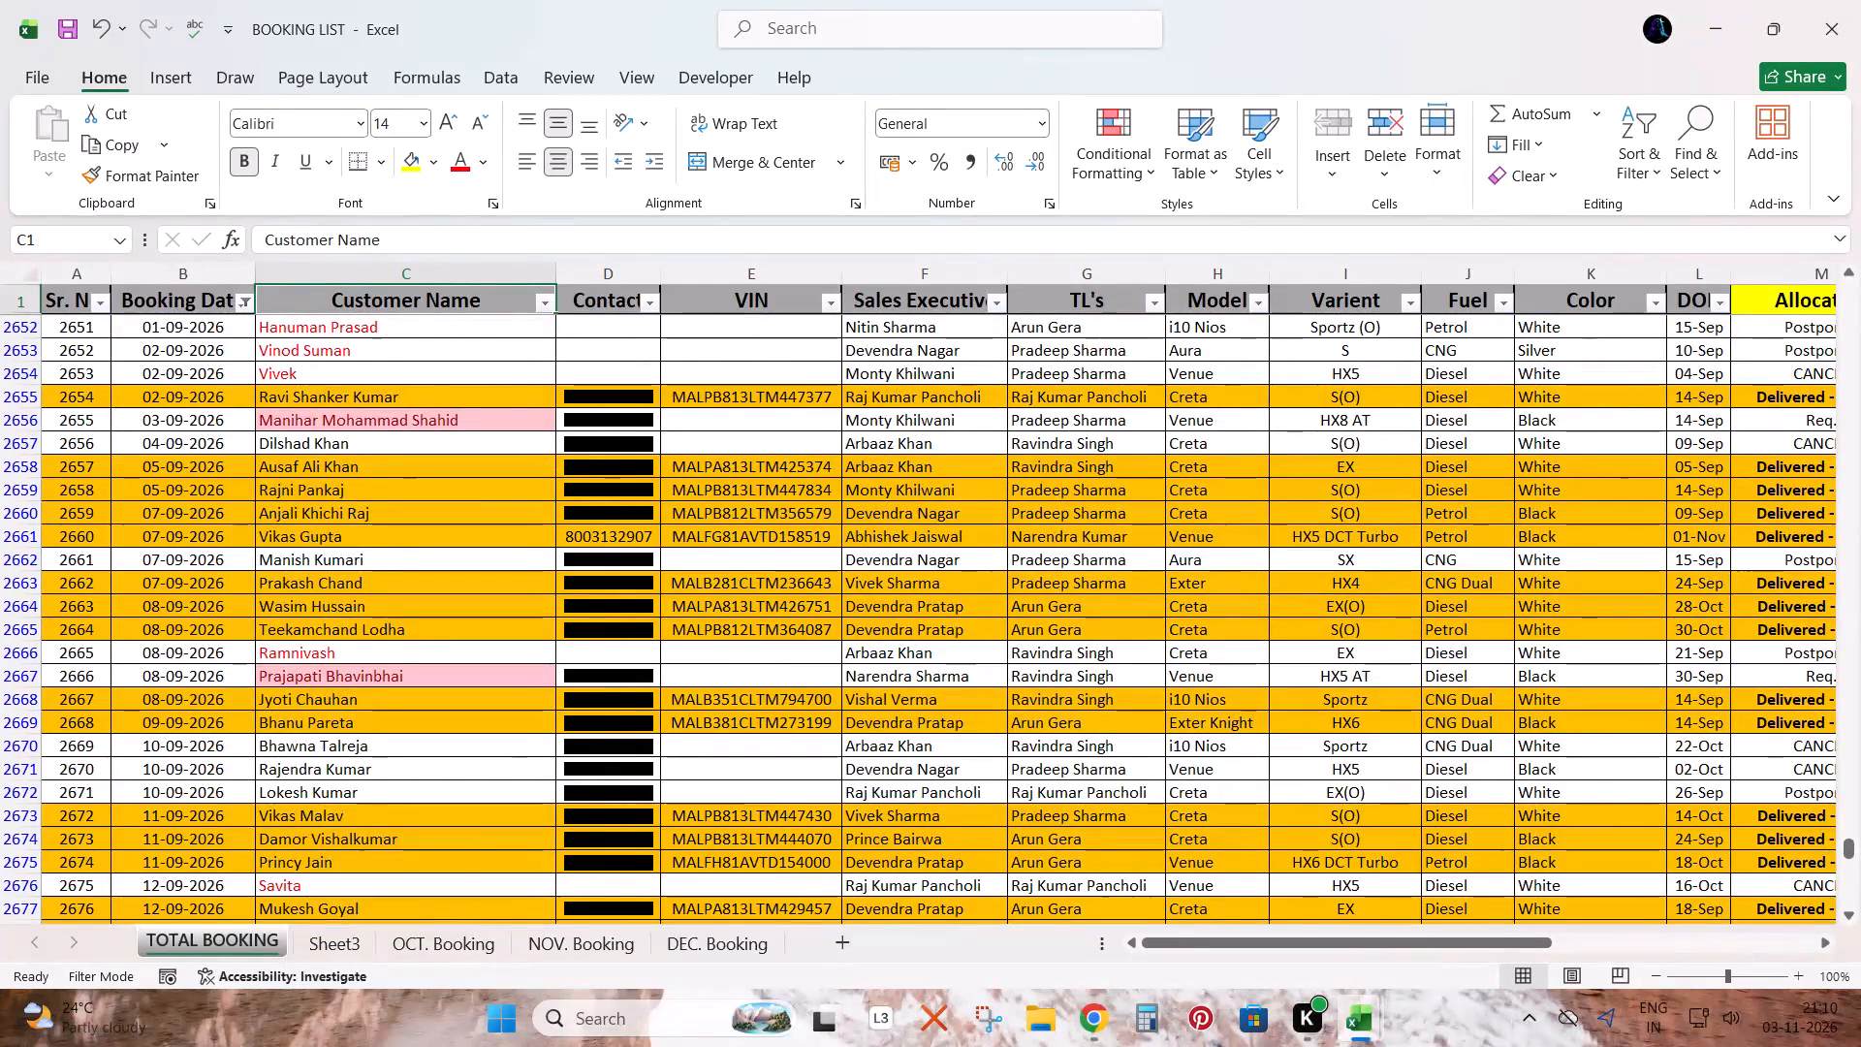
click(549, 307)
click(344, 498)
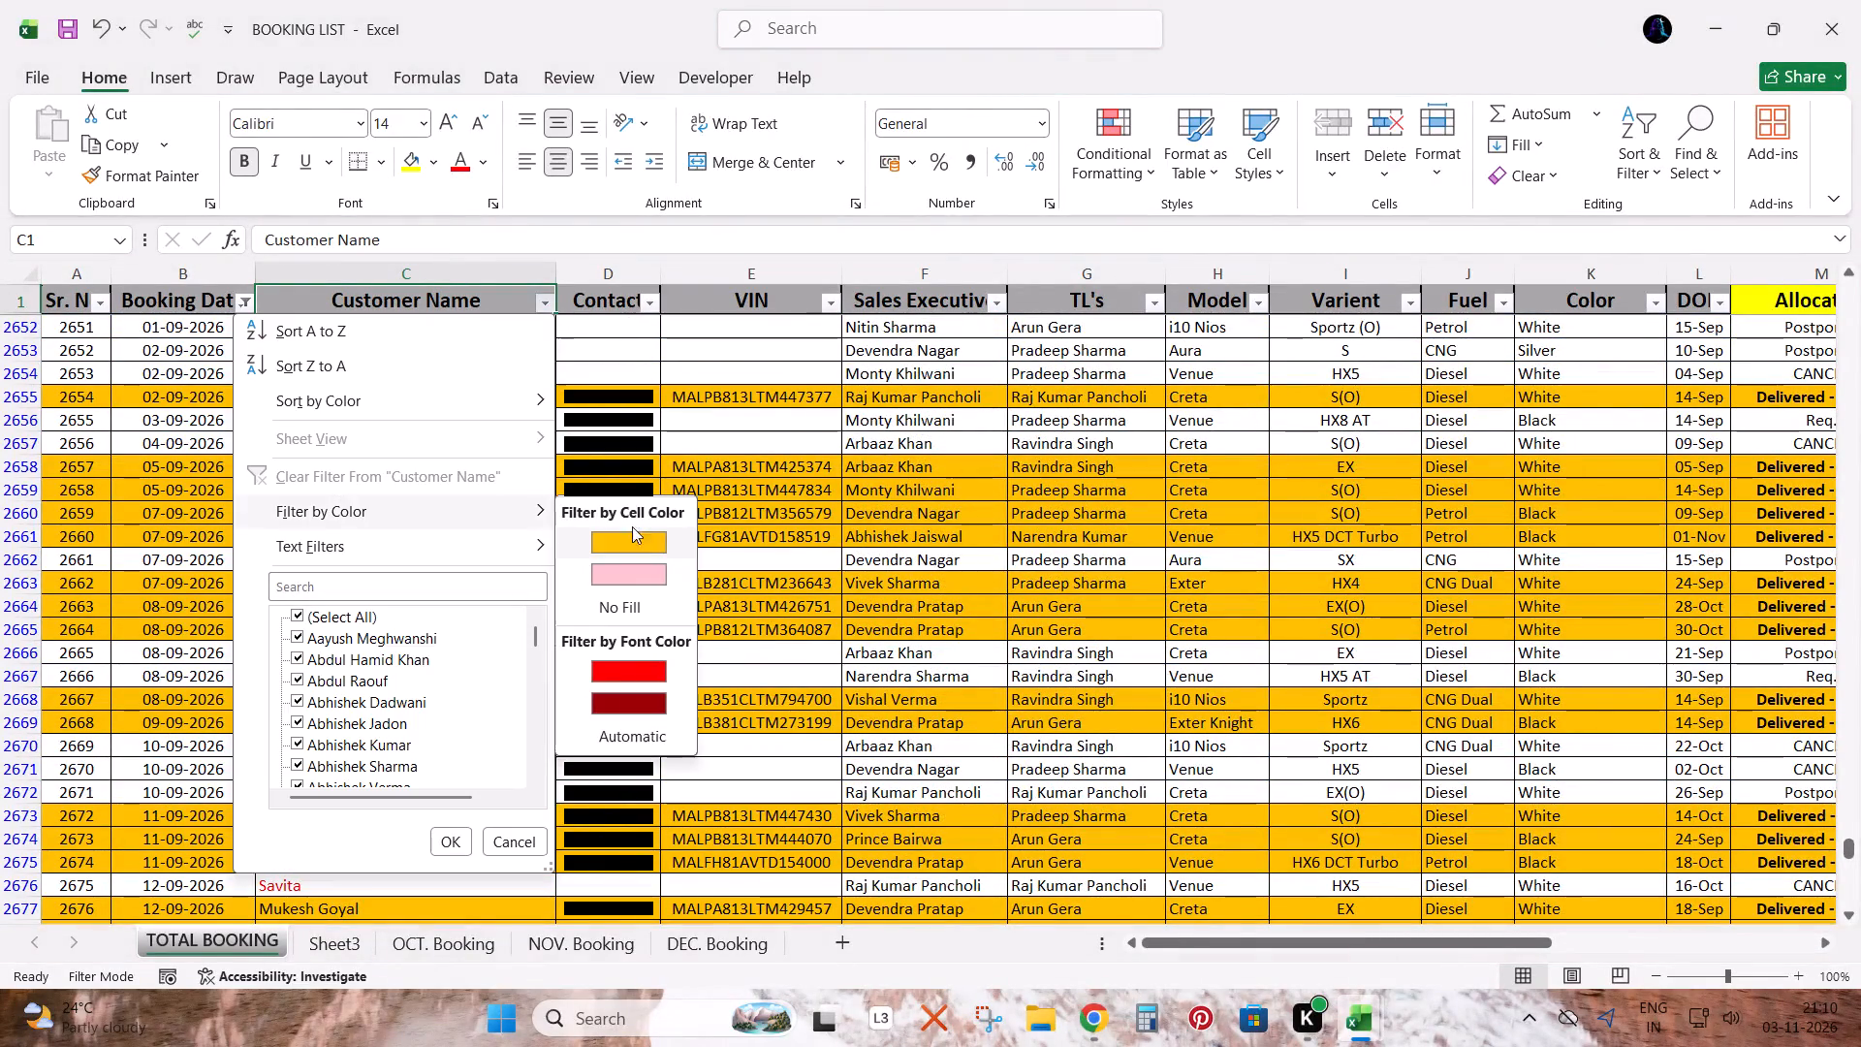
click(662, 577)
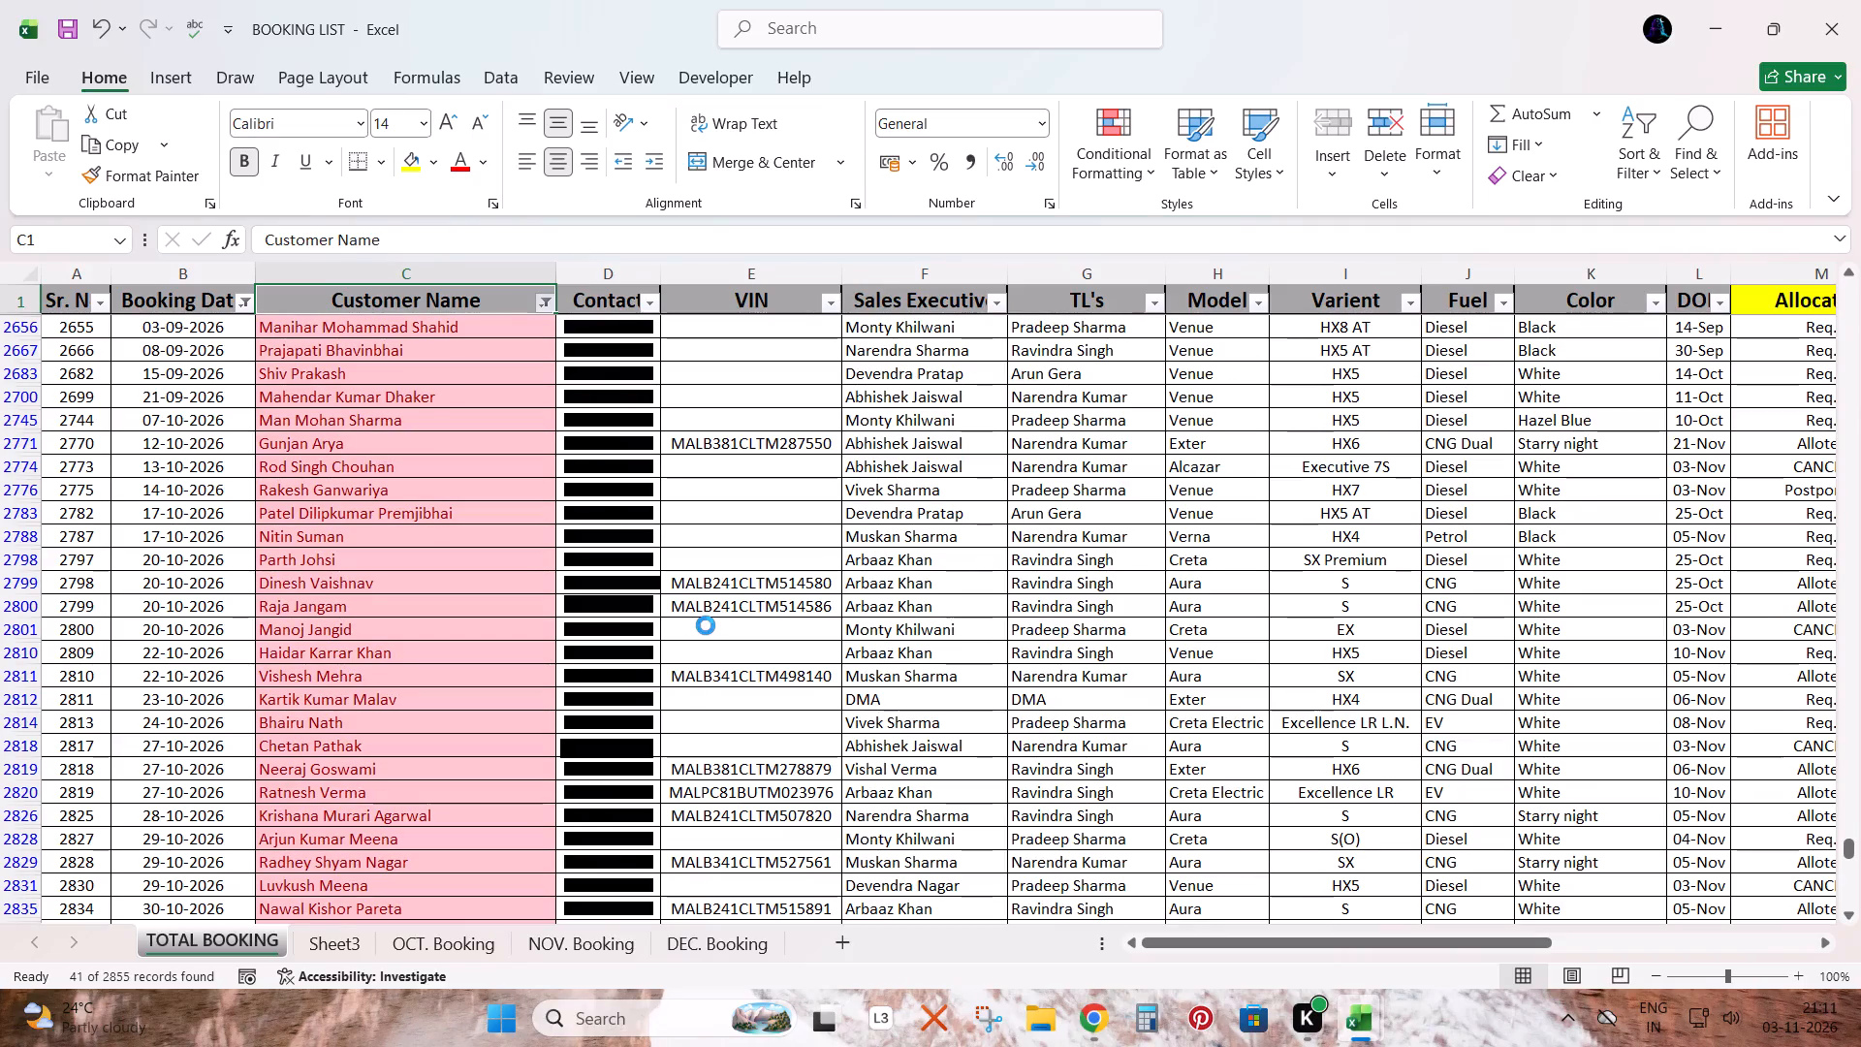
key(Down)
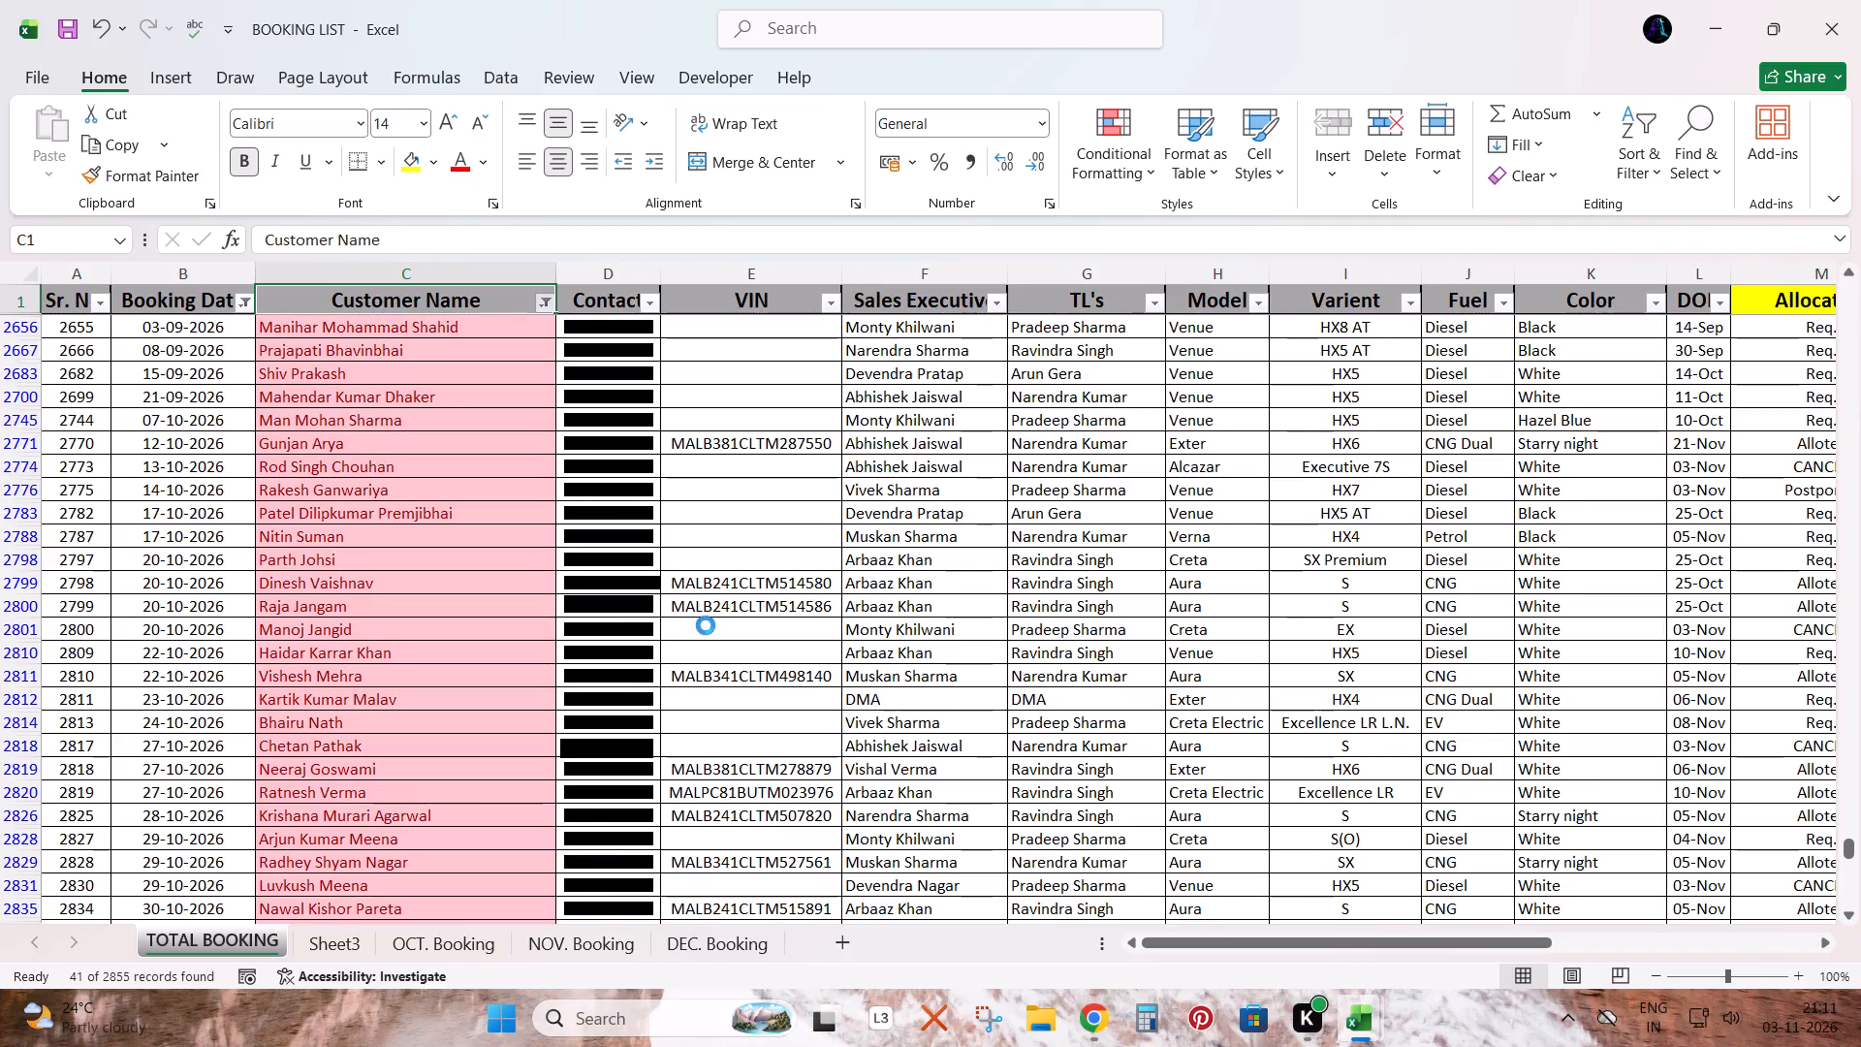
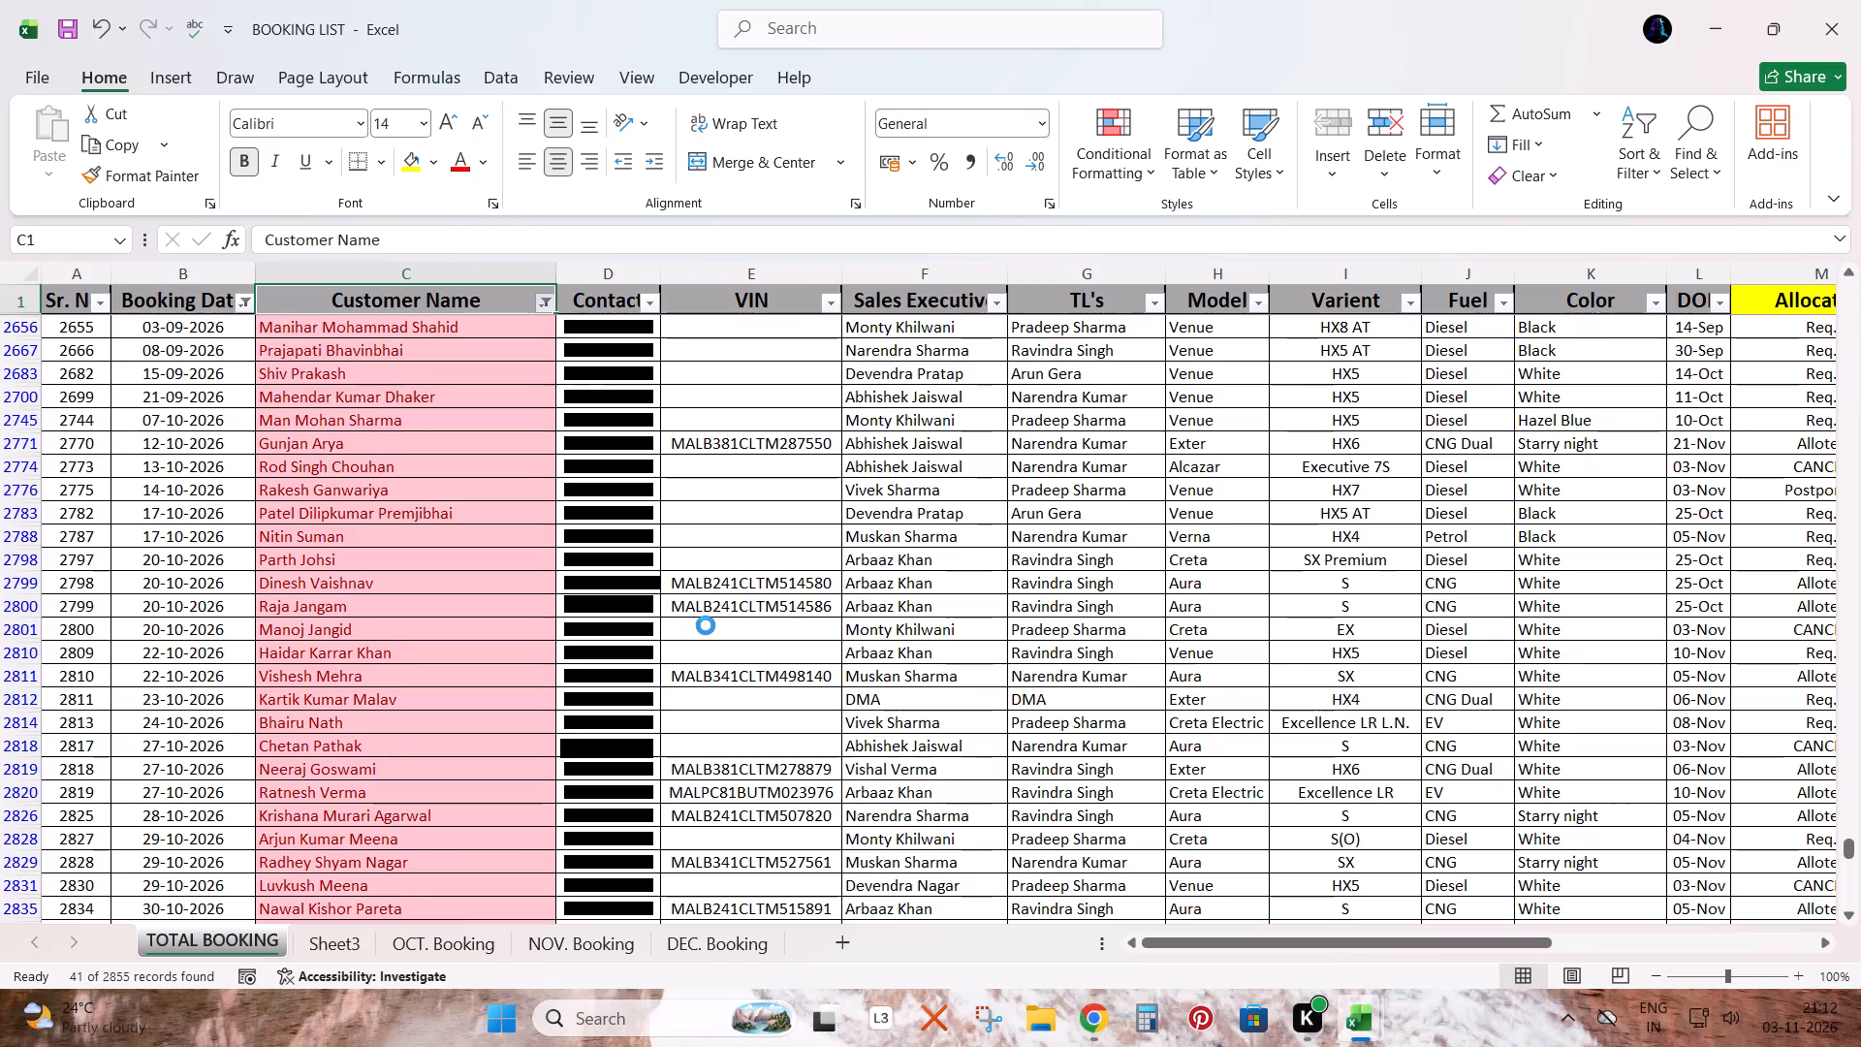
Compare the filtered TOTAL BOOKING customer names one by one with NOV'26 BOOKINGS for August and September 2026 bookings, starting from the first record.
click(649, 594)
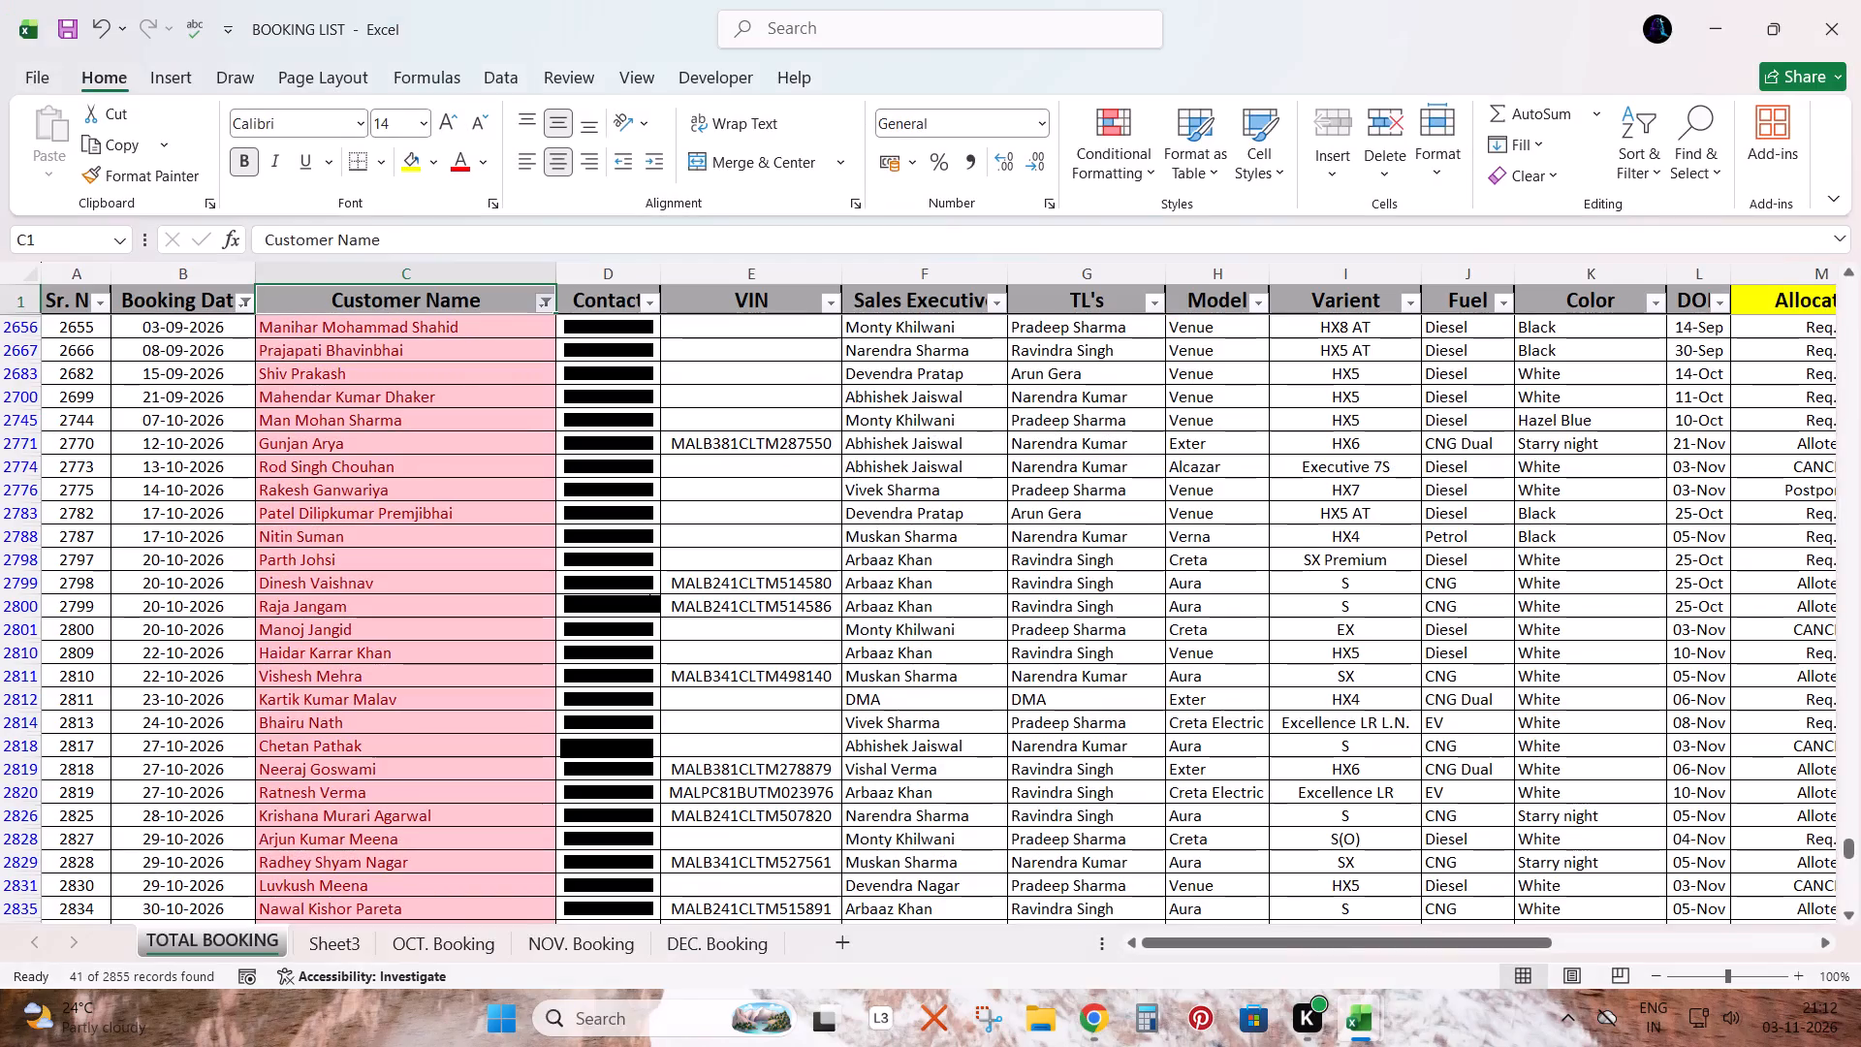
key(Down)
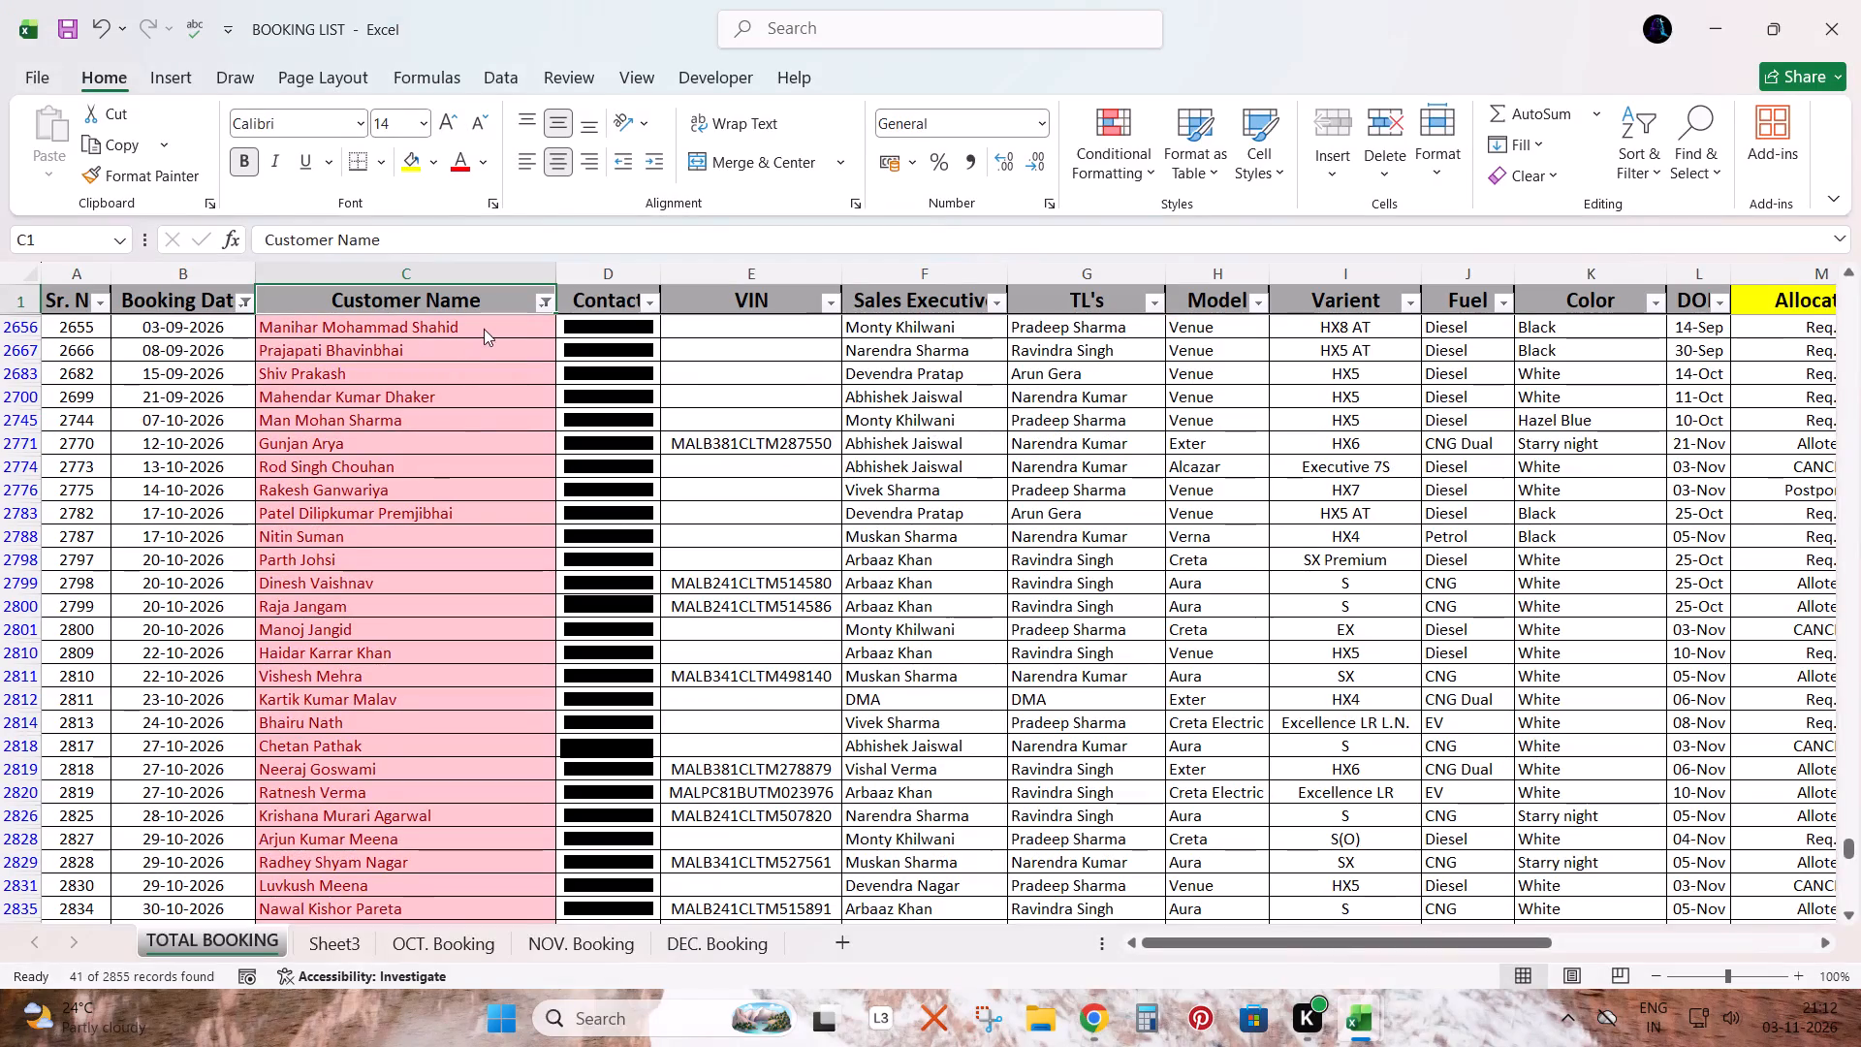
click(517, 362)
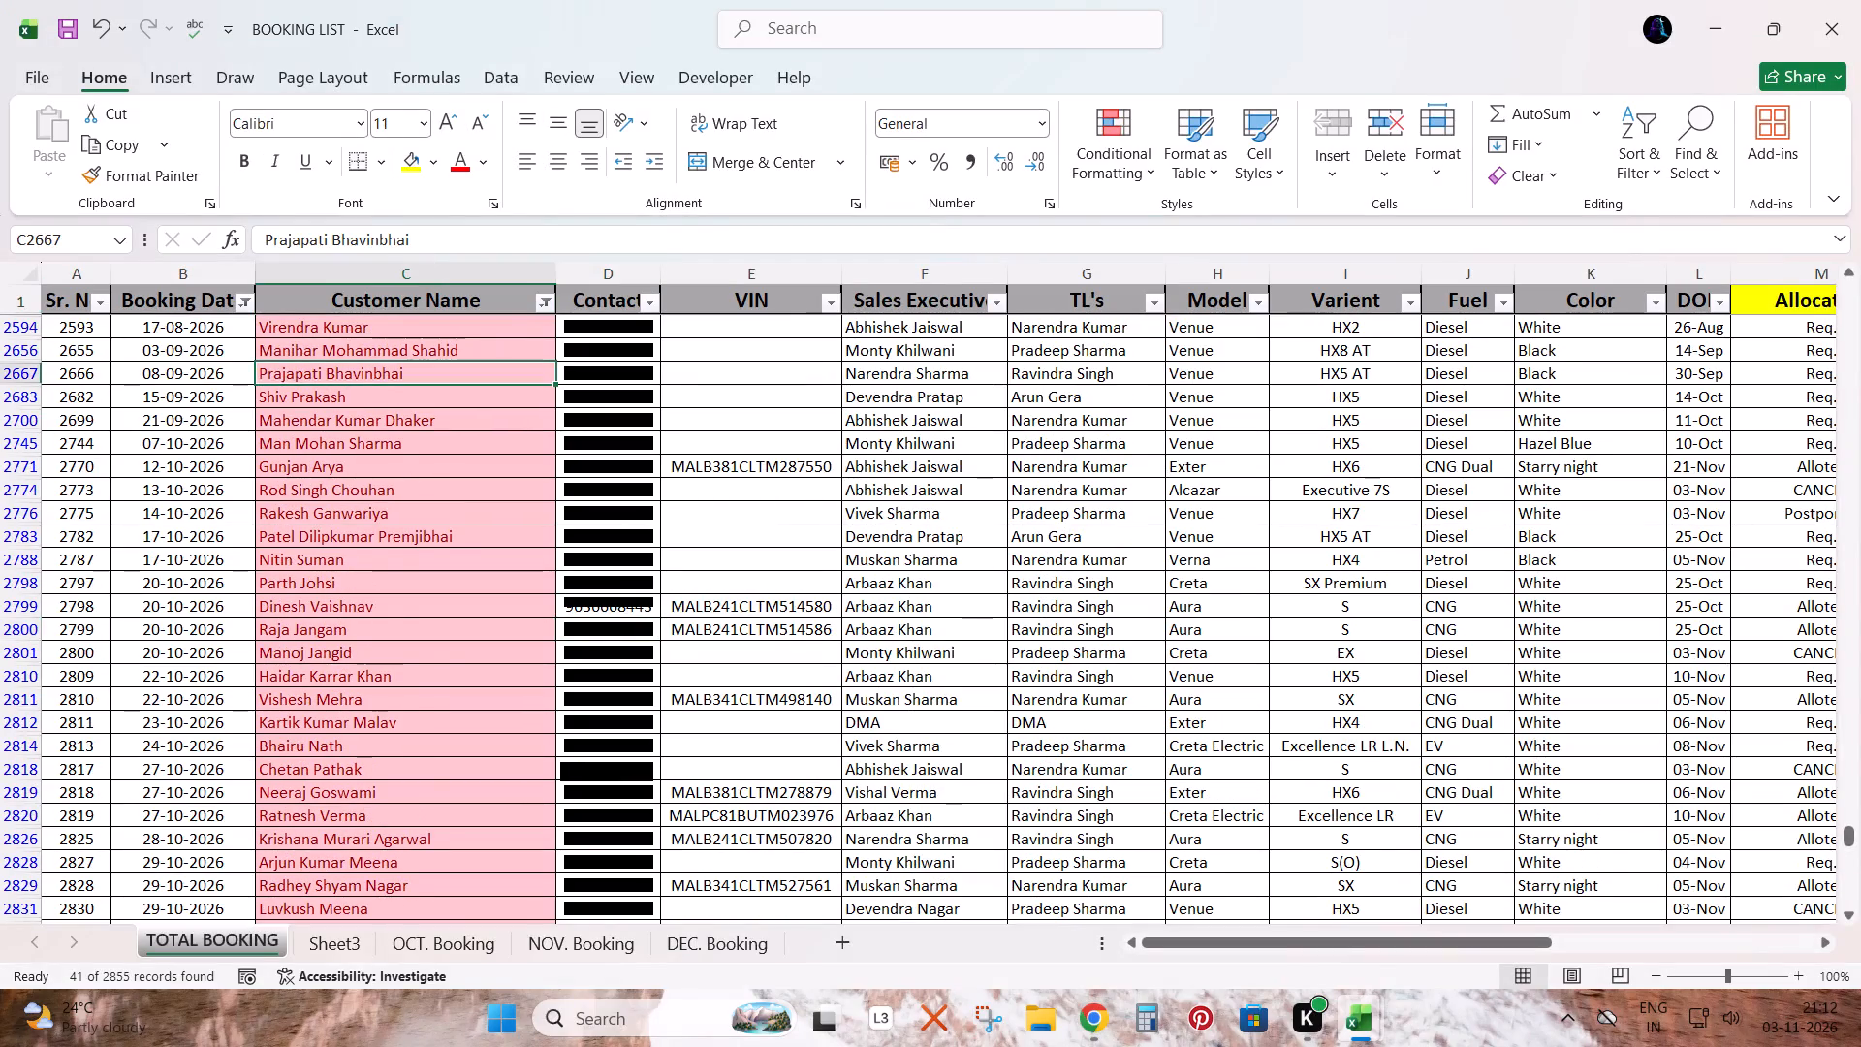
scroll(517, 362, up, 6)
scroll(517, 362, down, 4)
scroll(517, 362, up, 6)
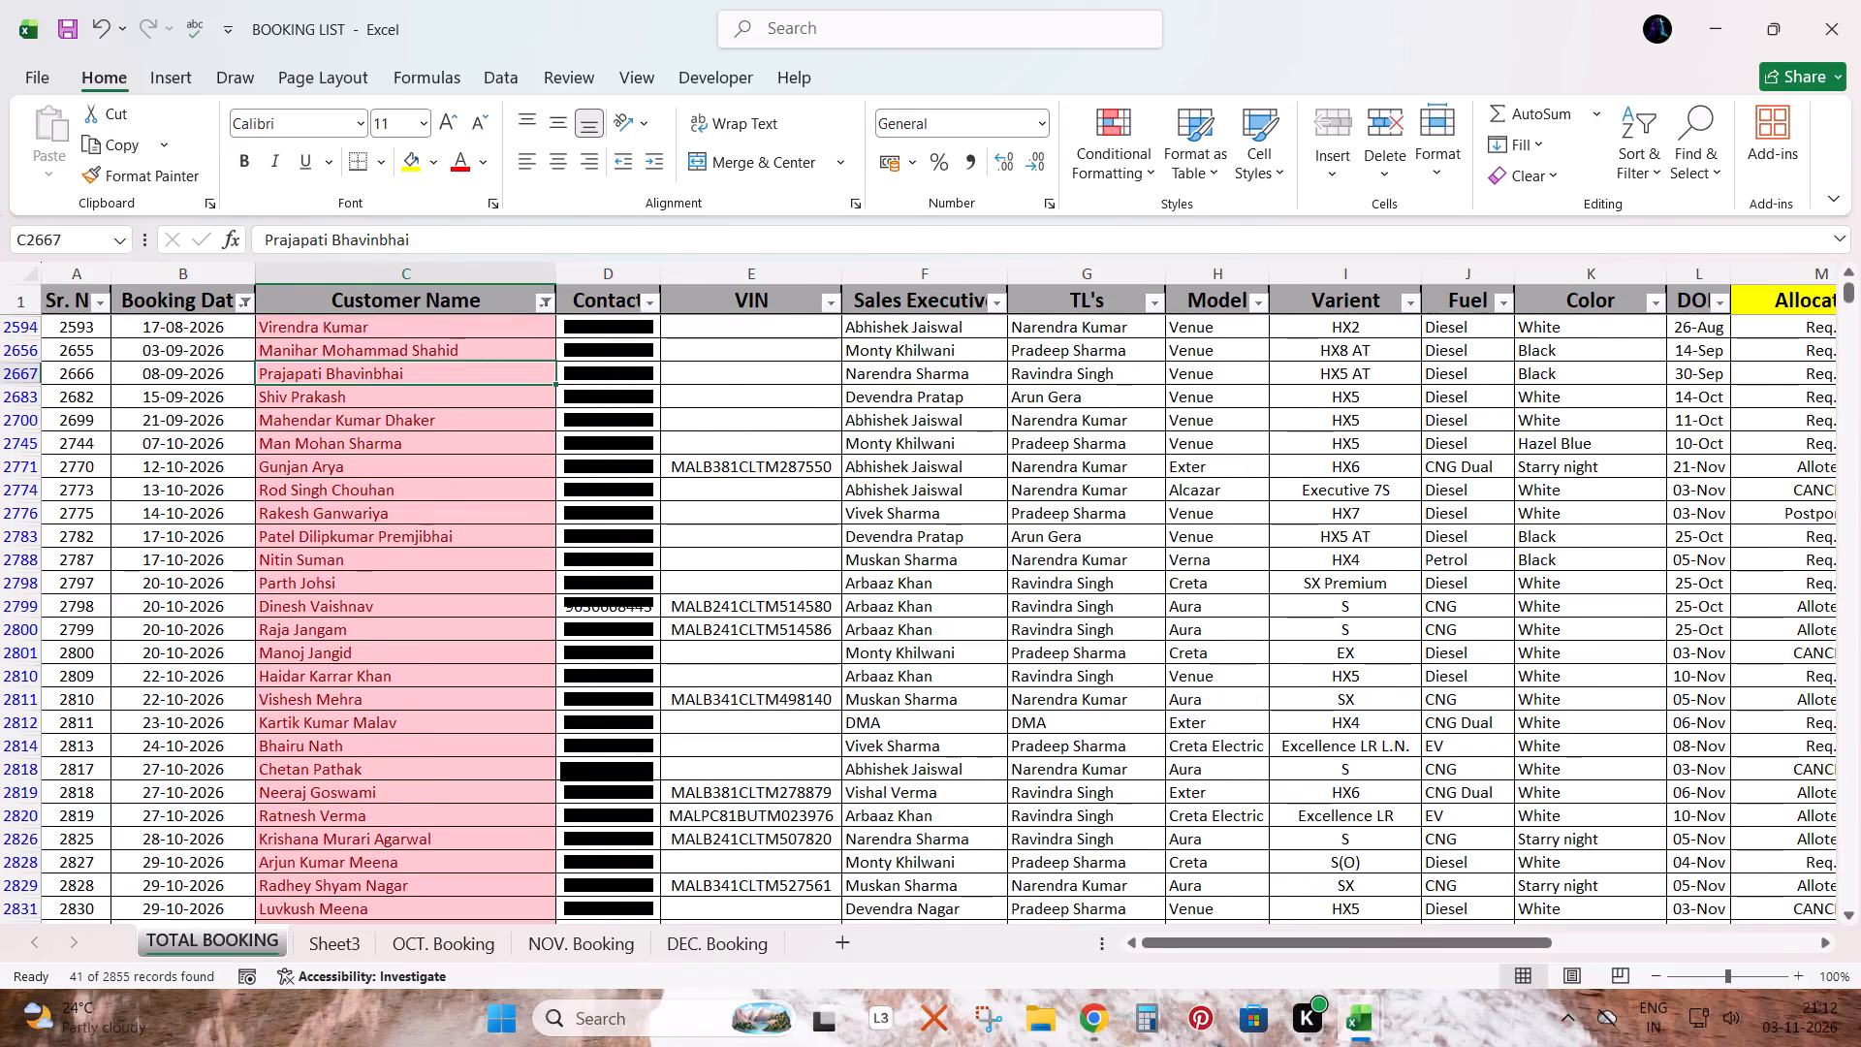
key(alt+Tab)
click(339, 402)
key(ctrl+Up)
key(Down)
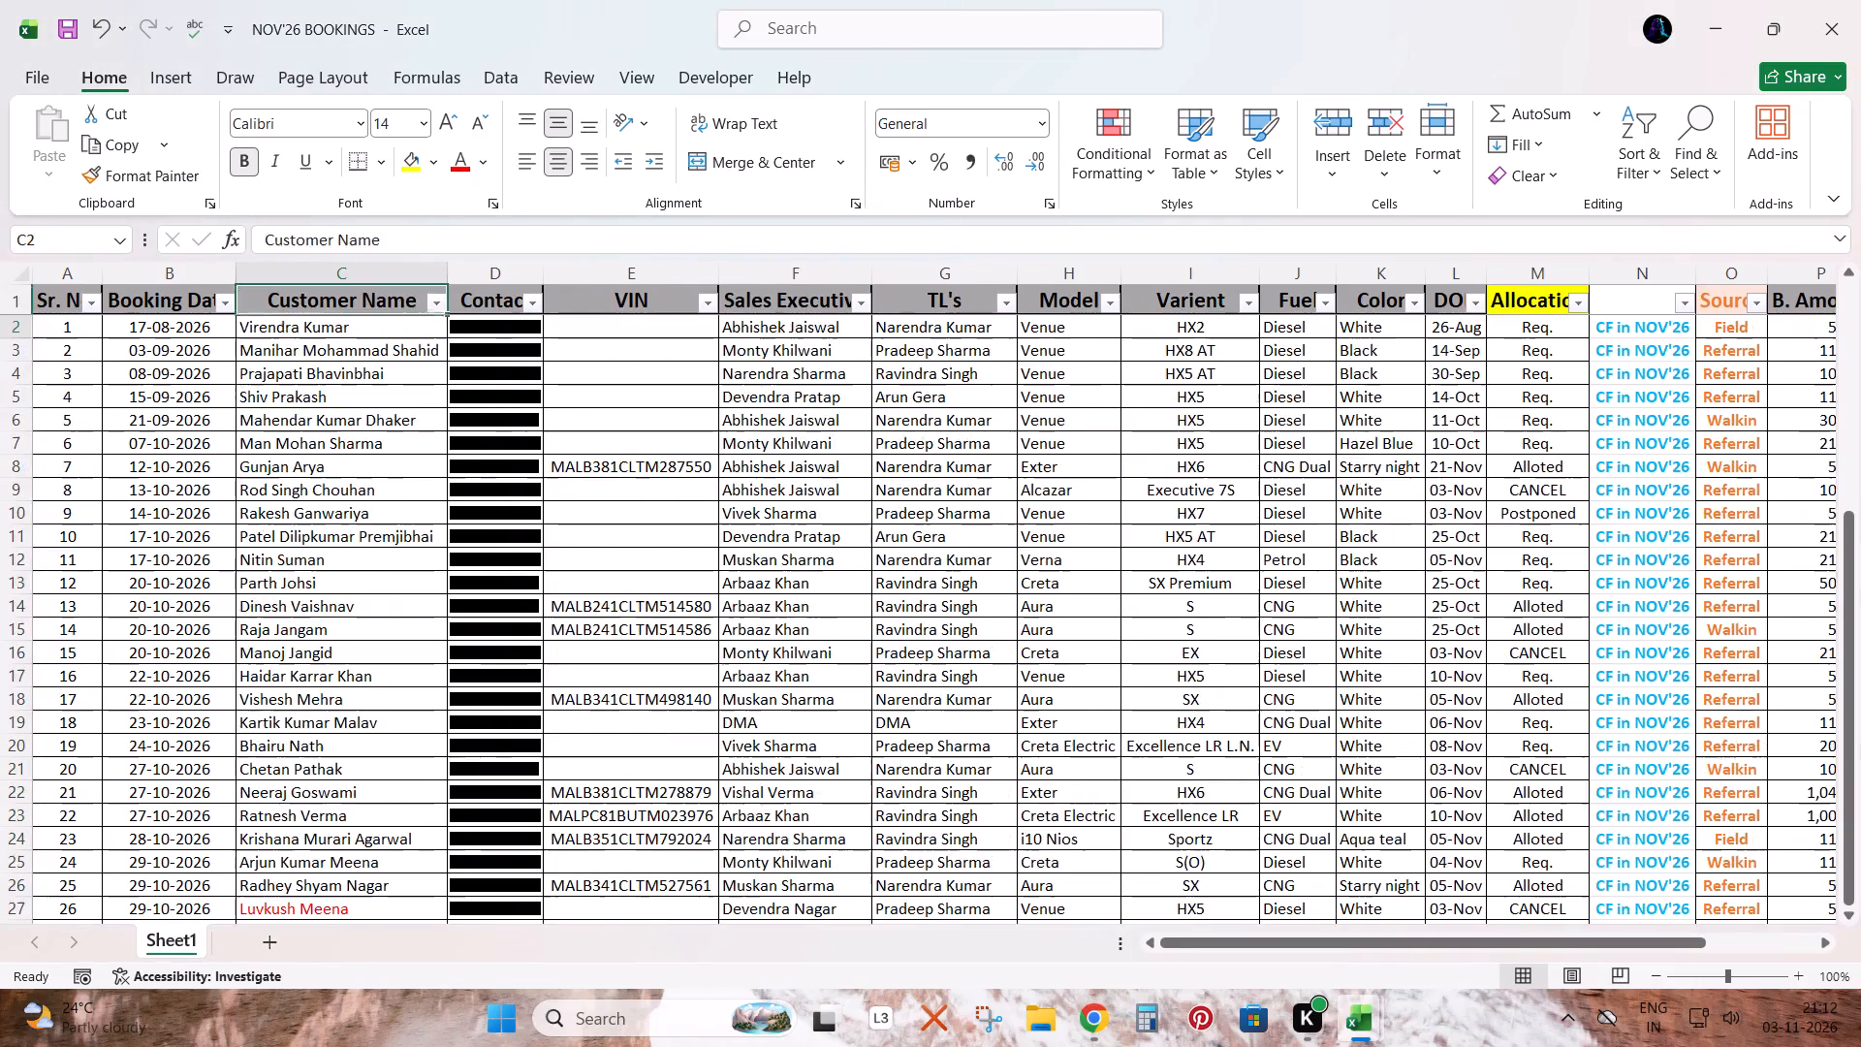
key(alt+Tab)
key(Up)
key(Up)
key(Down)
key(alt+Tab)
key(Down)
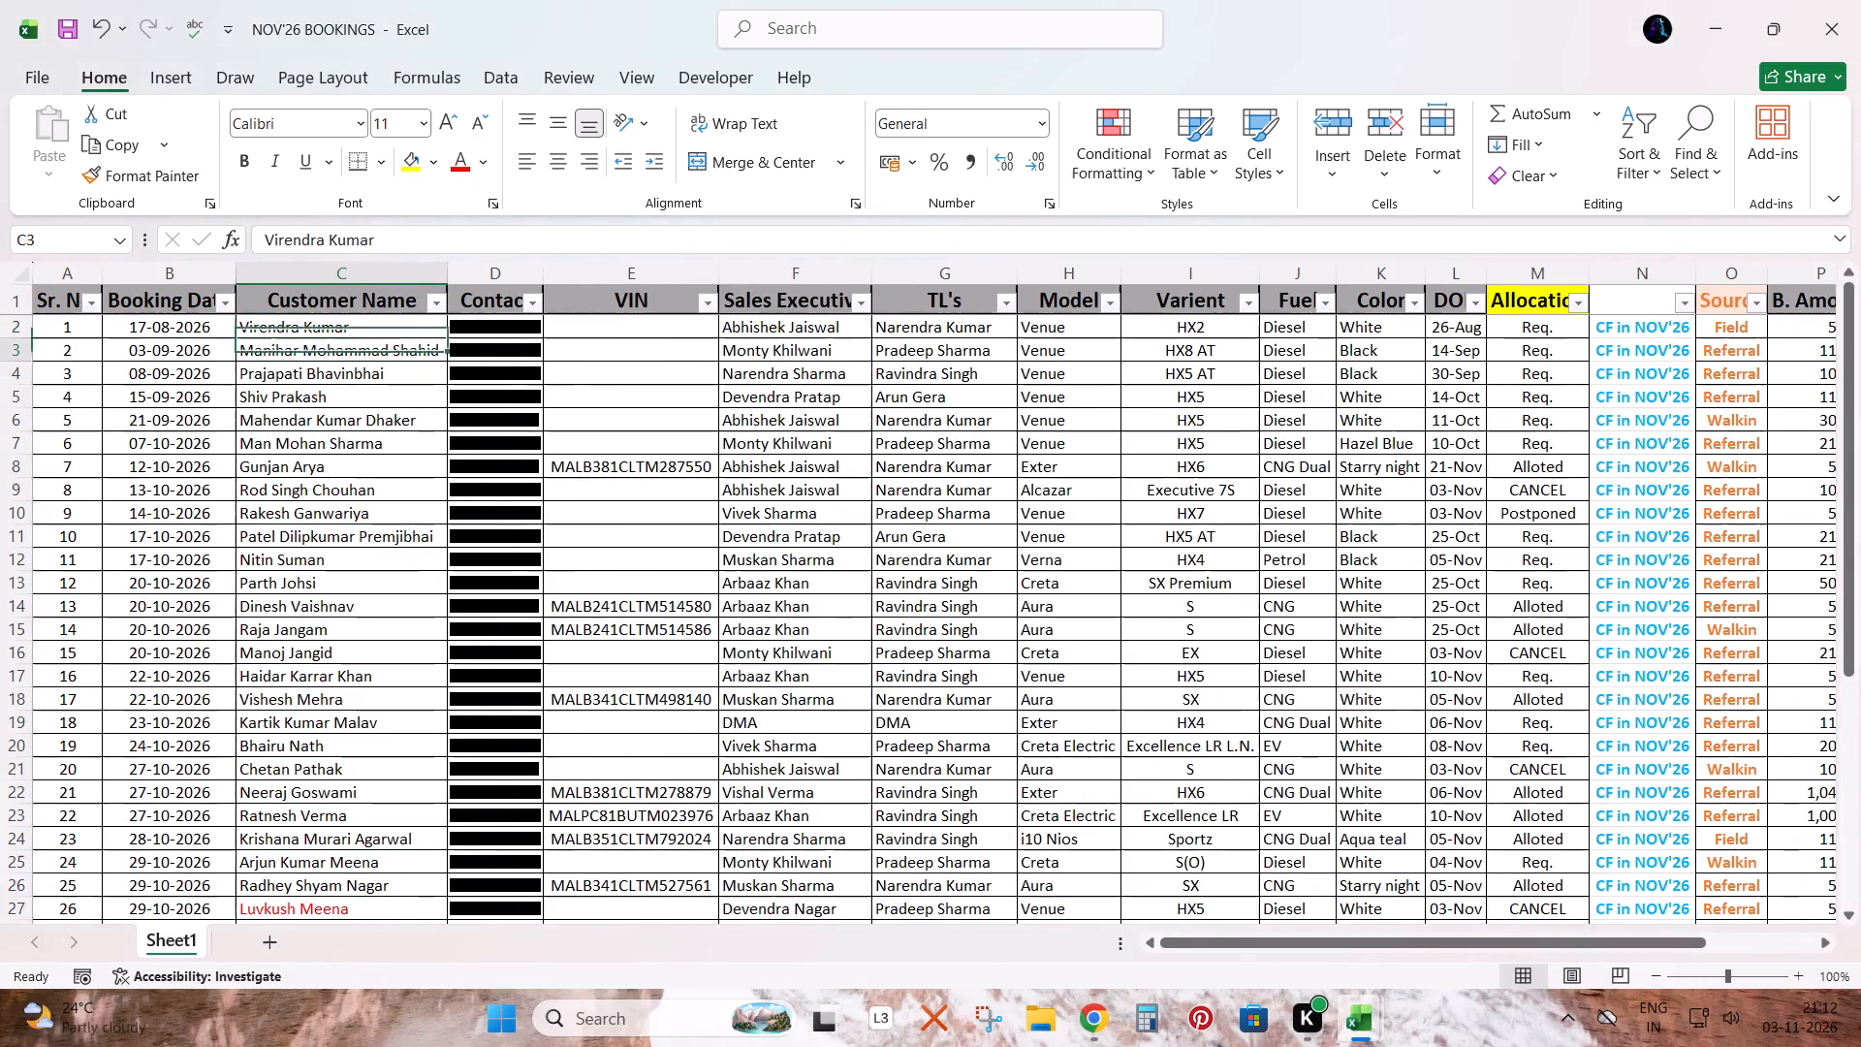
key(alt+Tab)
key(Down)
key(alt+Tab)
key(Down)
key(alt+Tab)
key(Down)
key(alt+Tab)
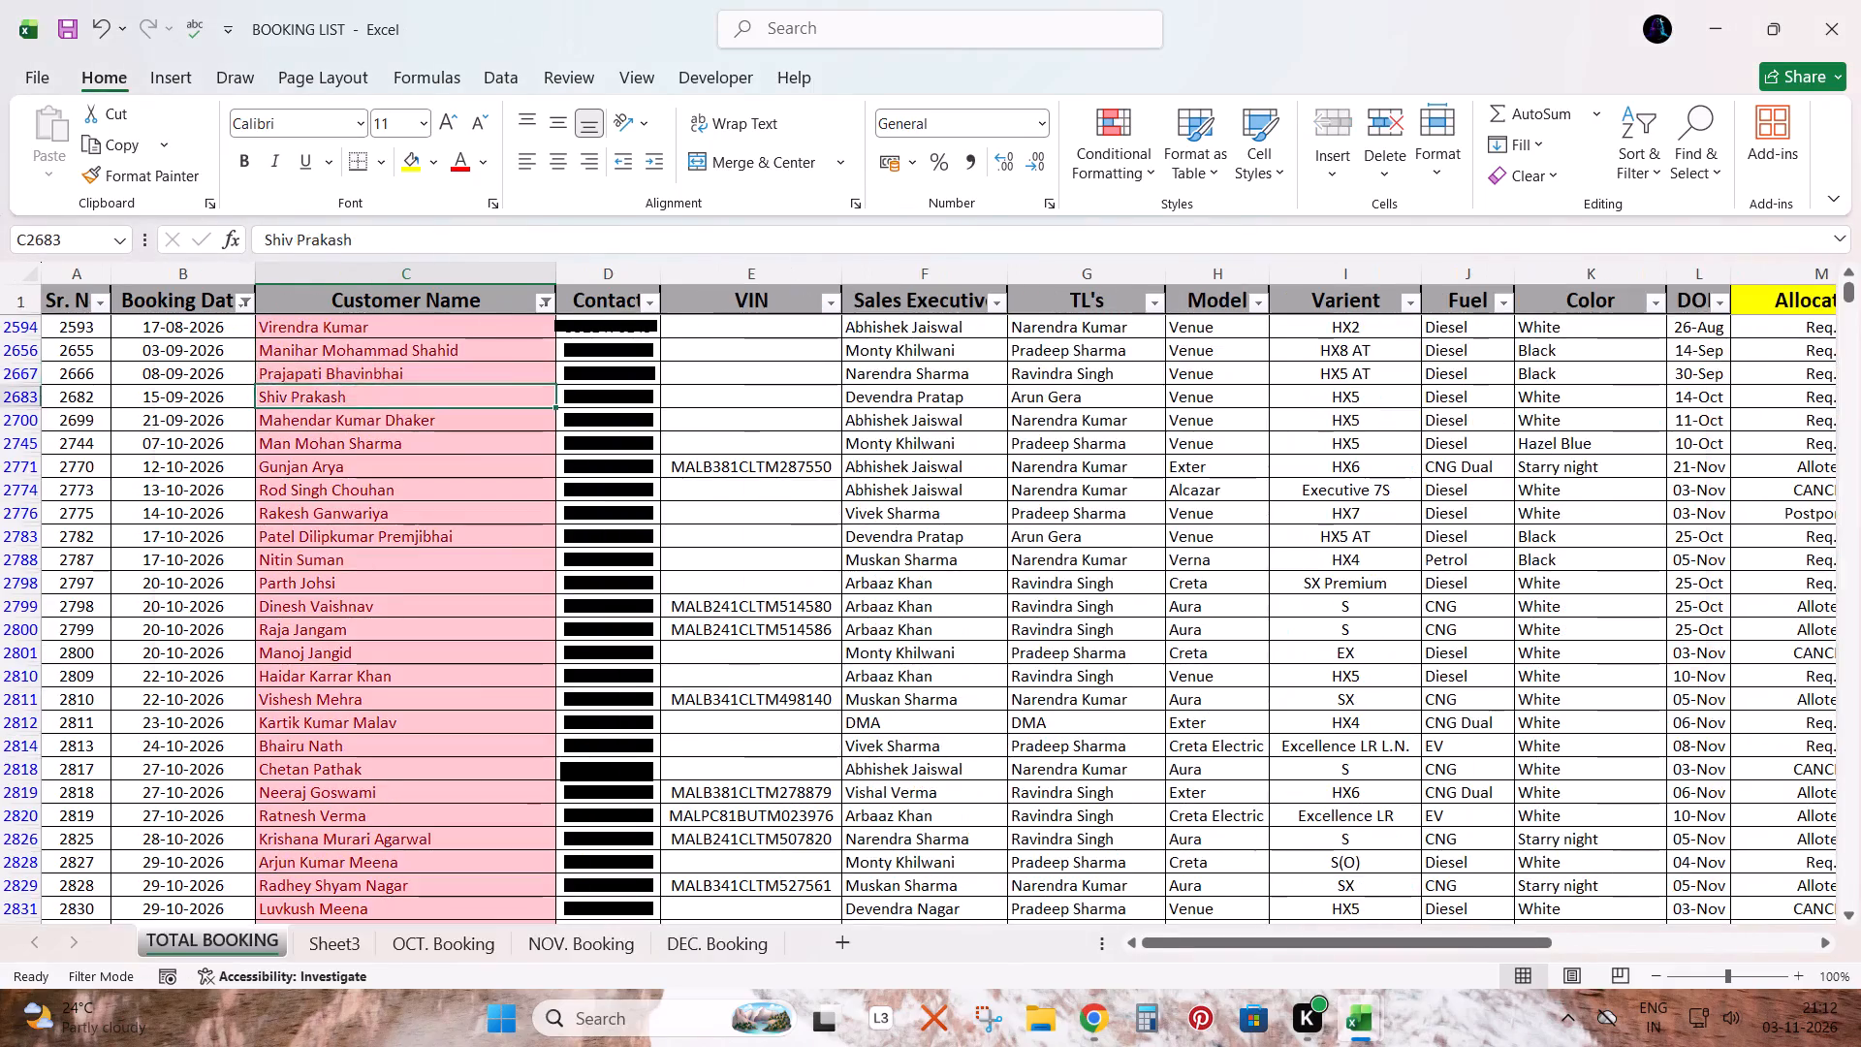
key(Down)
key(alt+Tab)
key(Down)
key(alt+Tab)
key(Down)
Compare customer names row by row between TOTAL BOOKING and NOV'26 BOOKINGS for bookings dated 07-10-2026 through 22-10-2026.
key(alt+Tab)
key(Down)
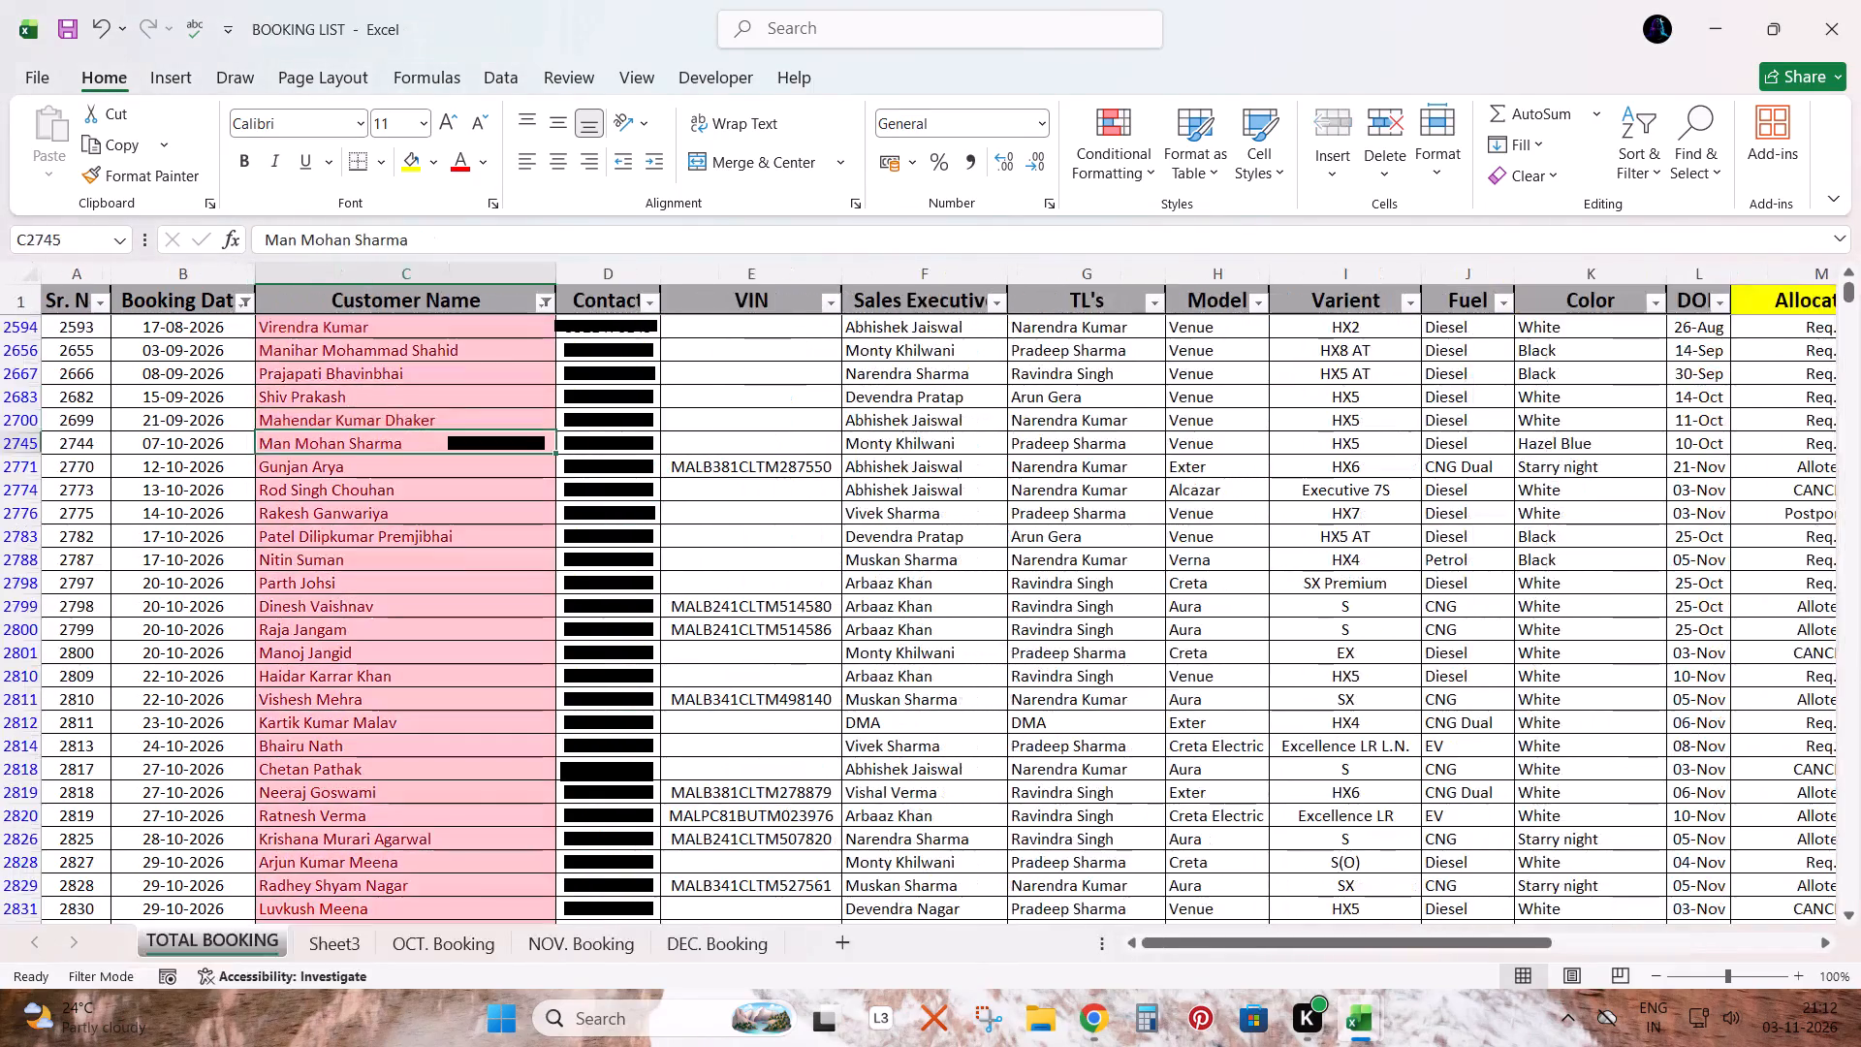
key(alt+Tab)
key(Down)
key(alt+Tab)
key(Down)
key(alt+Tab)
key(Down)
key(alt+Tab)
key(Down)
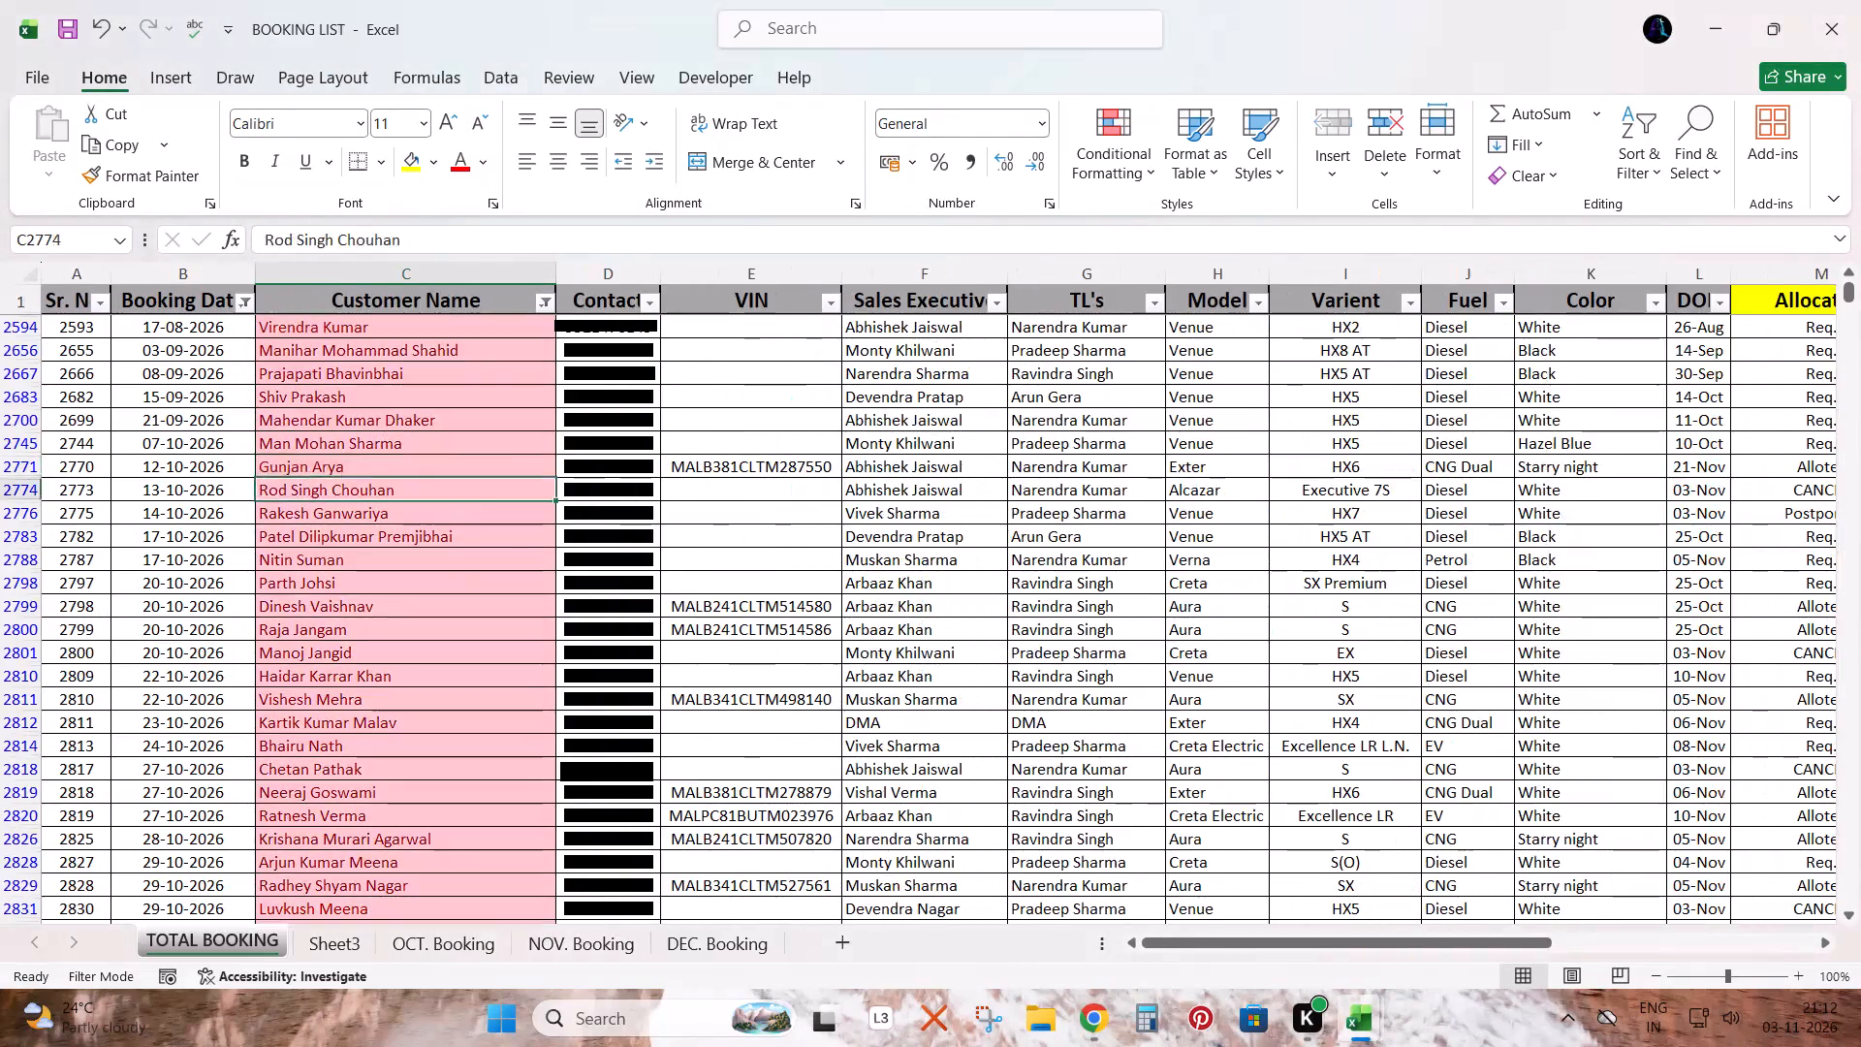
key(alt+Tab)
key(Down)
key(alt+Tab)
key(Down)
key(alt+Tab)
key(Down)
key(alt+Tab)
key(Down)
key(alt+Tab)
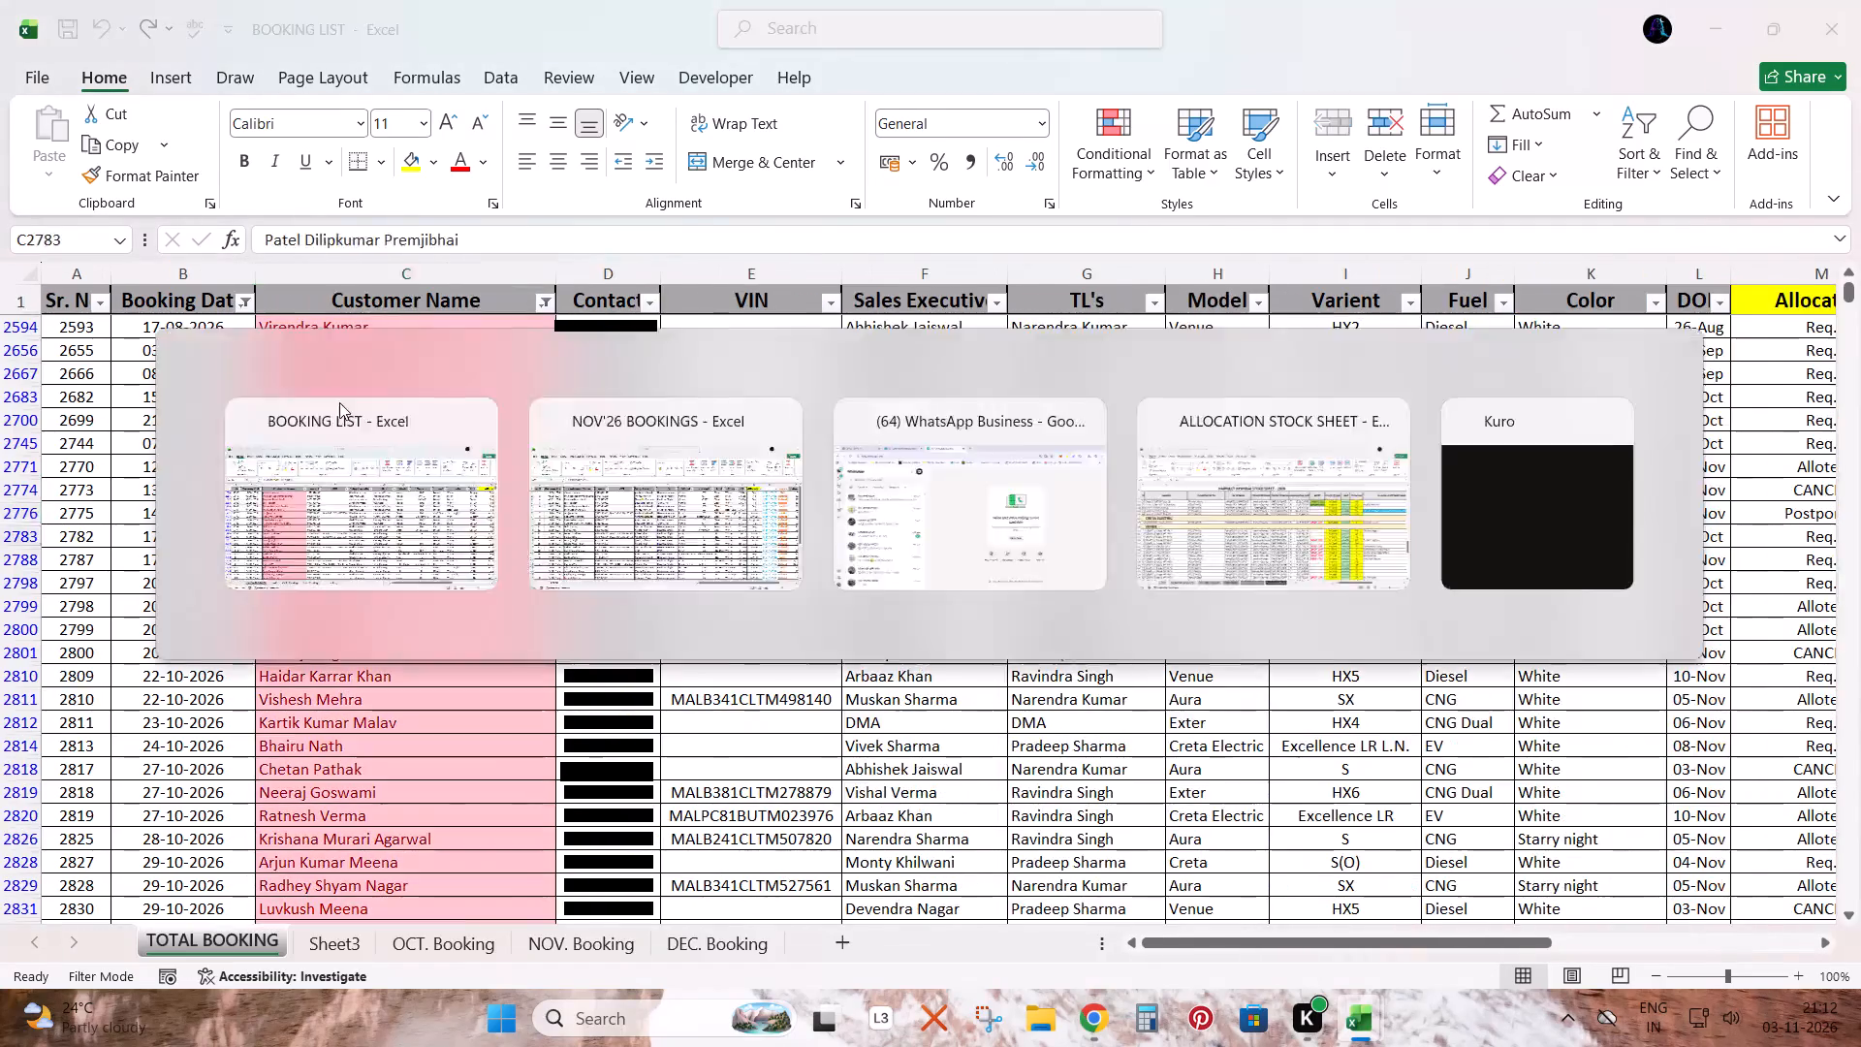
key(Down)
key(alt+Tab)
key(Down)
key(alt+Tab)
key(Down)
key(alt+Tab)
key(Down)
key(alt+Tab)
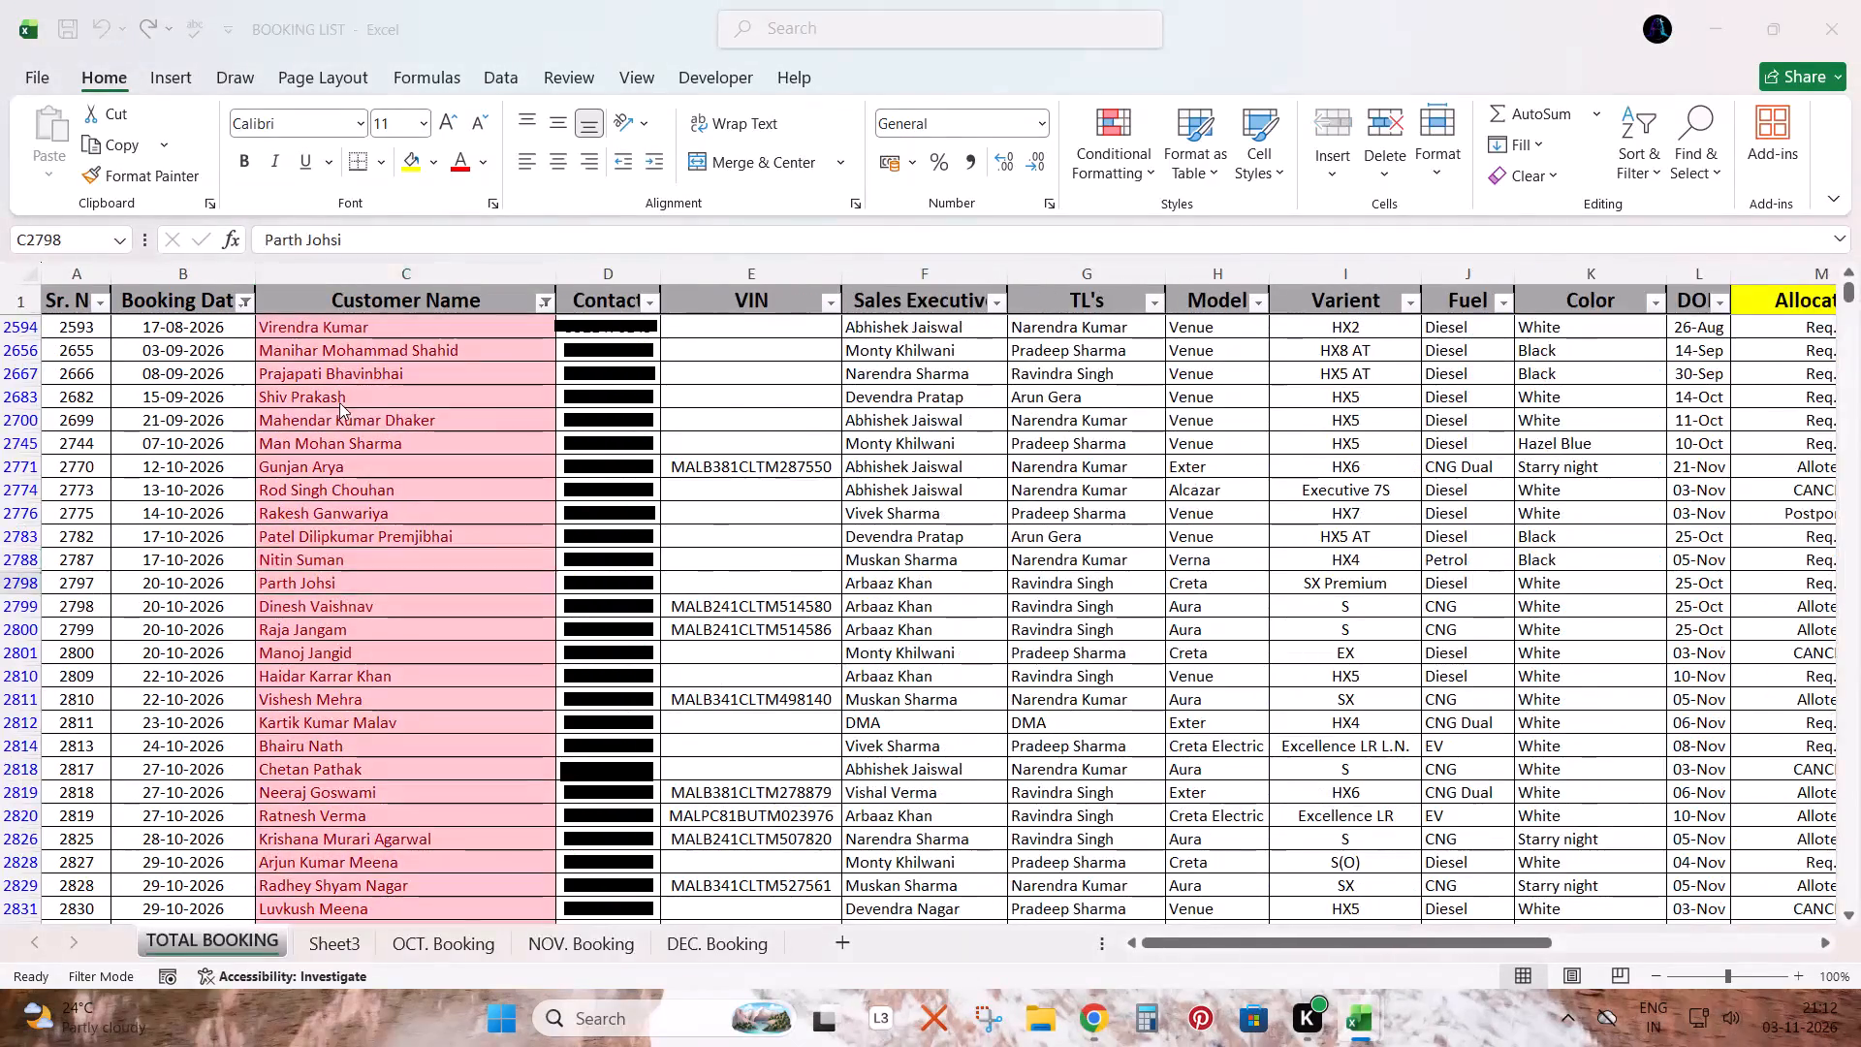
key(Down)
key(alt+Tab)
key(Down)
key(alt+Tab)
key(Down)
key(alt+Tab)
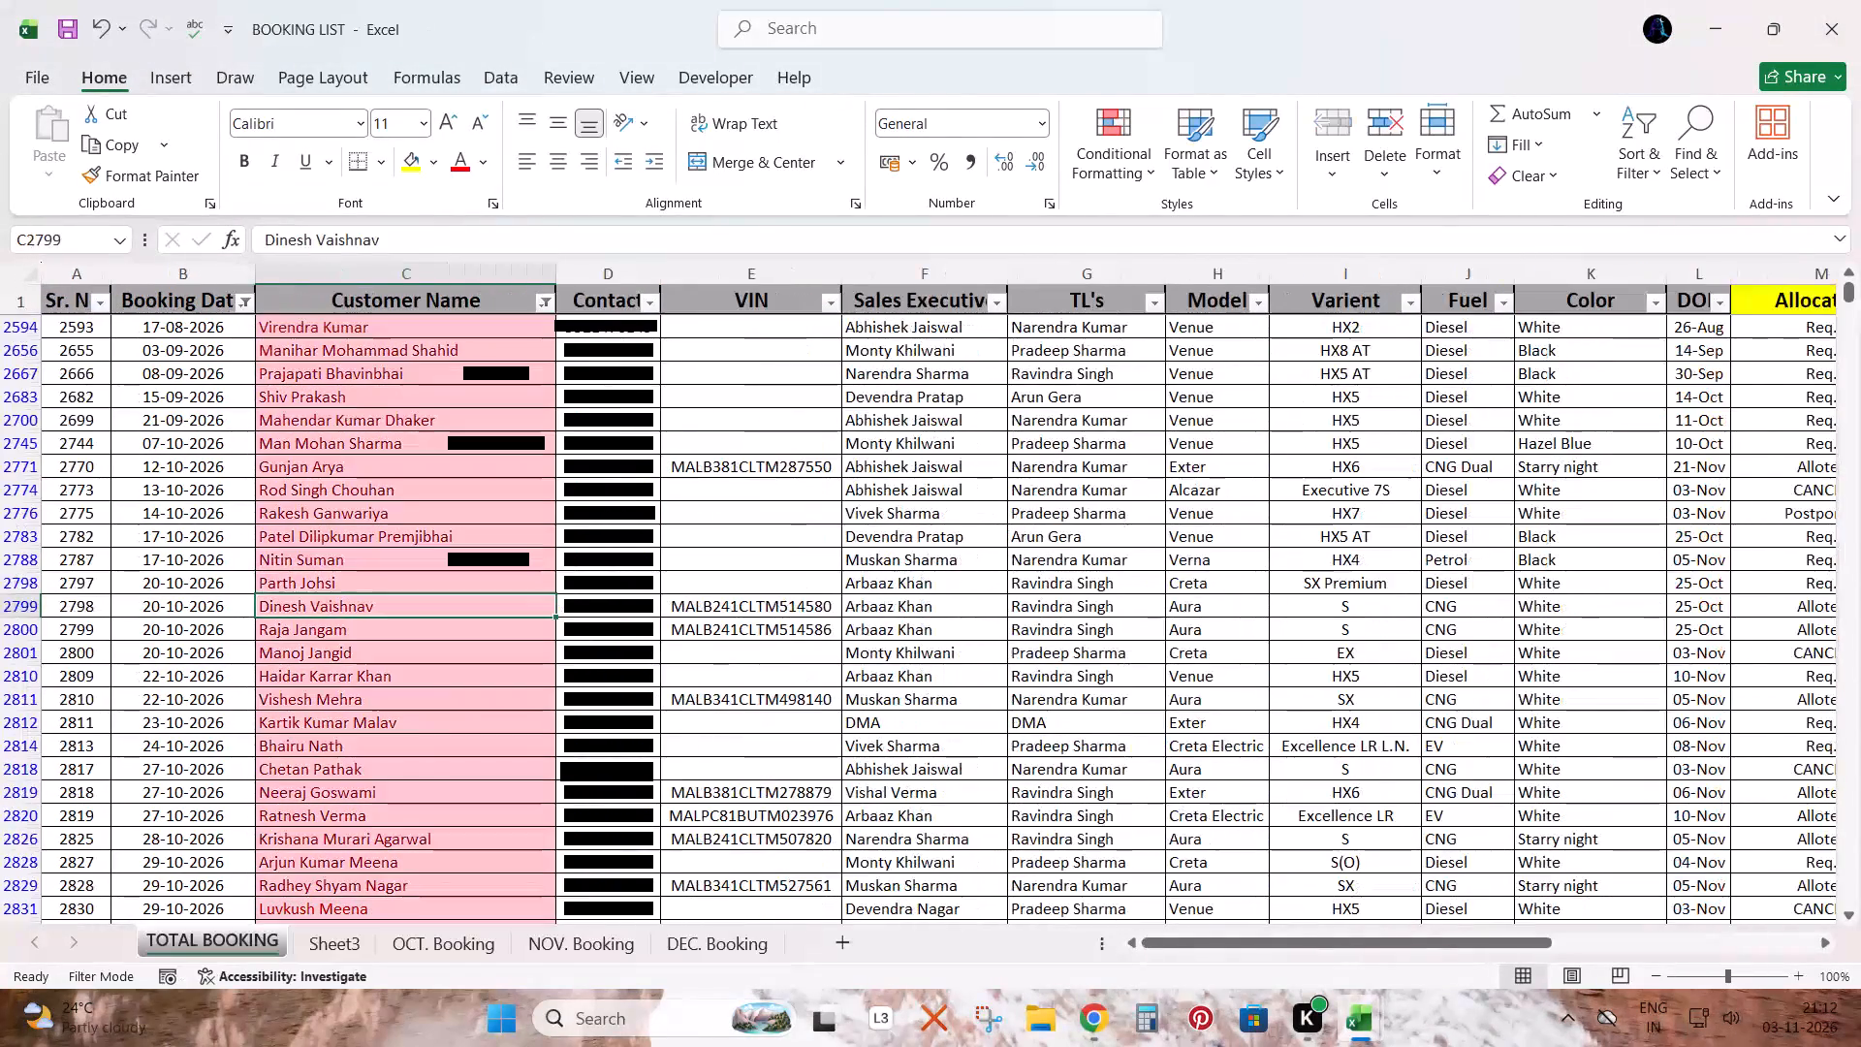
key(Down)
key(alt+Tab)
key(Down)
key(alt+Tab)
key(Down)
key(alt+Tab)
key(Down)
key(alt+Tab)
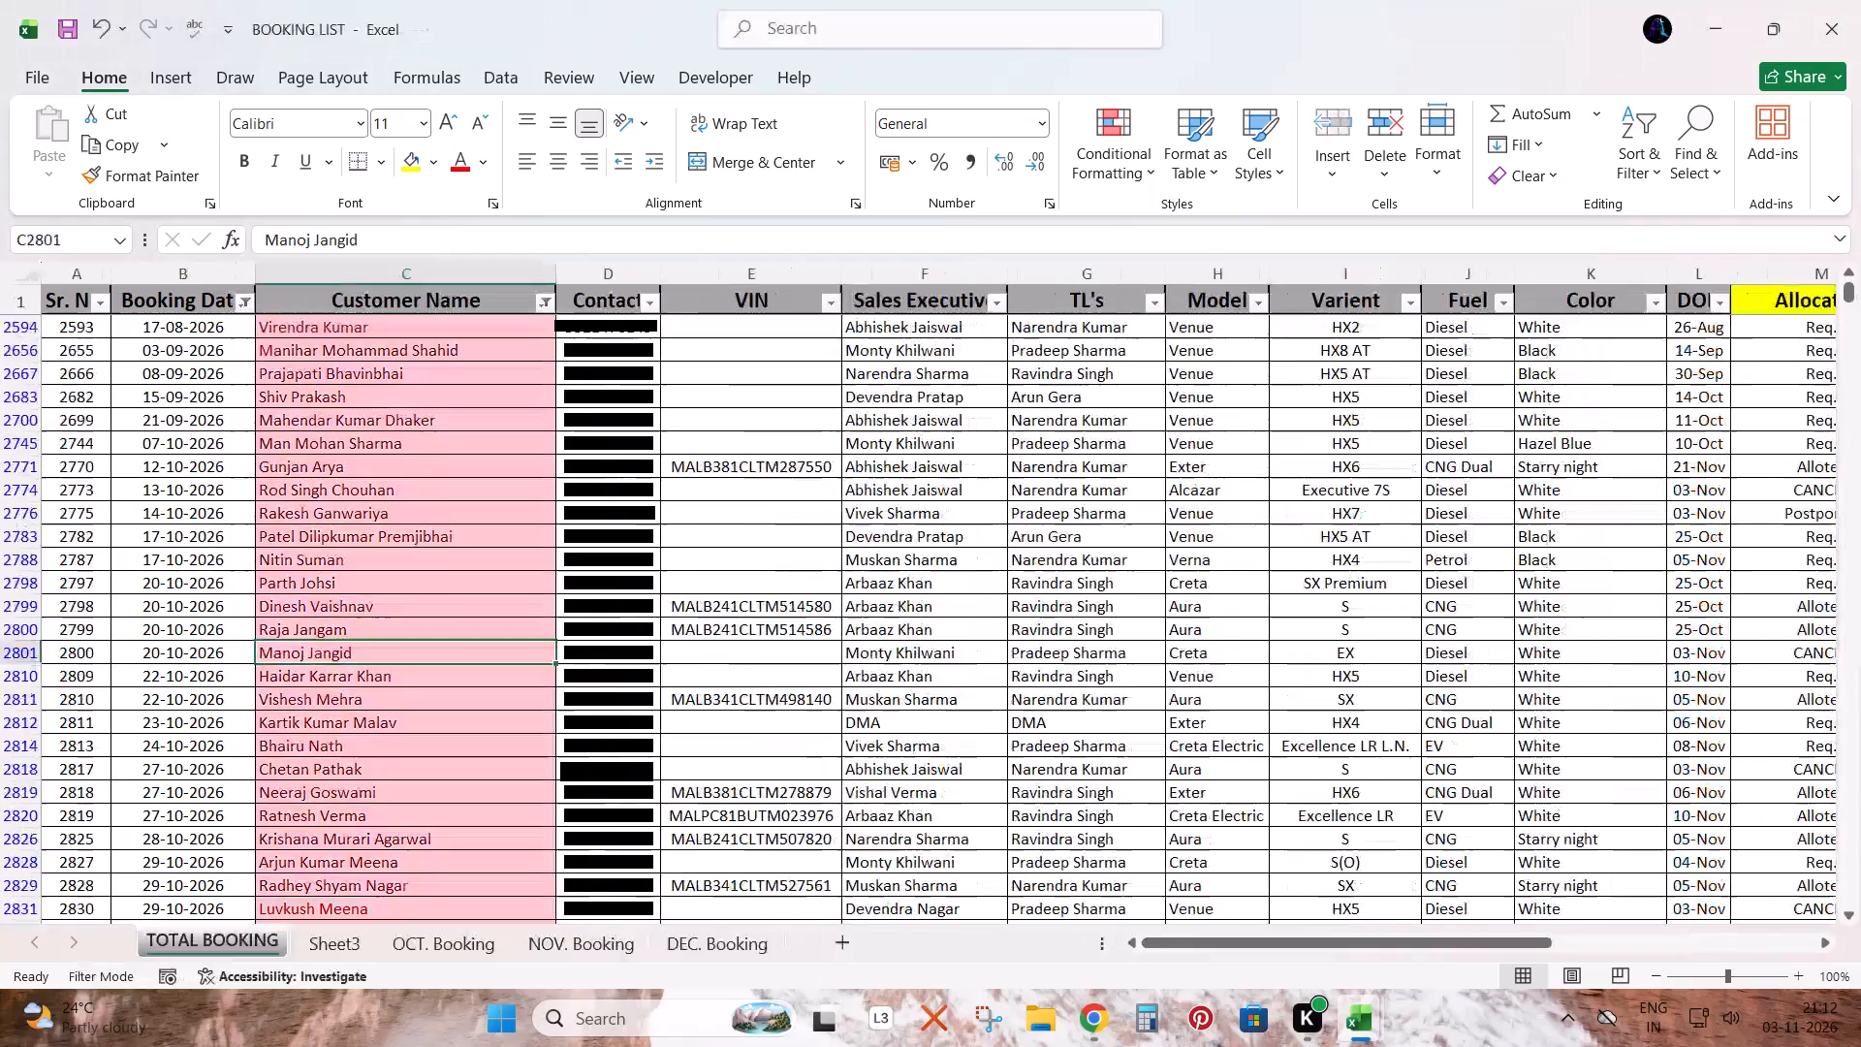
key(Down)
key(alt+Tab)
key(Down)
key(alt+Tab)
key(Down)
key(alt+Tab)
key(Down)
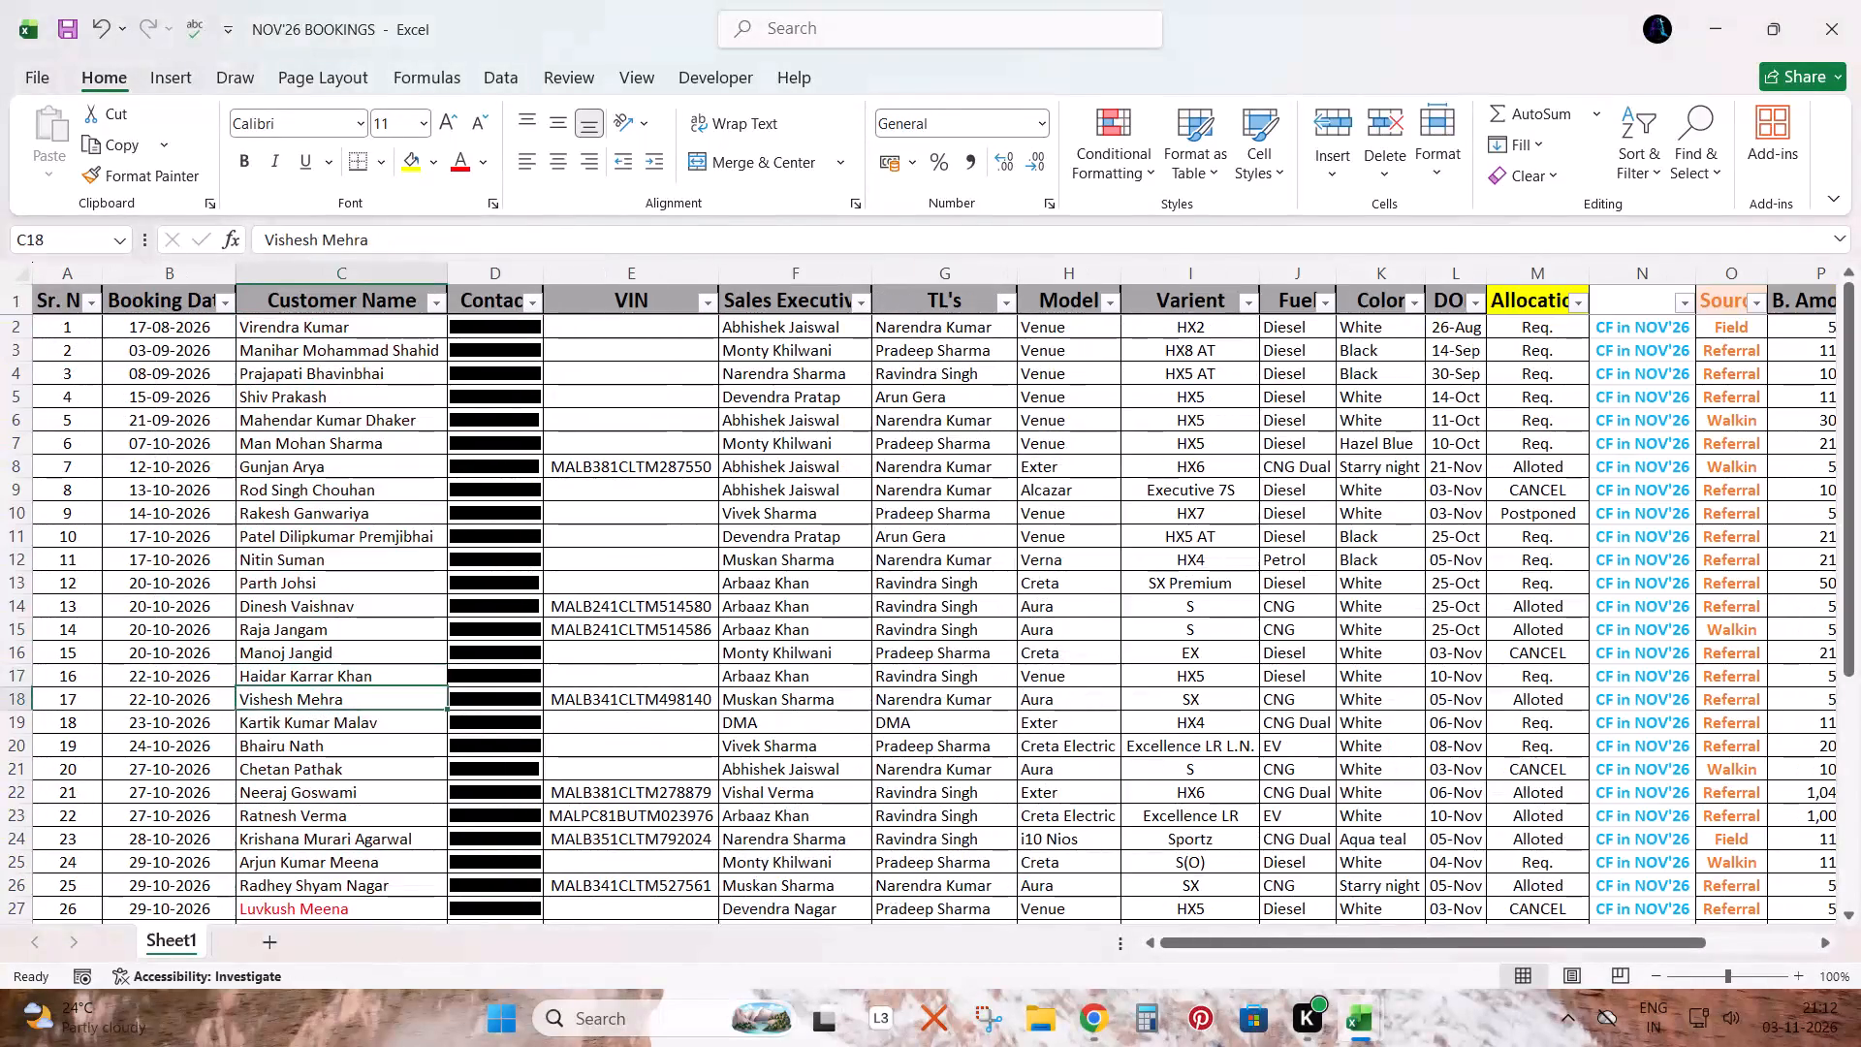
Compare customer names row by row between TOTAL BOOKING and NOV'26 BOOKINGS for bookings dated 23-10-2026 through 30-10-2026.
key(alt+Tab)
key(Down)
key(alt+Tab)
key(Down)
key(alt+Tab)
key(Down)
key(alt+Tab)
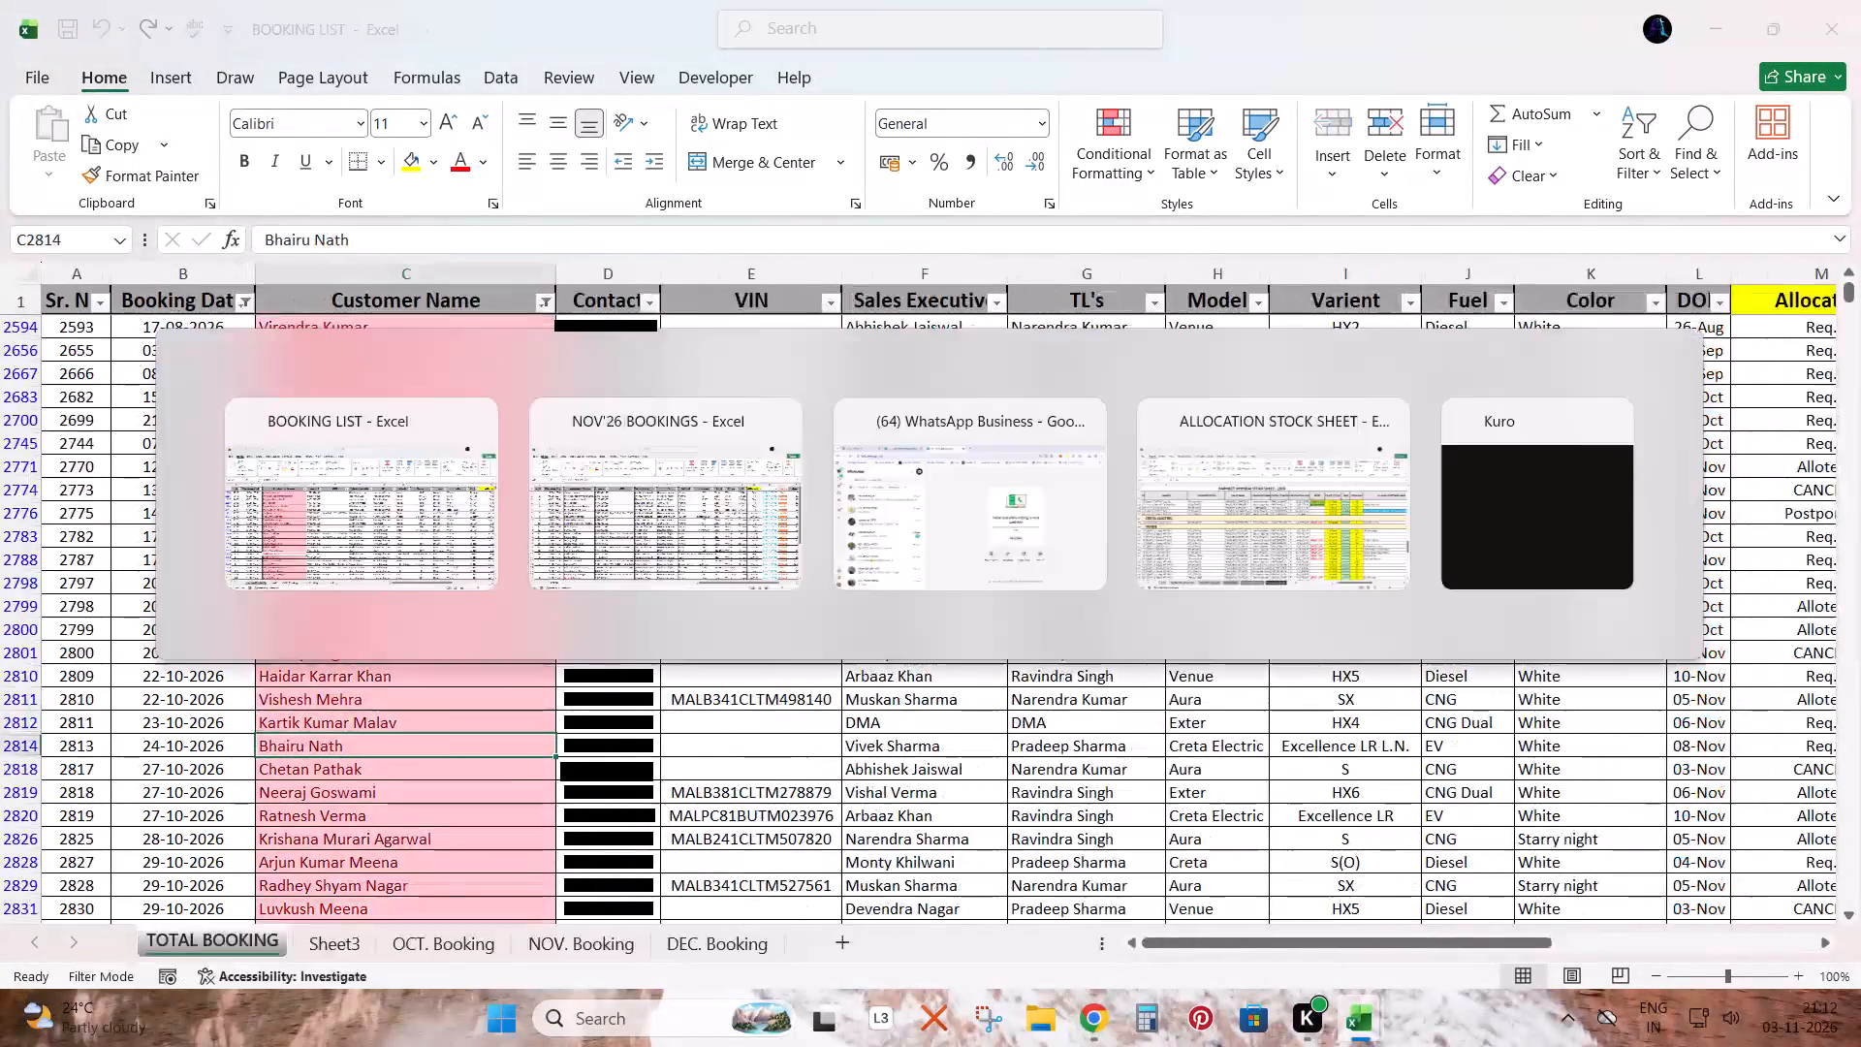
key(Down)
key(alt+Tab)
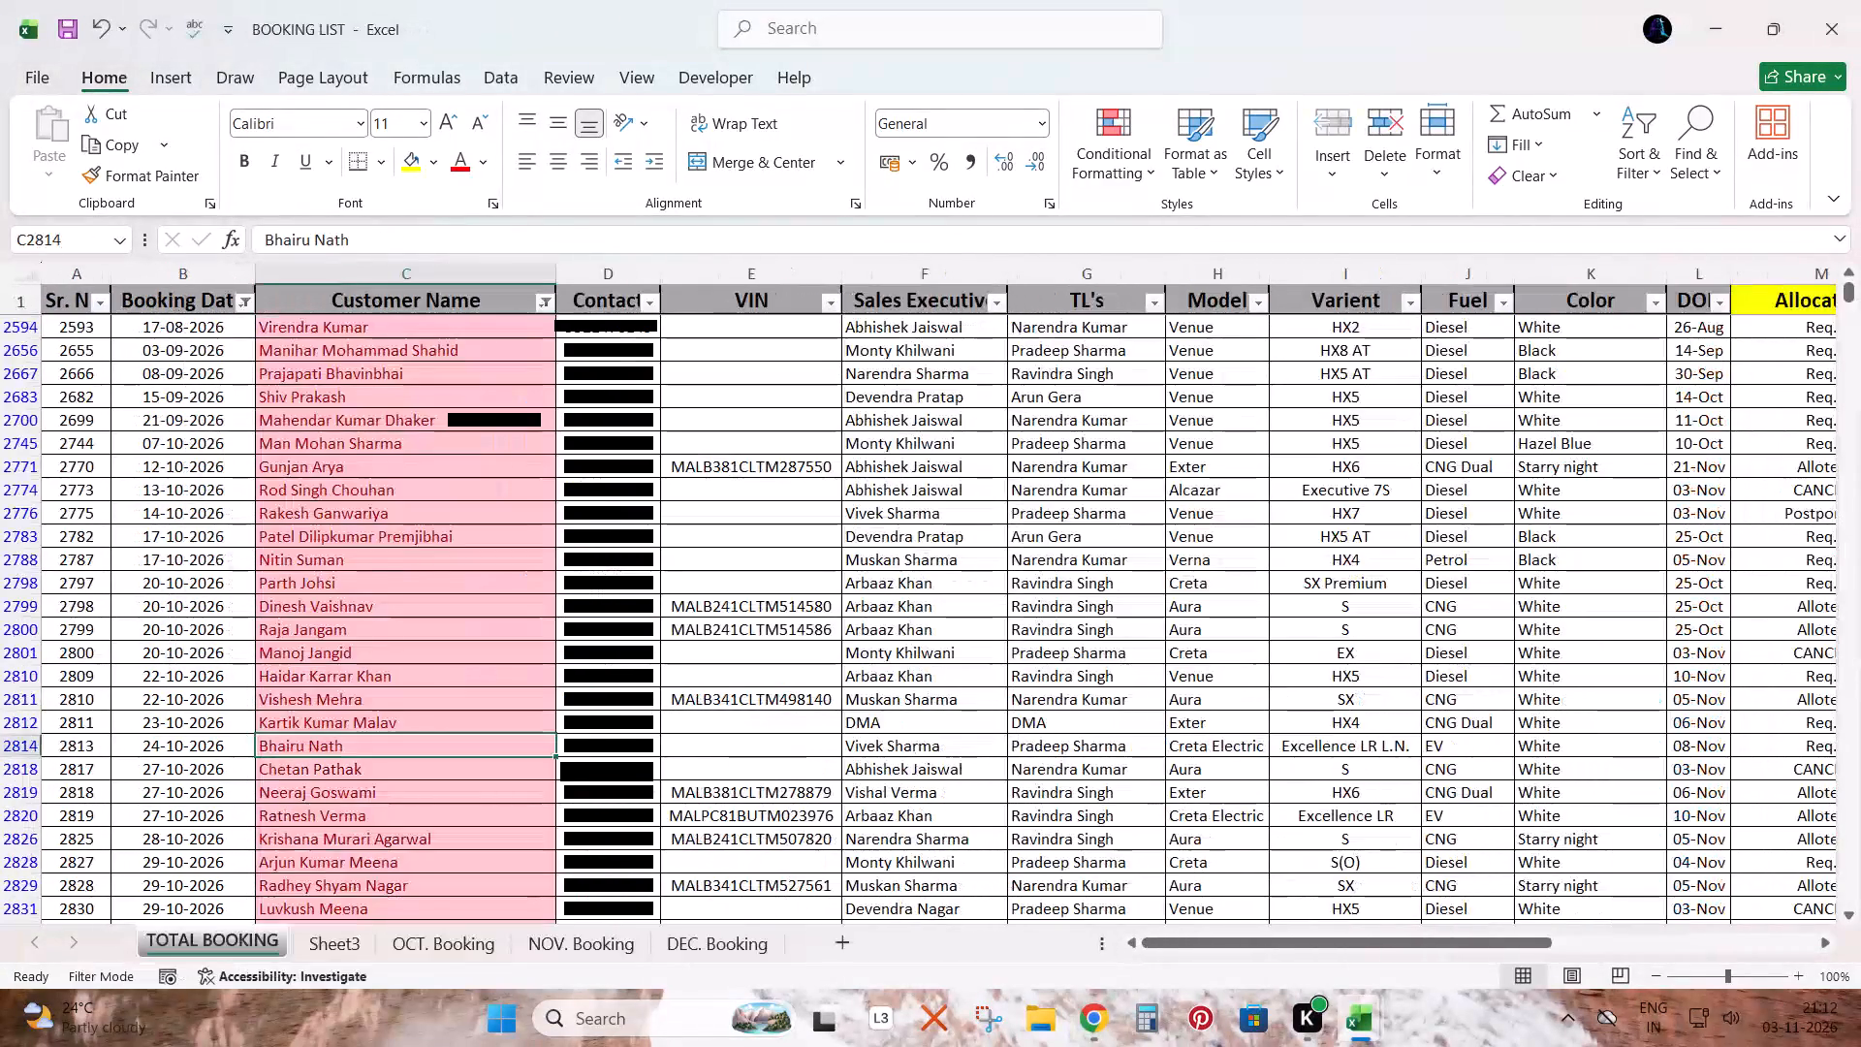
key(Down)
key(alt+Tab)
key(Down)
key(alt+Tab)
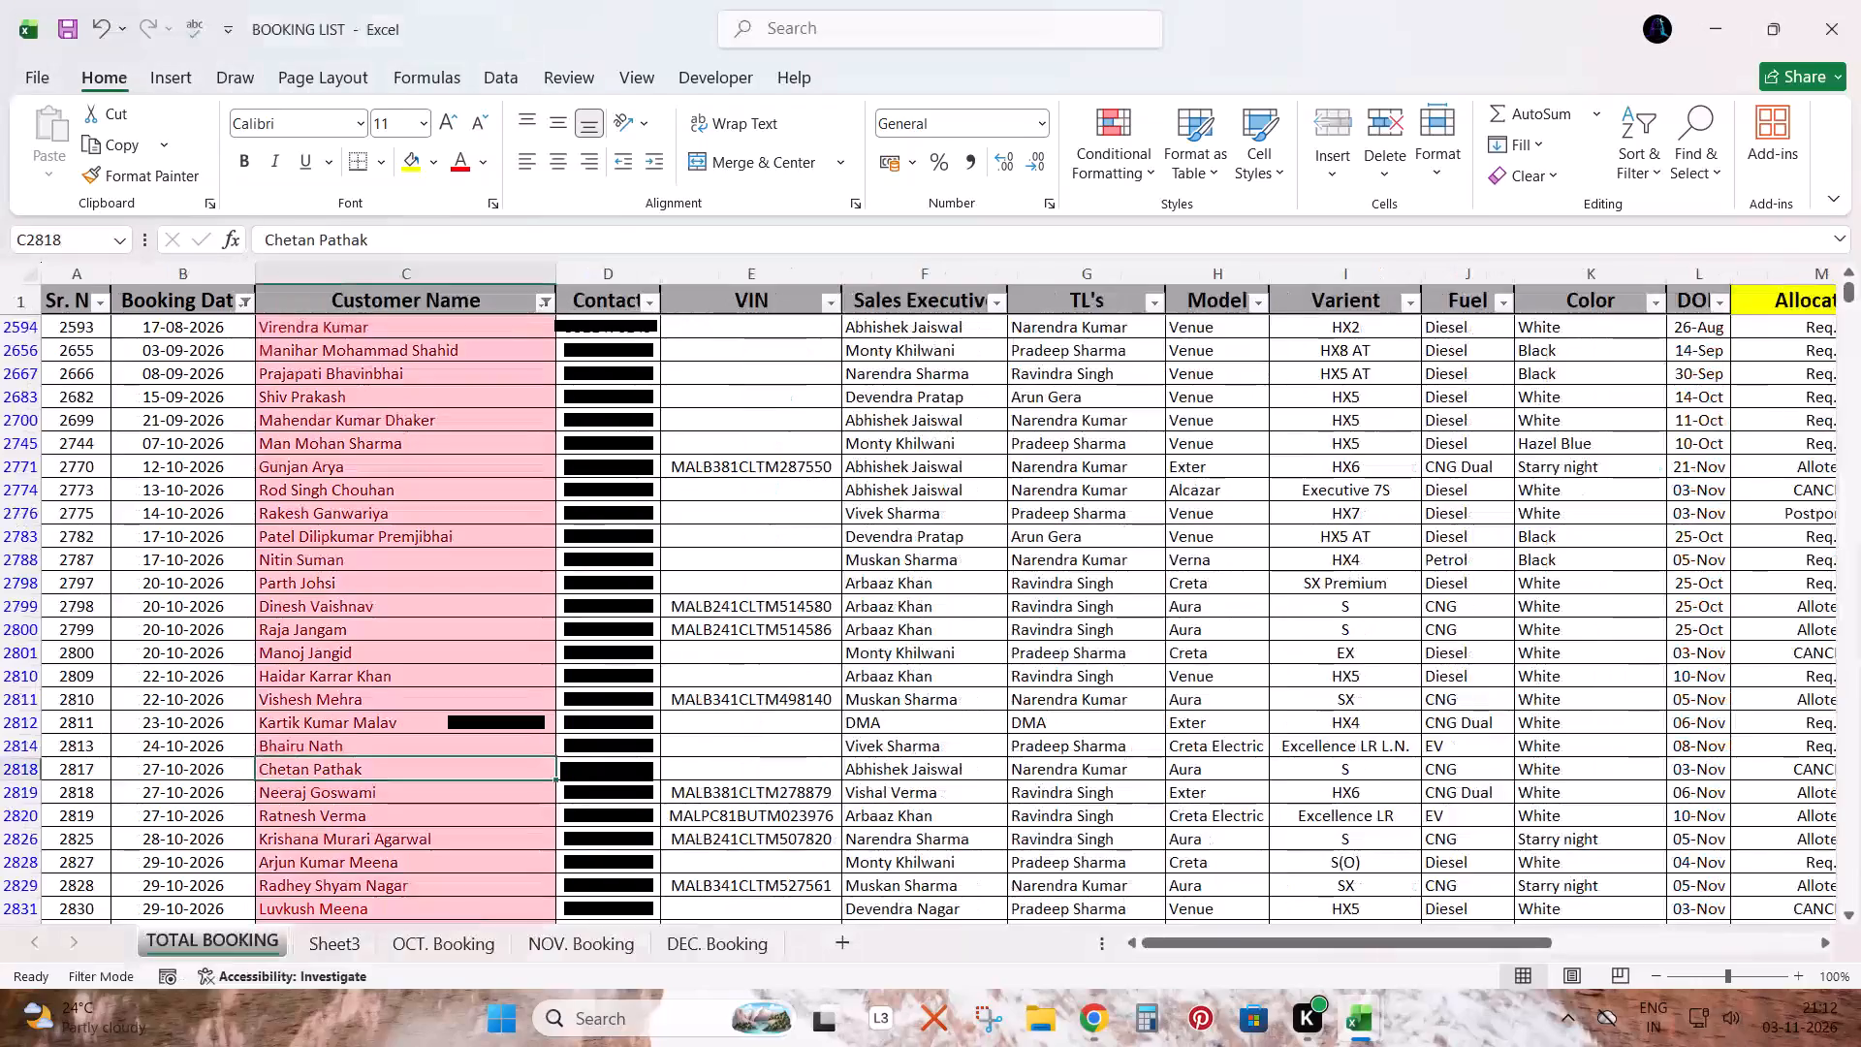
key(Down)
key(alt+Tab)
key(Down)
key(alt+Tab)
key(Down)
key(alt+Tab)
key(Down)
key(alt+Tab)
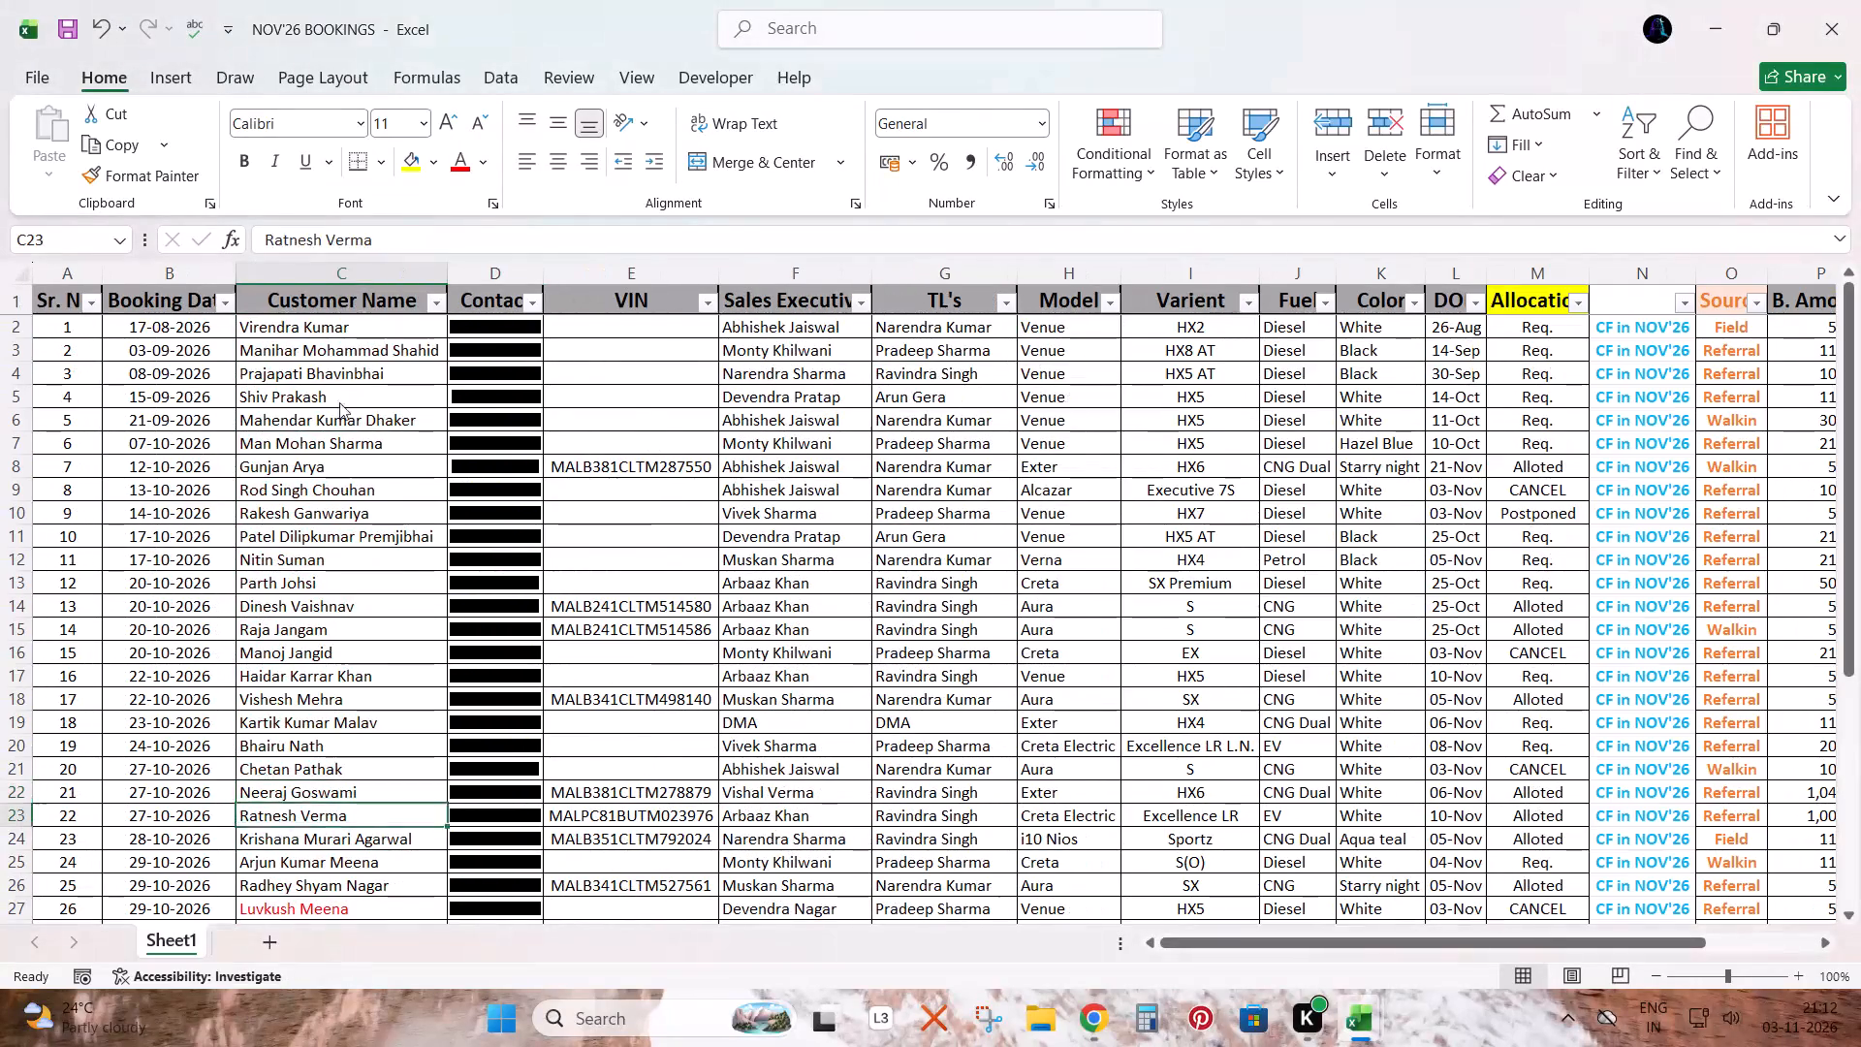
key(Down)
key(alt+Tab)
key(alt+Tab)
key(Down)
key(alt+Tab)
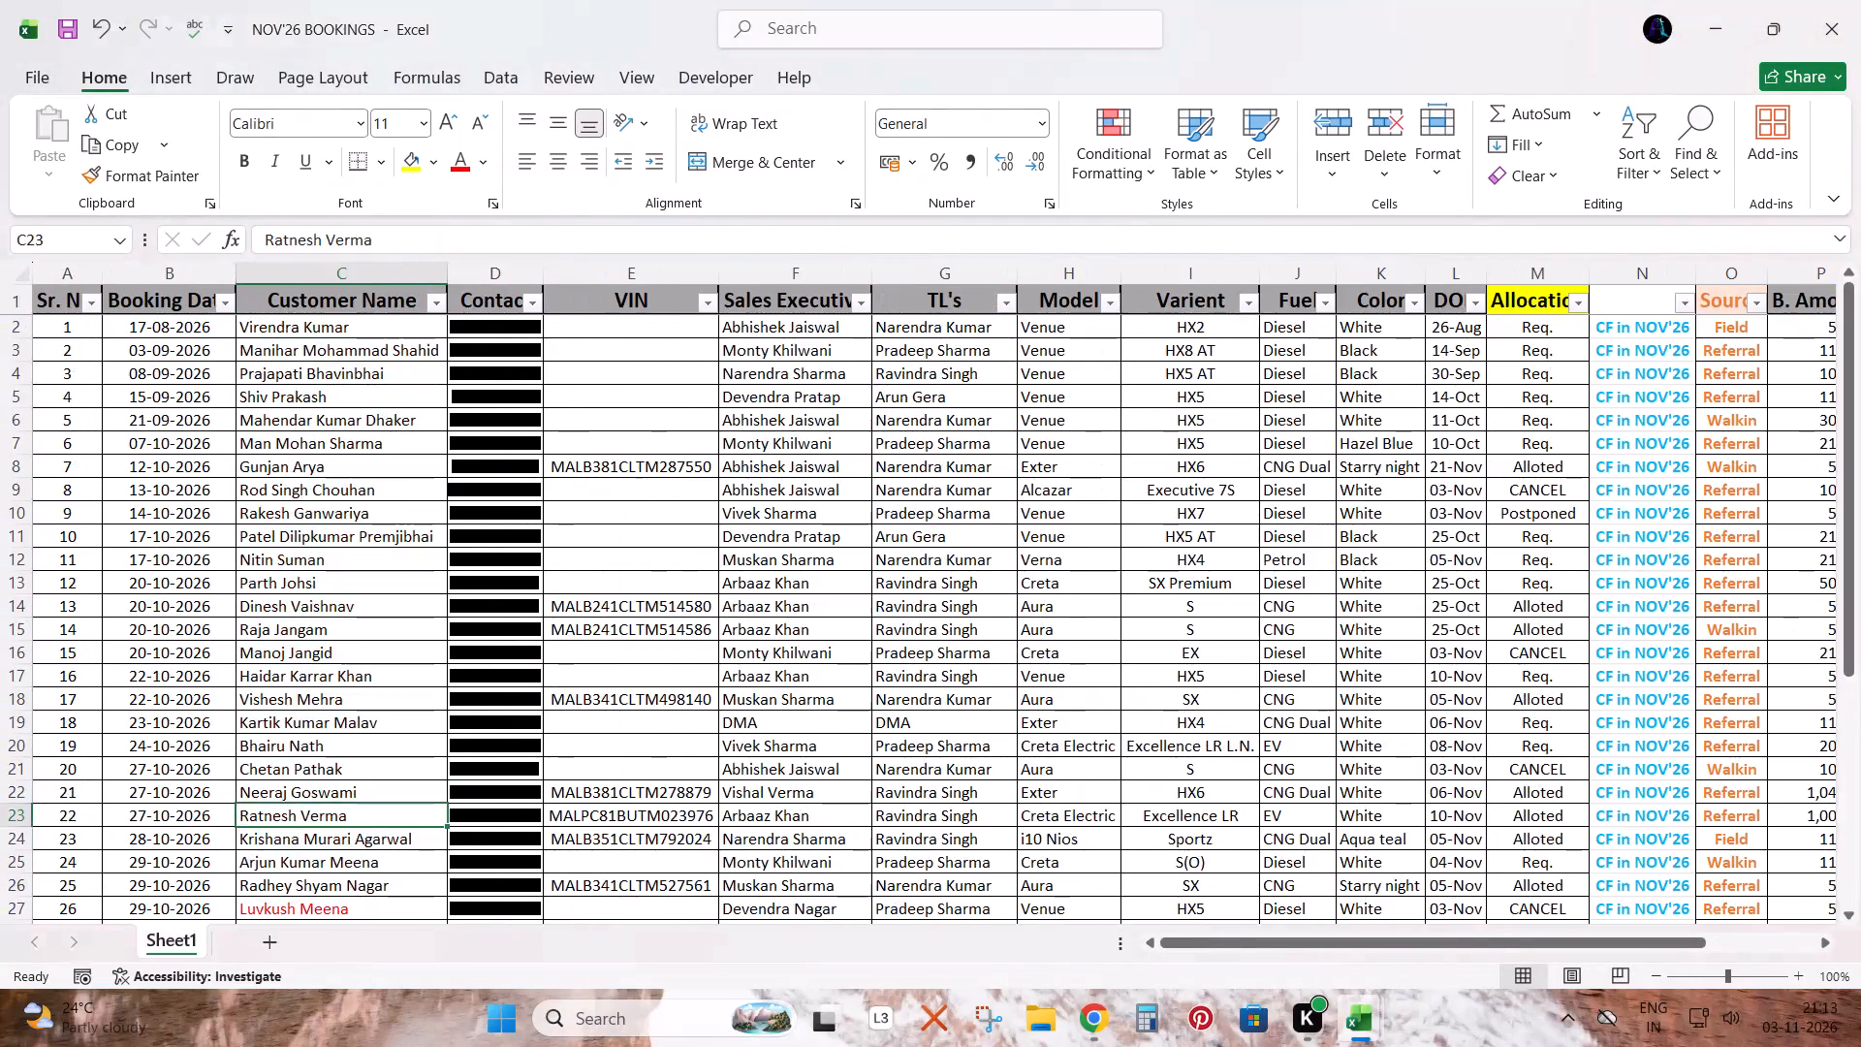
key(Down)
key(Down)
key(alt+Tab)
key(Down)
key(alt+Tab)
key(Down)
key(alt+Tab)
key(Down)
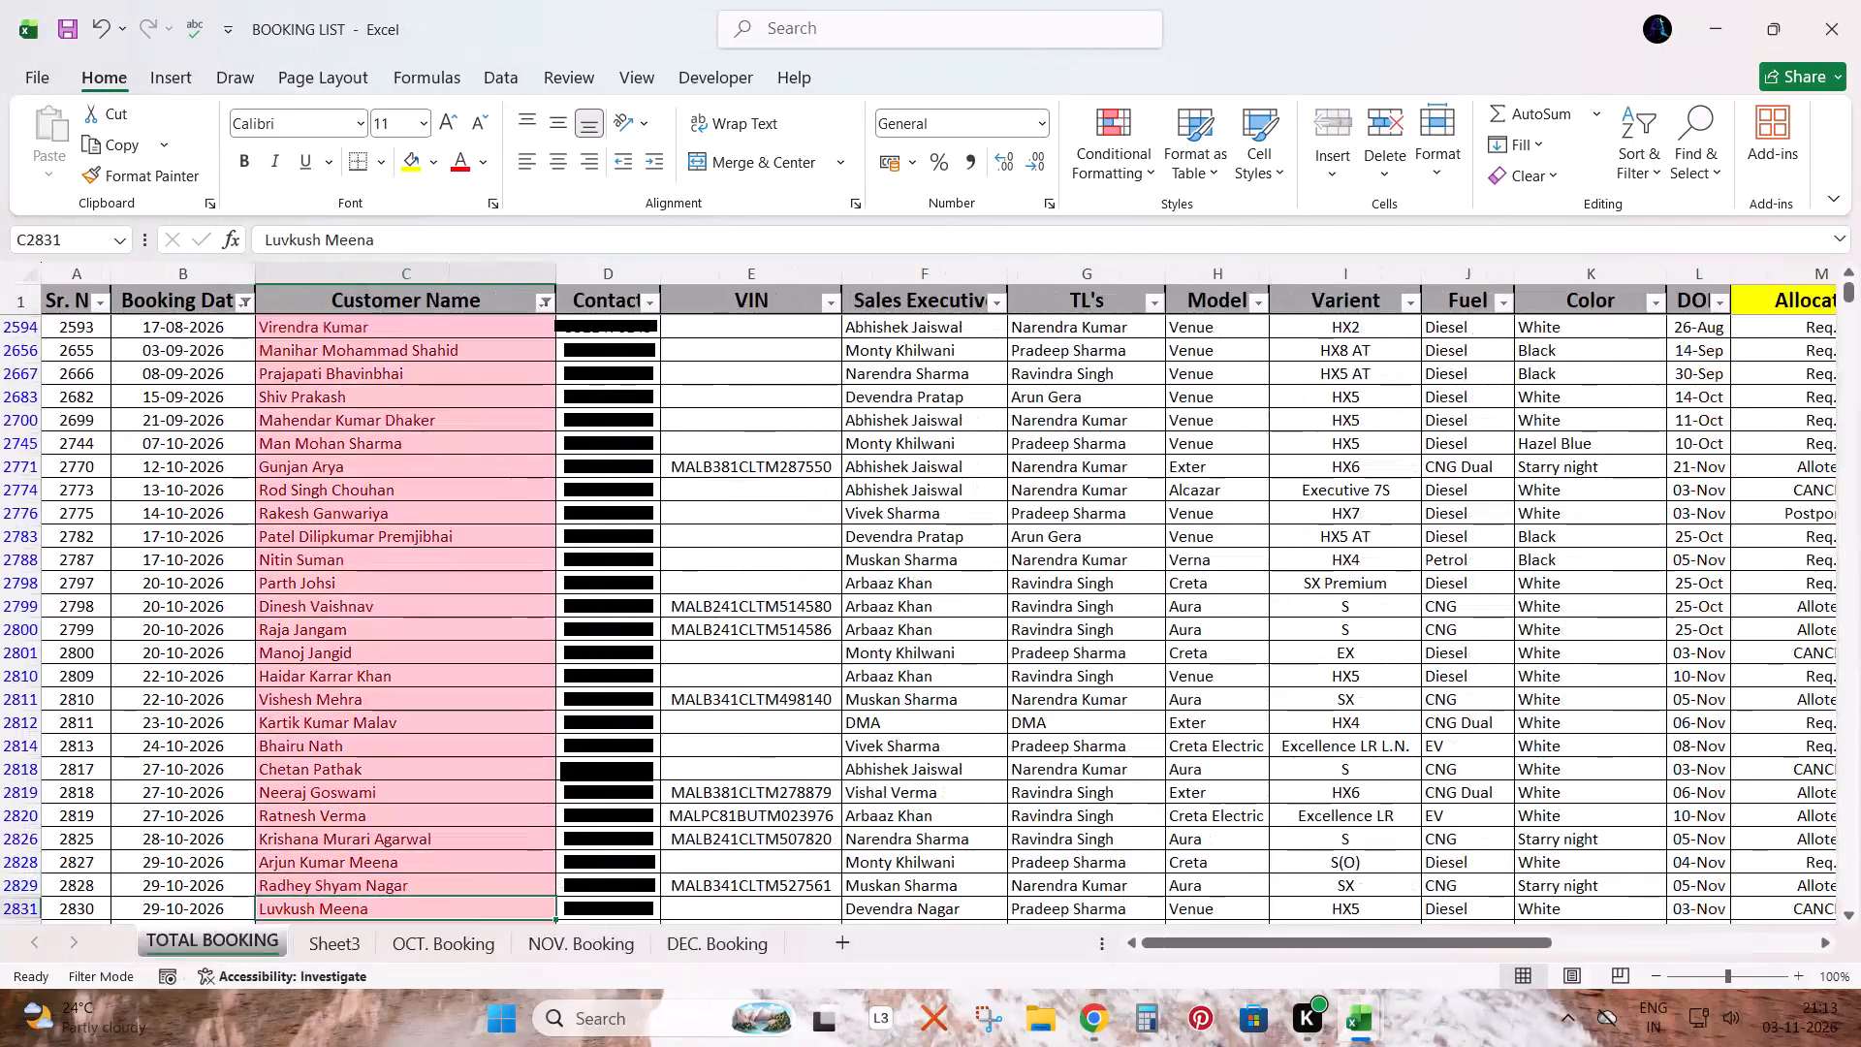
key(alt+Tab)
key(Down)
key(alt+Tab)
key(Down)
key(alt+Tab)
key(Down)
key(alt+Tab)
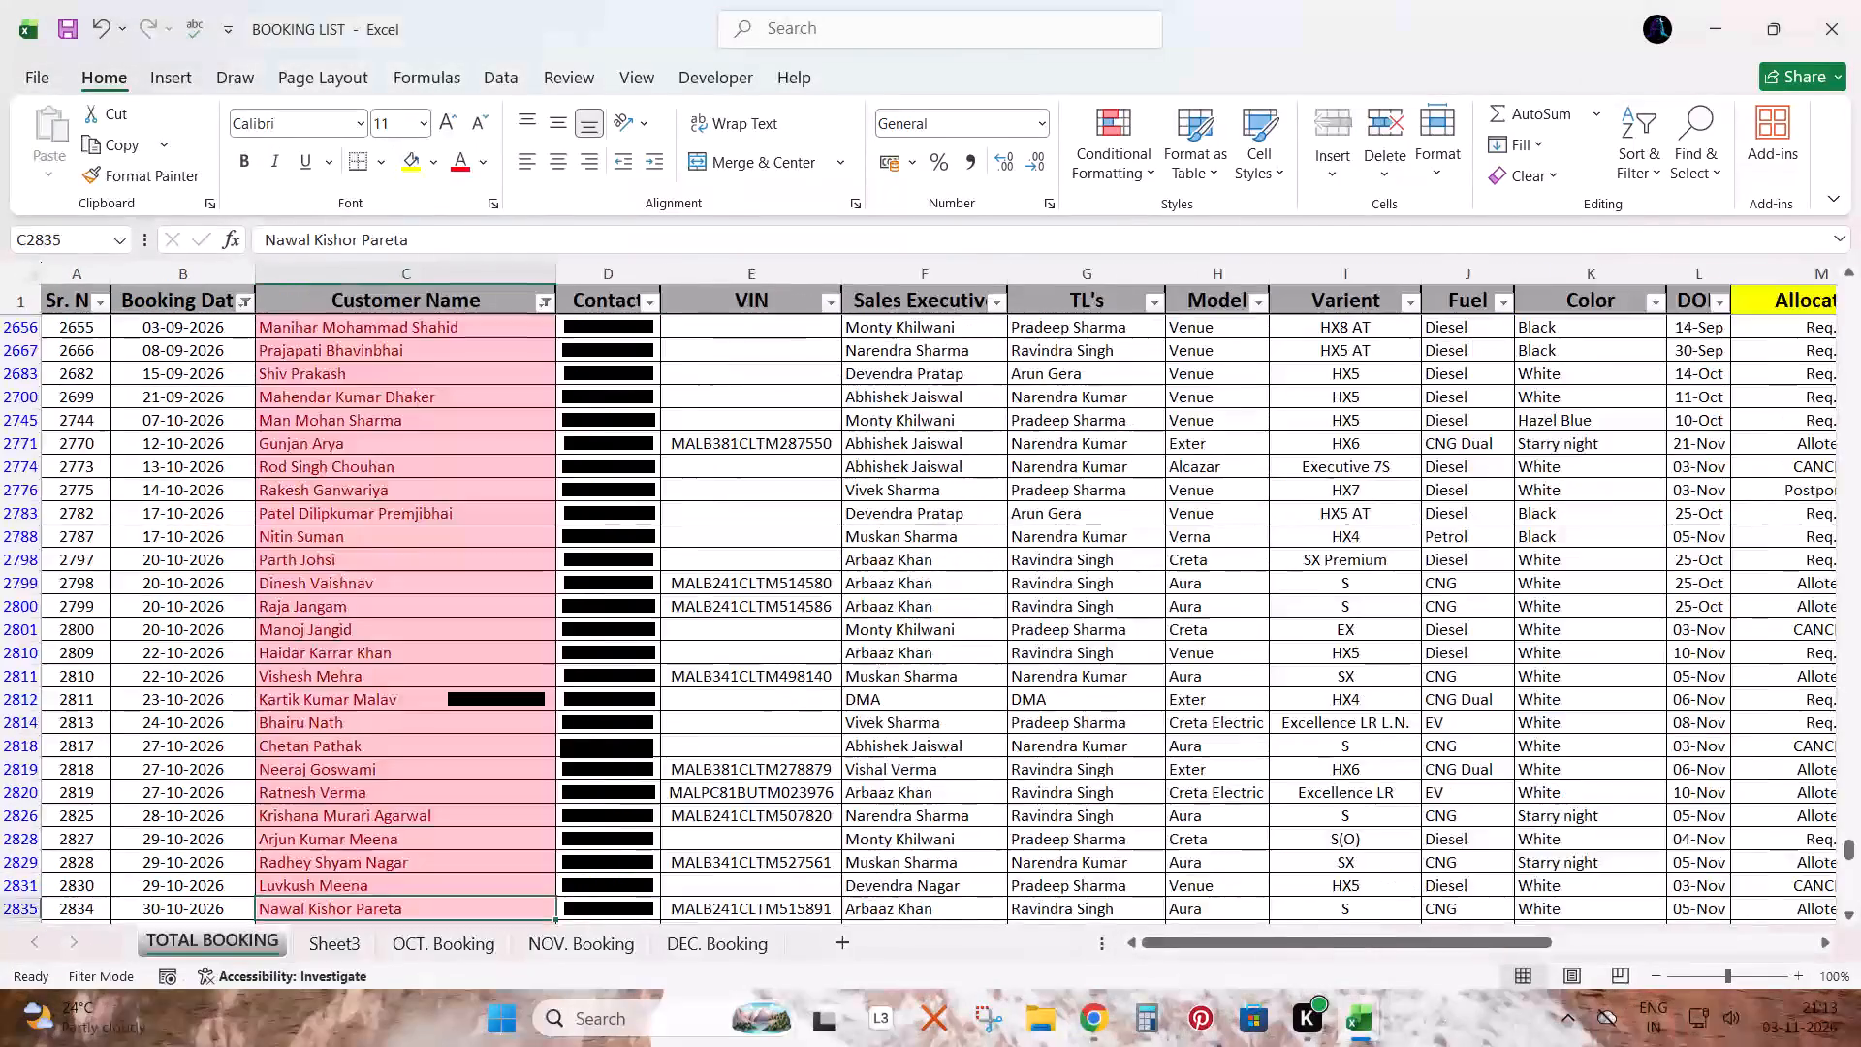
key(Down)
Compare customer names row by row between TOTAL BOOKING and NOV'26 BOOKINGS for bookings dated 31-10-2026.
key(alt+Tab)
key(Down)
key(alt+Tab)
key(Down)
key(alt+Tab)
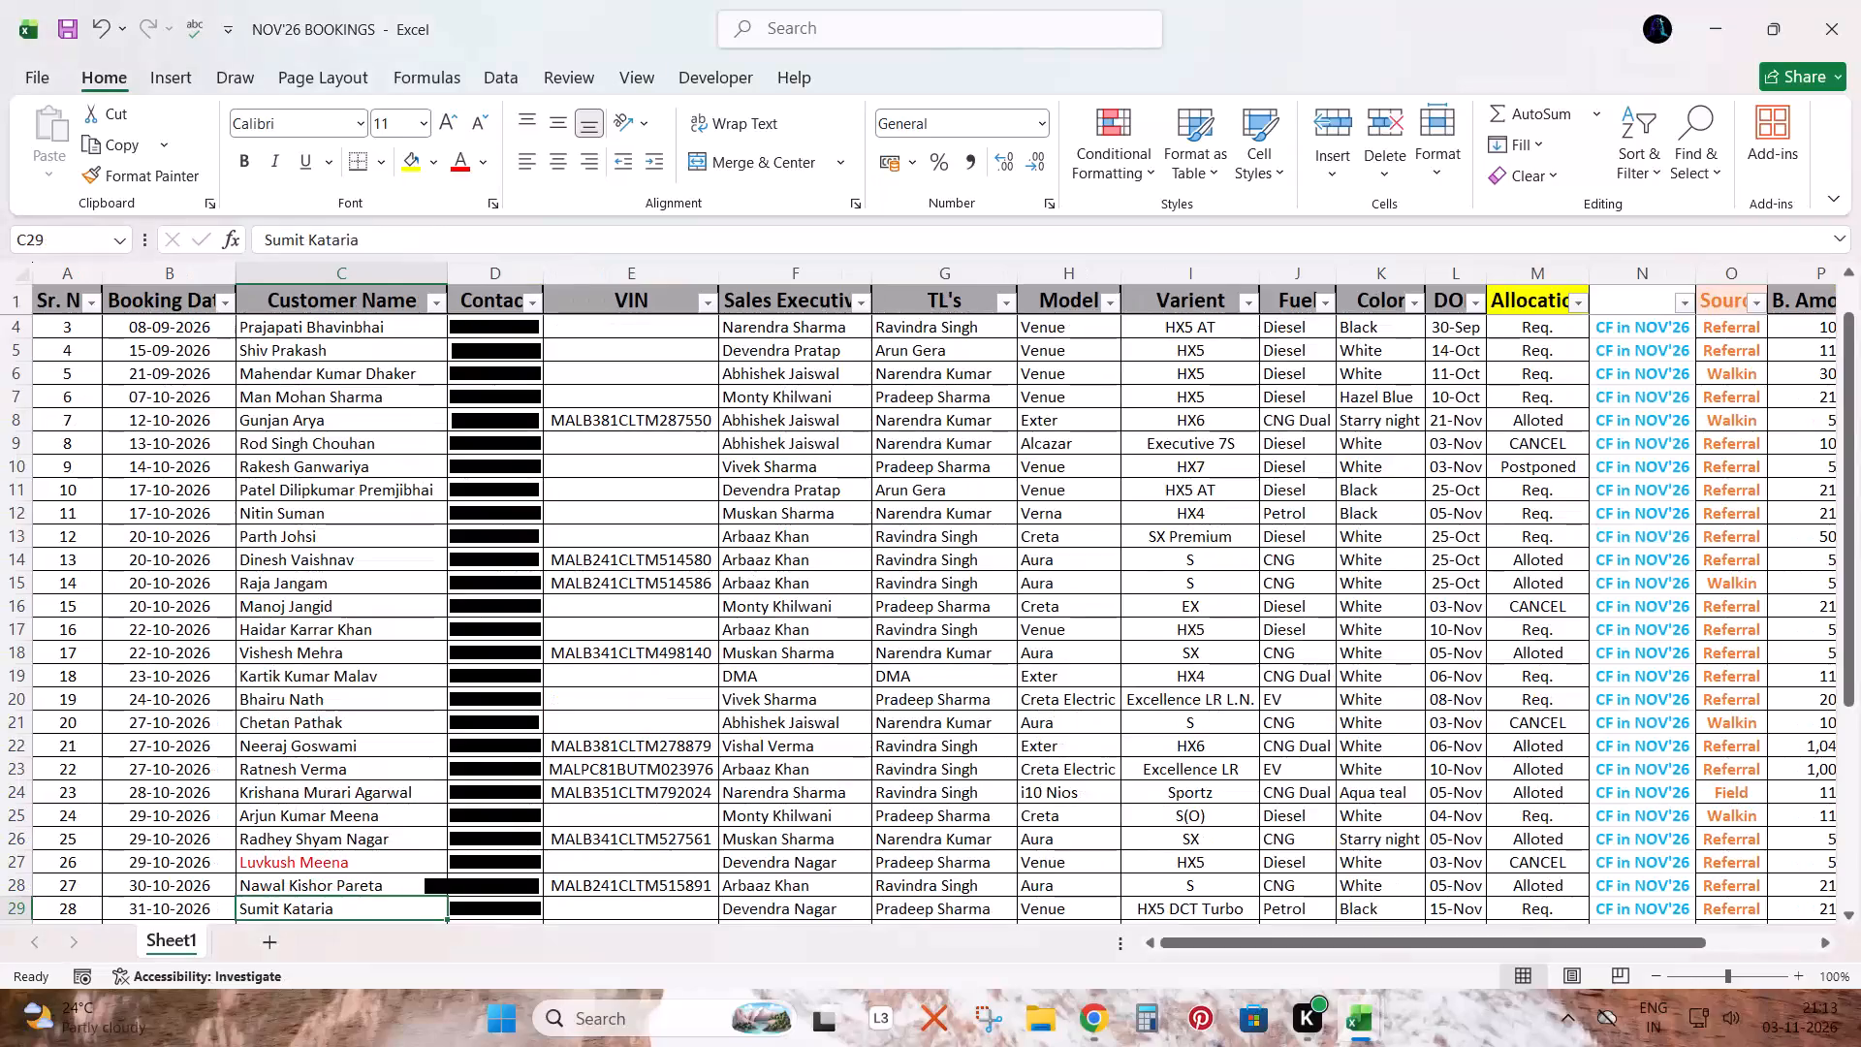
key(alt+Tab)
key(alt+Tab)
key(Down)
key(alt+Tab)
key(Down)
key(alt+Tab)
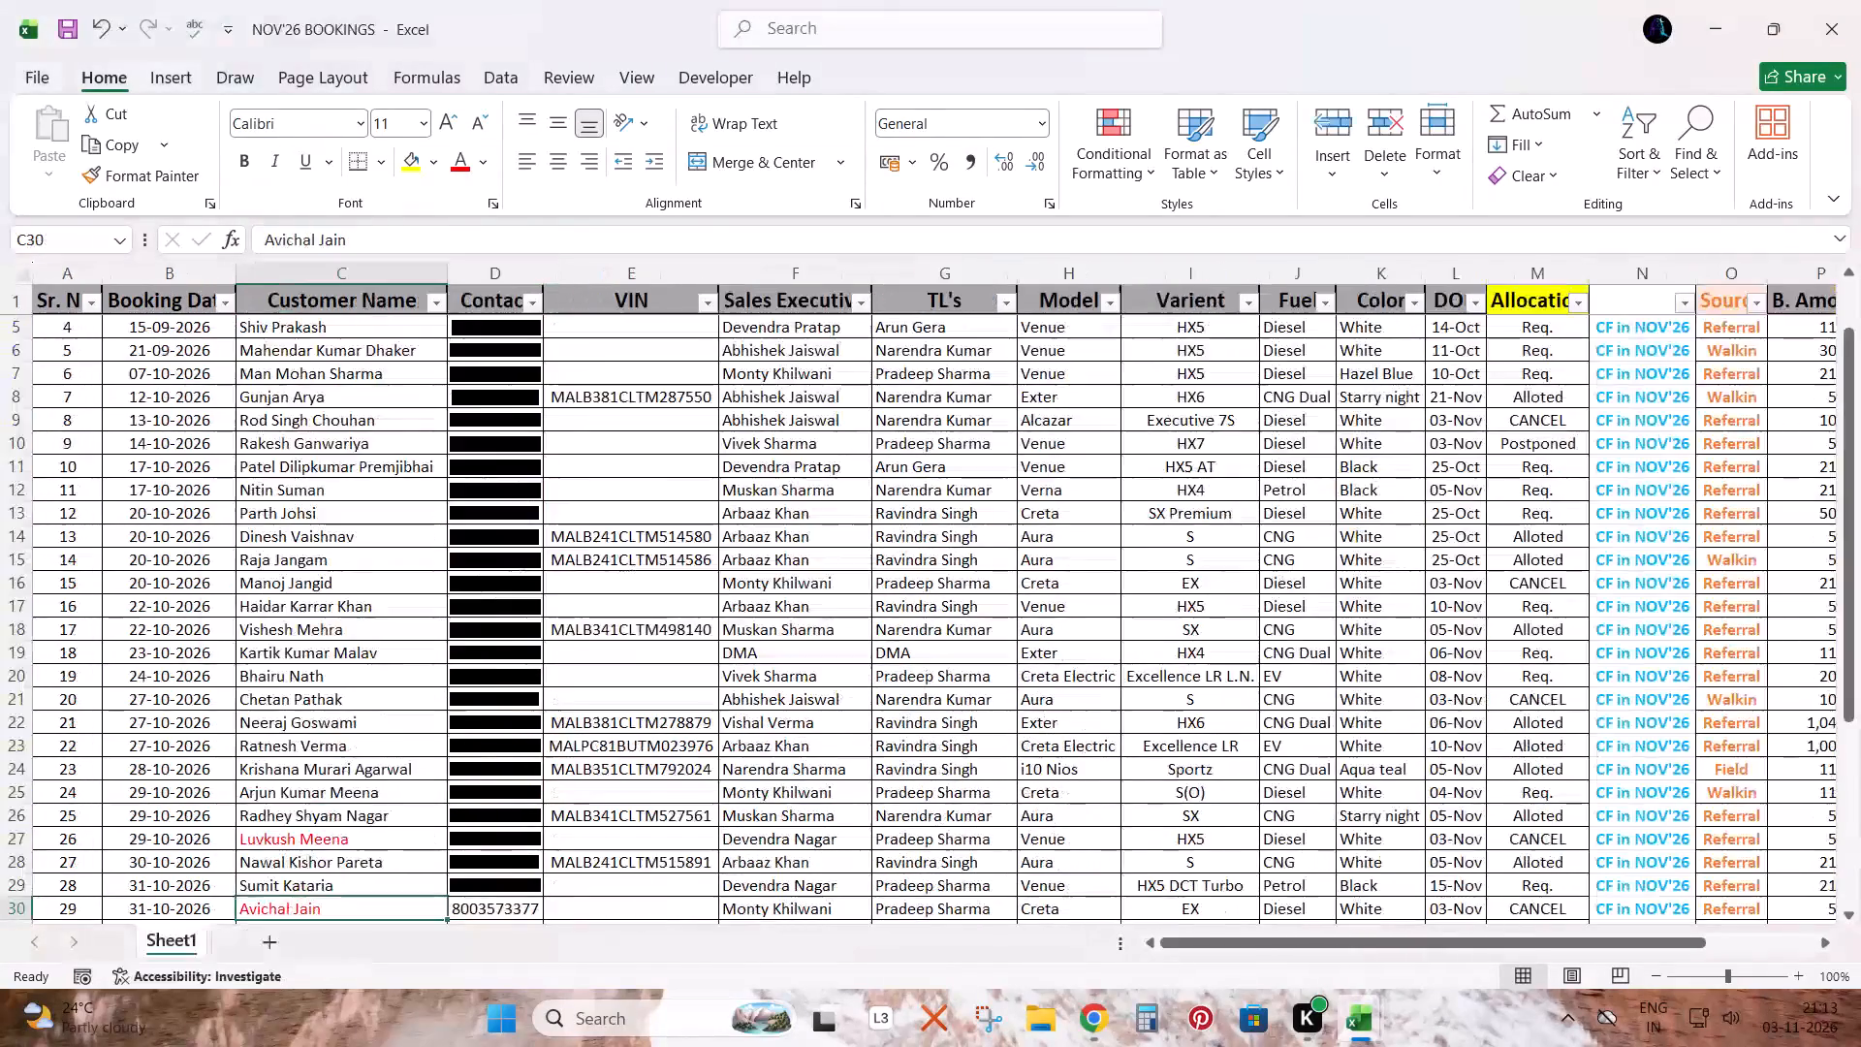
key(Down)
key(alt+Tab)
key(Down)
key(alt+Tab)
key(Down)
key(alt+Tab)
key(Down)
key(alt+Tab)
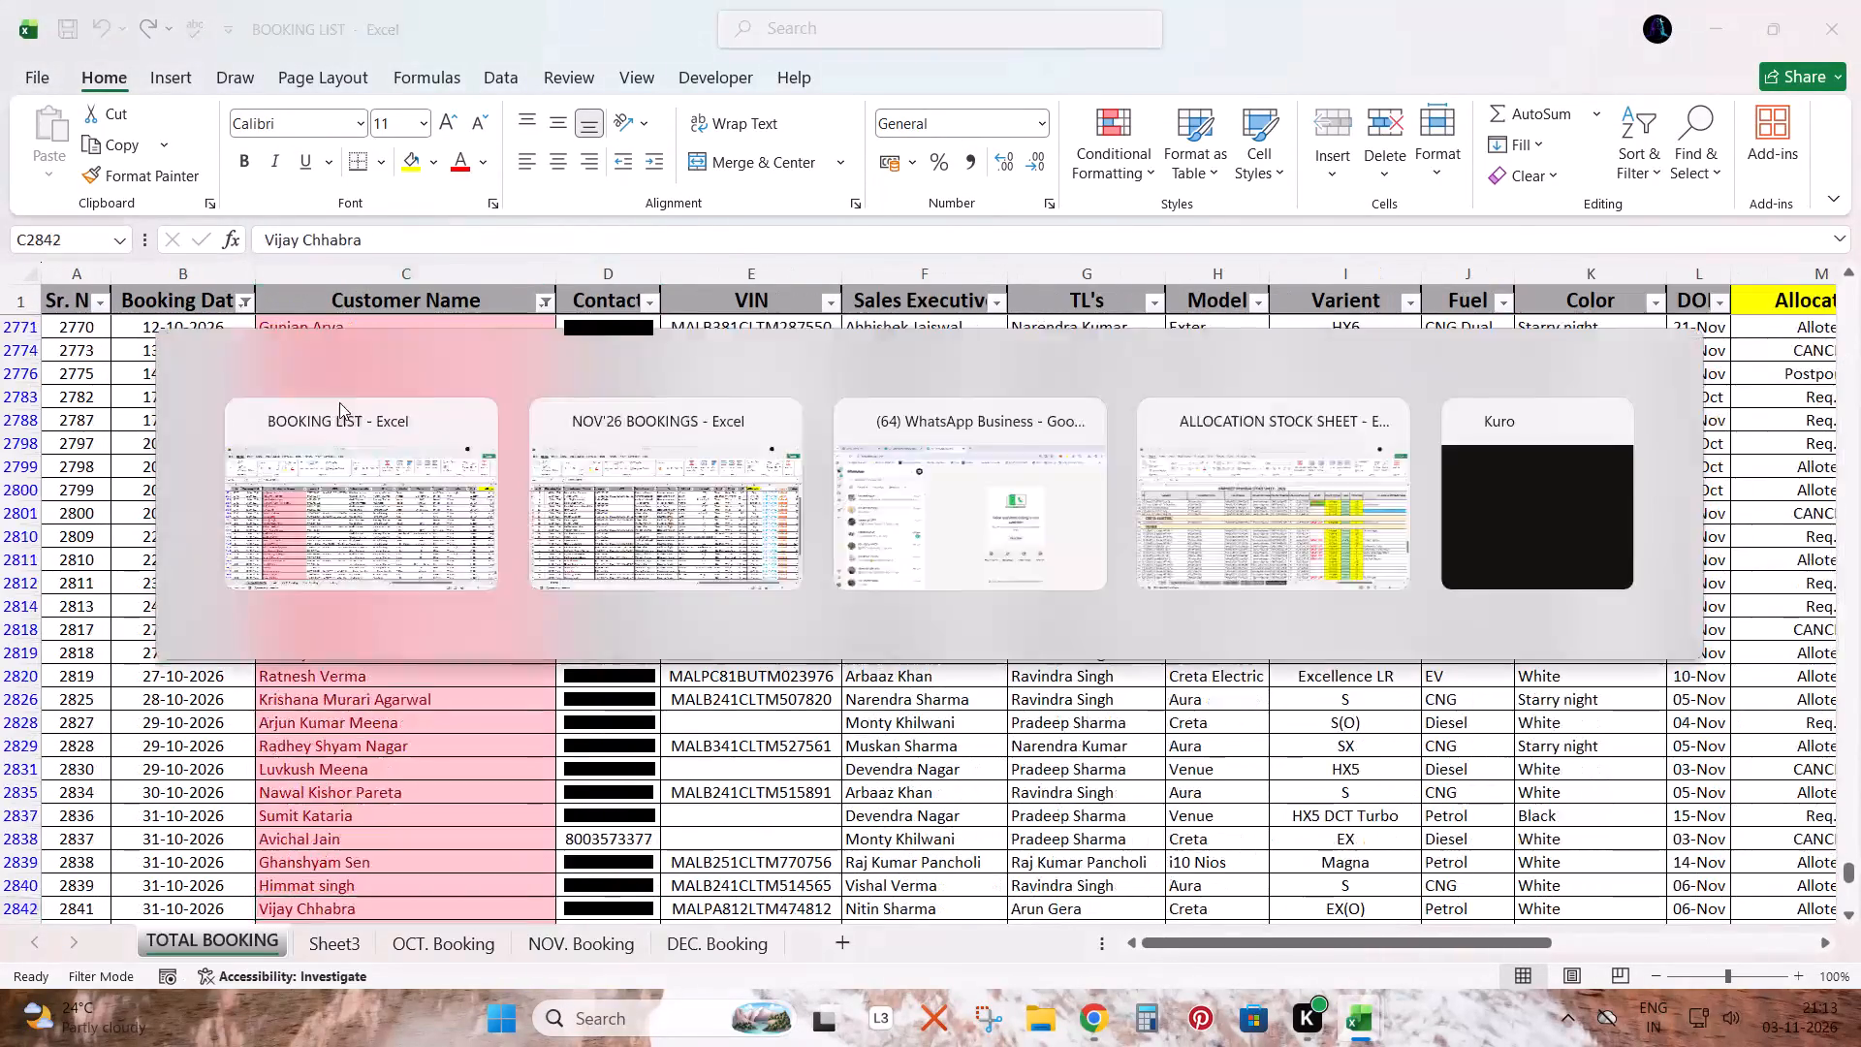
key(Down)
key(alt+Tab)
key(Down)
key(alt+Tab)
key(Down)
key(alt+Tab)
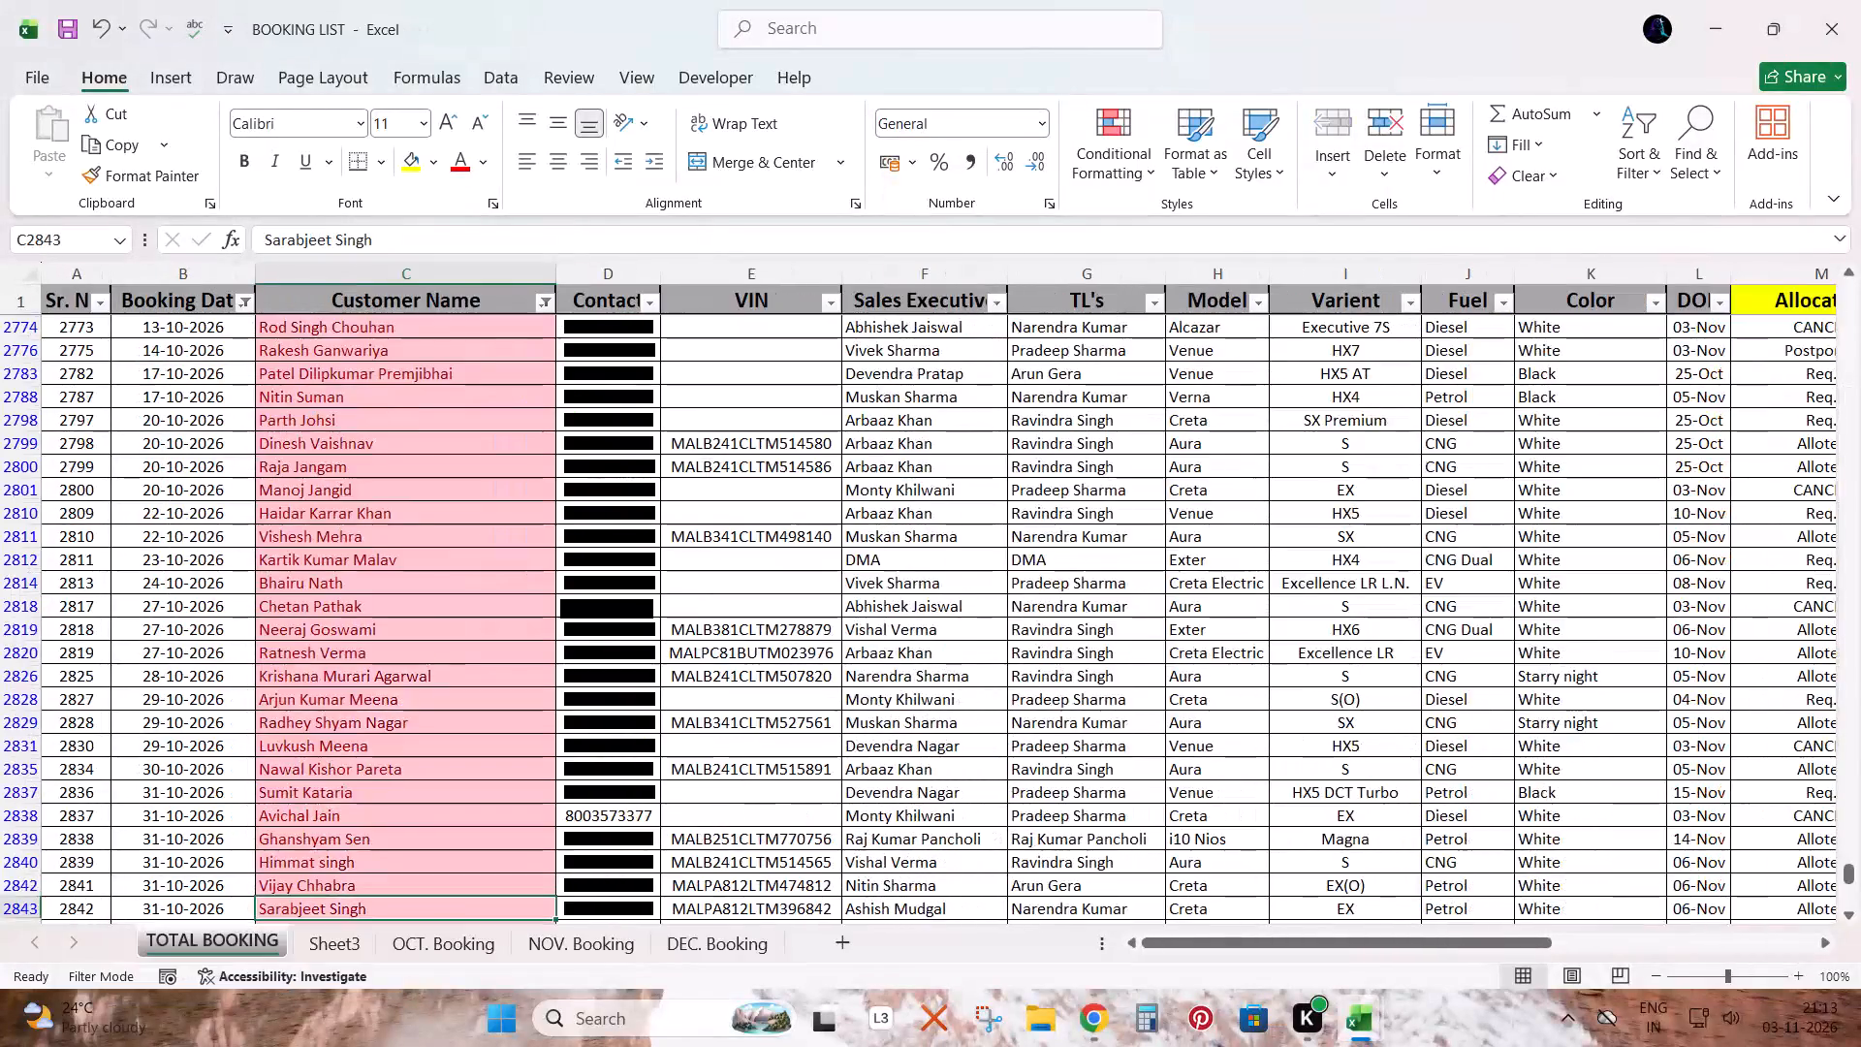
Compare customer names row by row between TOTAL BOOKING and NOV'26 BOOKINGS for bookings dated 01-11-2026.
key(Down)
key(alt+Tab)
key(Down)
key(alt+Tab)
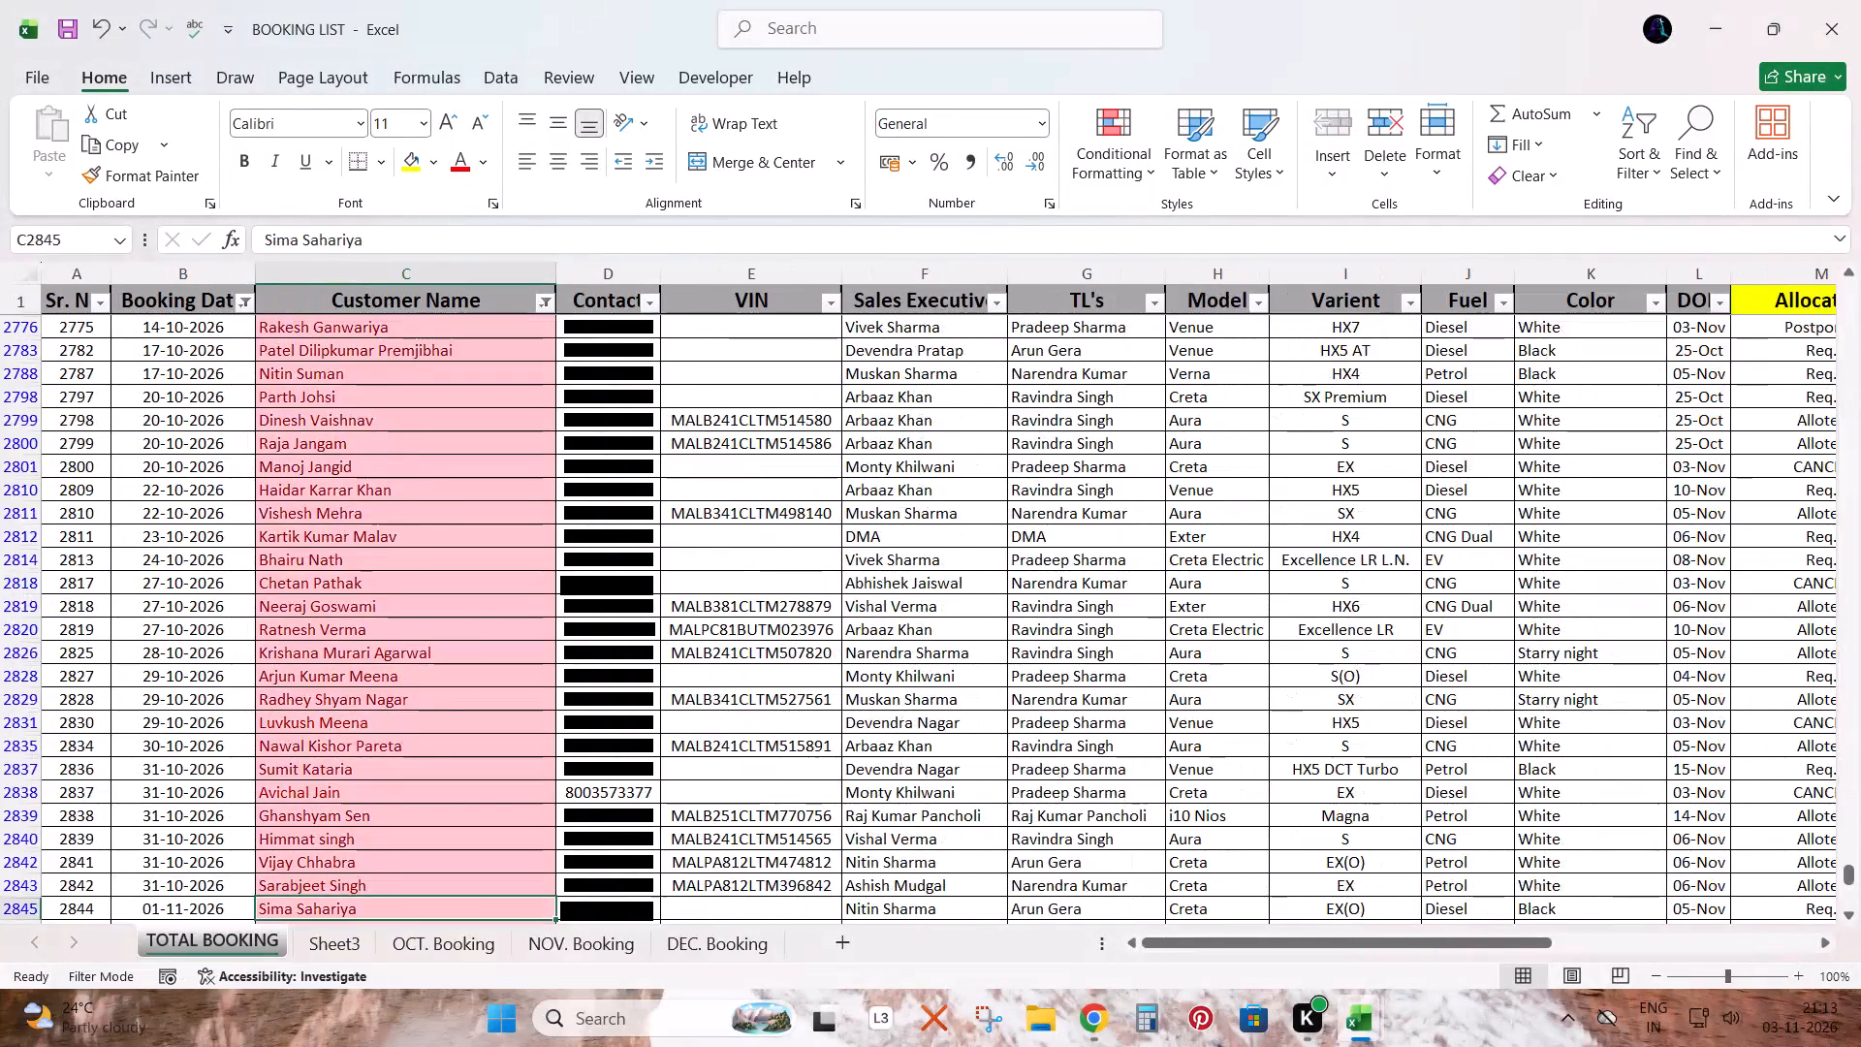
key(Down)
key(alt+Tab)
key(Down)
key(alt+Tab)
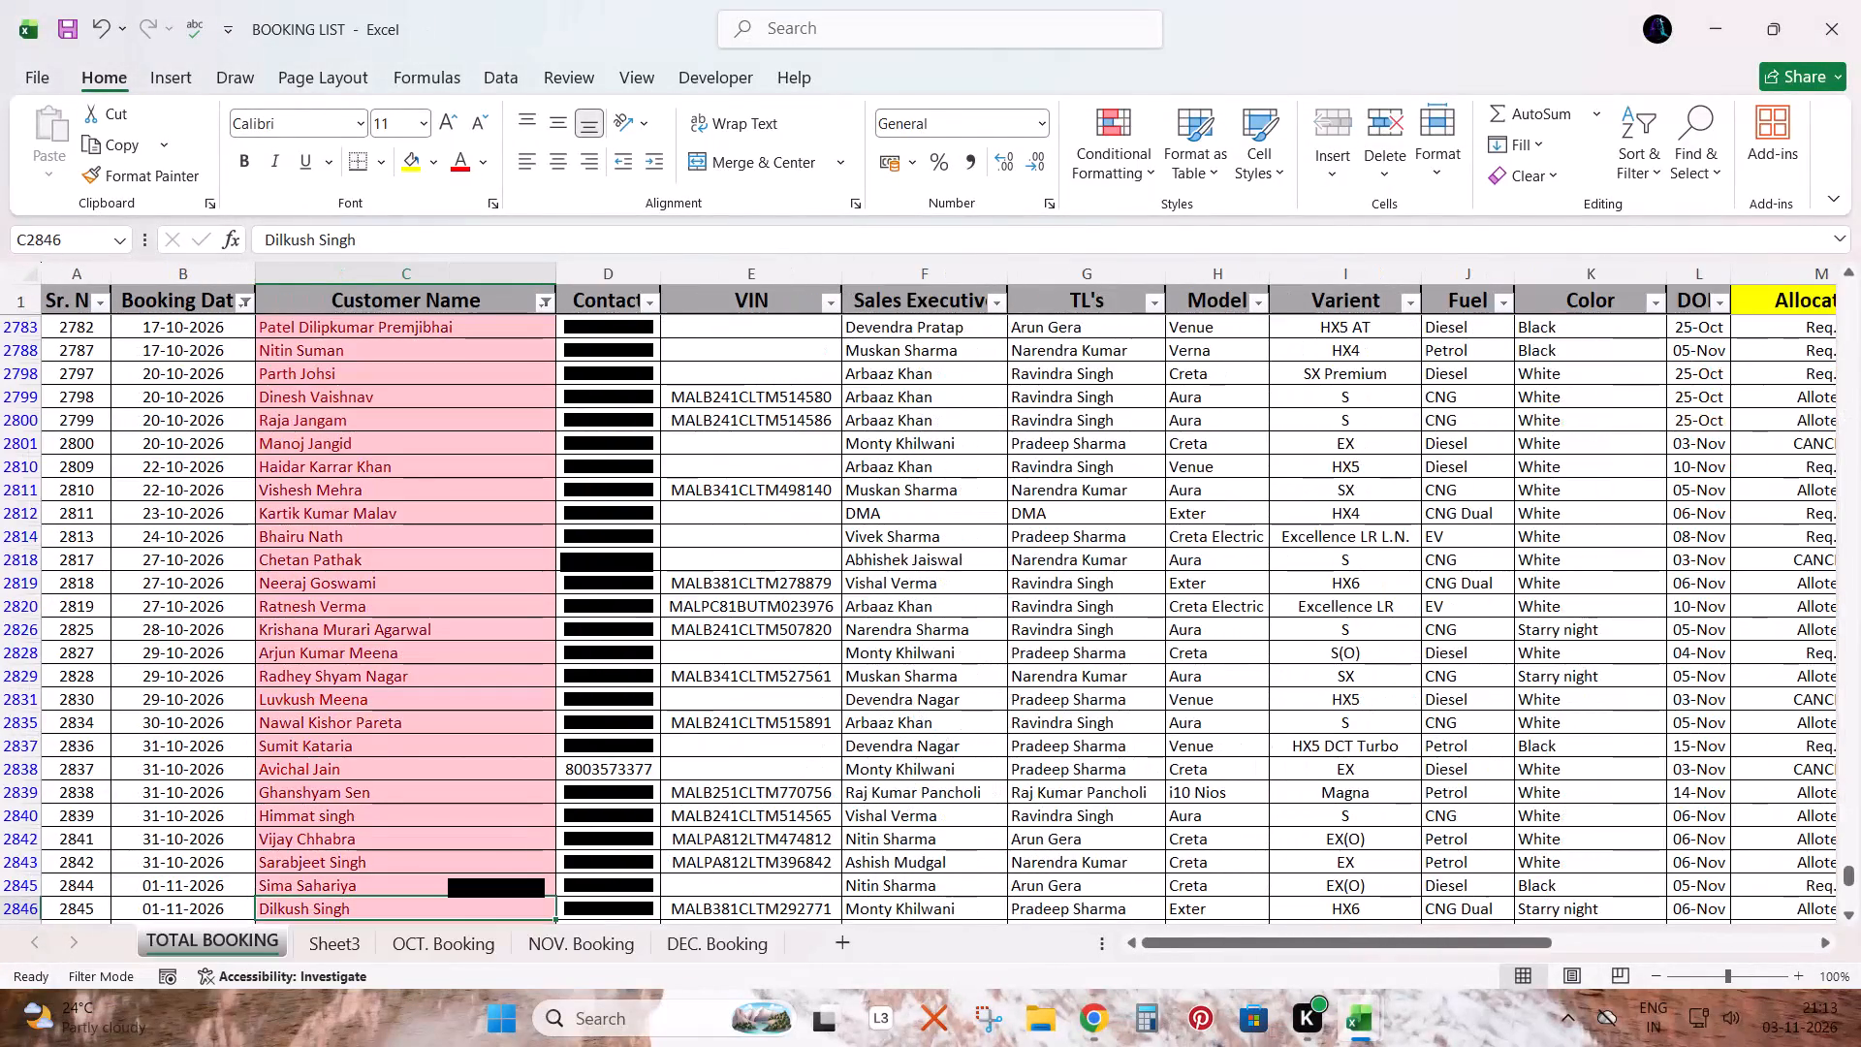
key(alt+Tab)
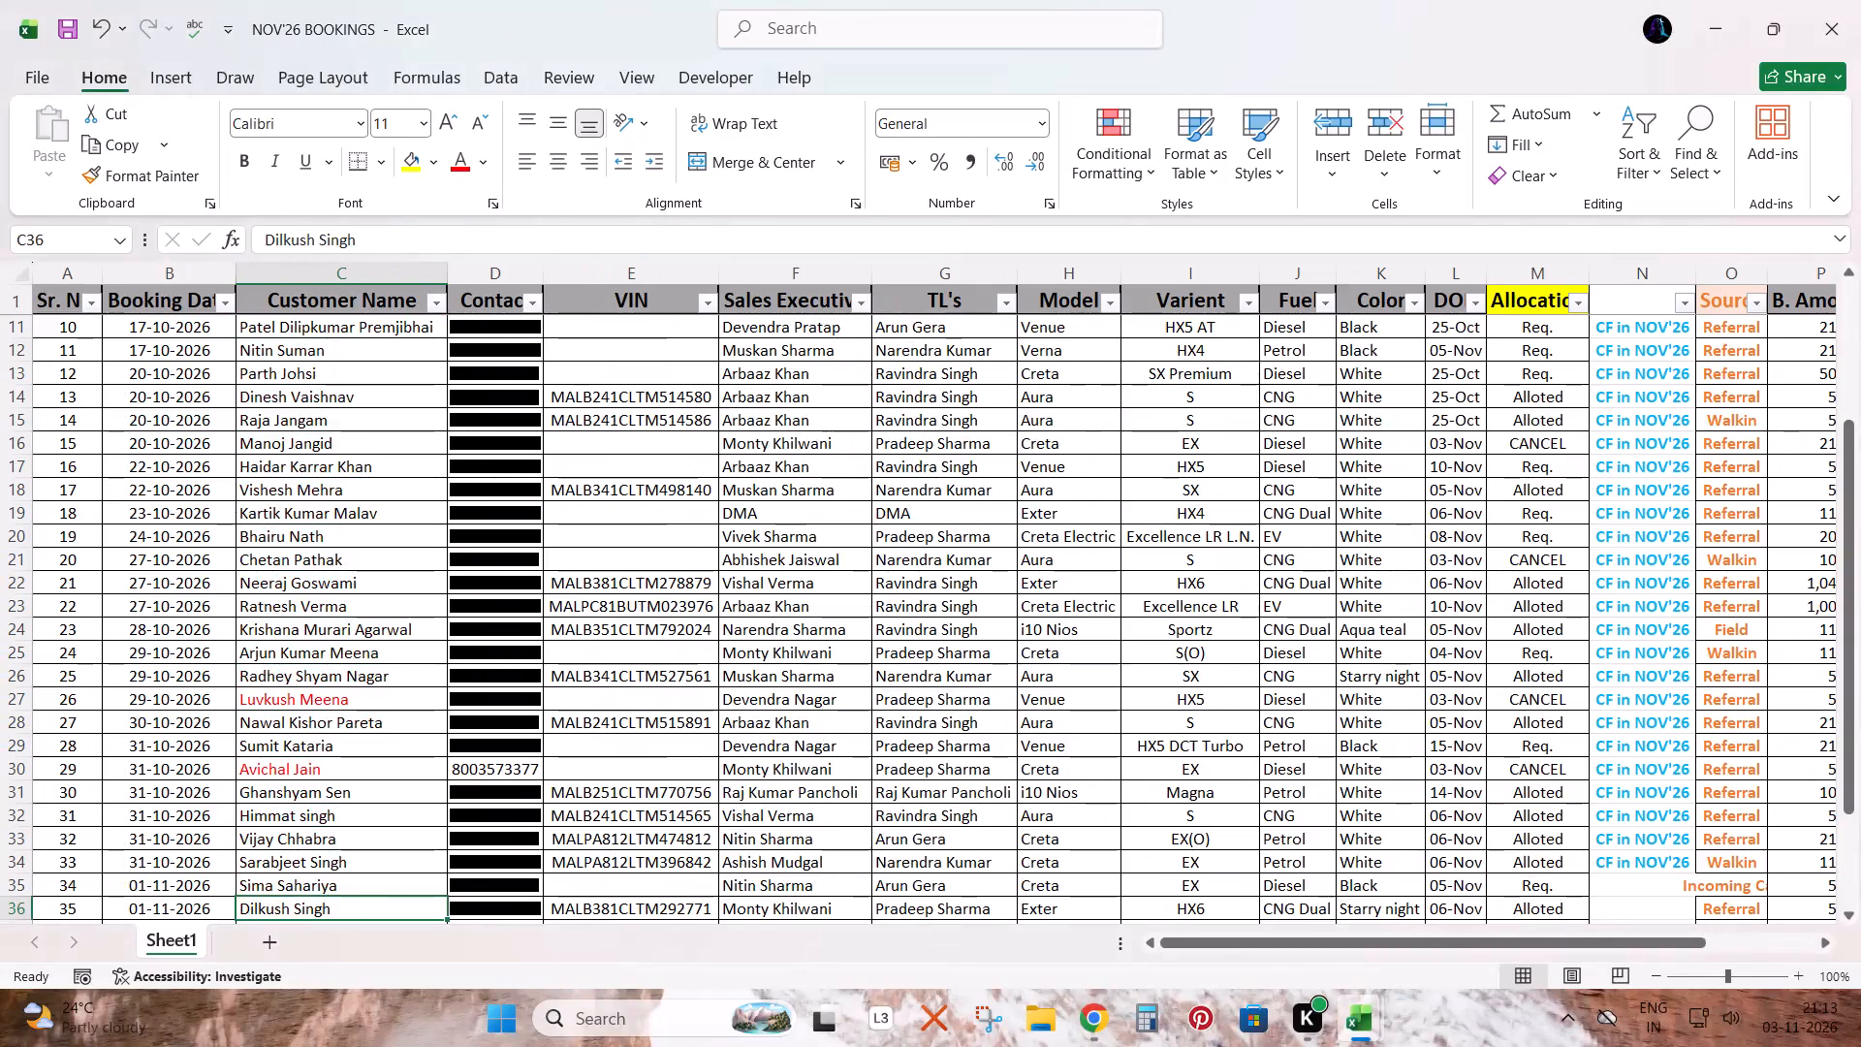
key(Down)
key(alt+Tab)
key(Down)
key(alt+Tab)
key(Down)
key(alt+Tab)
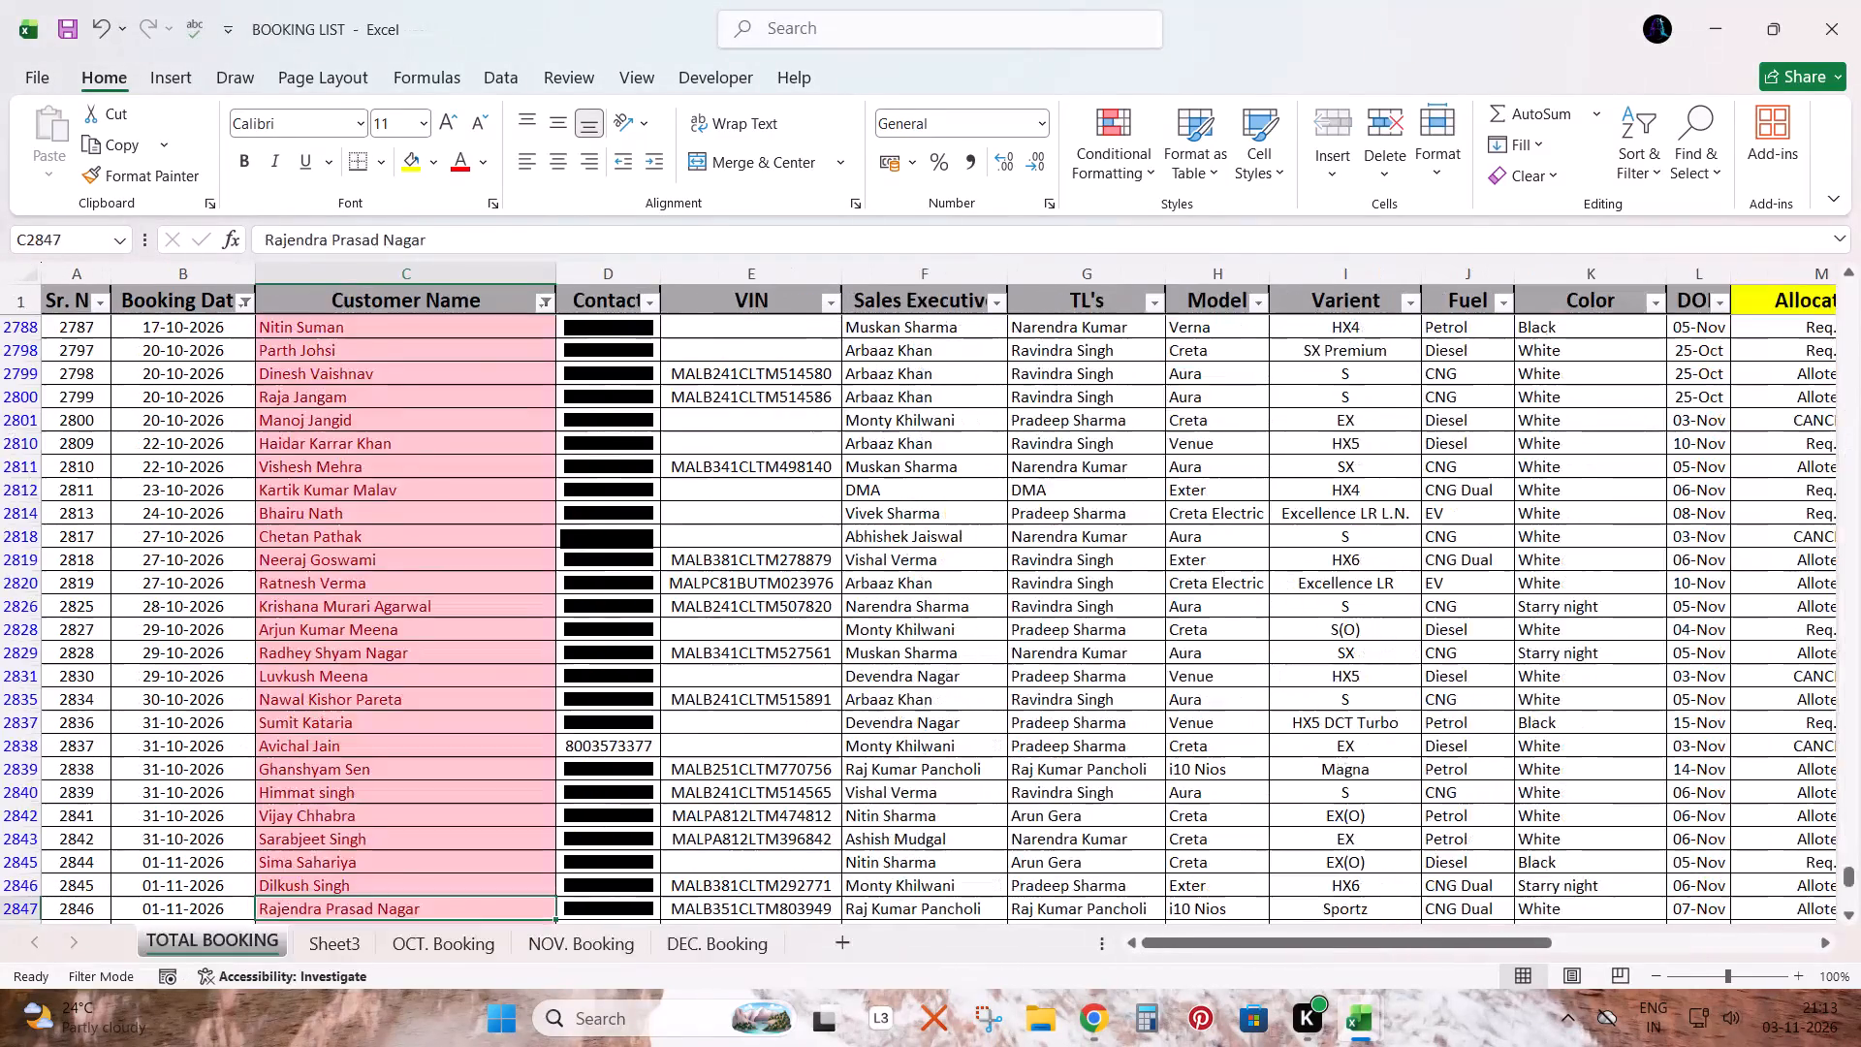
key(Down)
key(alt+Tab)
key(Down)
key(alt+Tab)
key(Down)
key(alt+Tab)
key(Down)
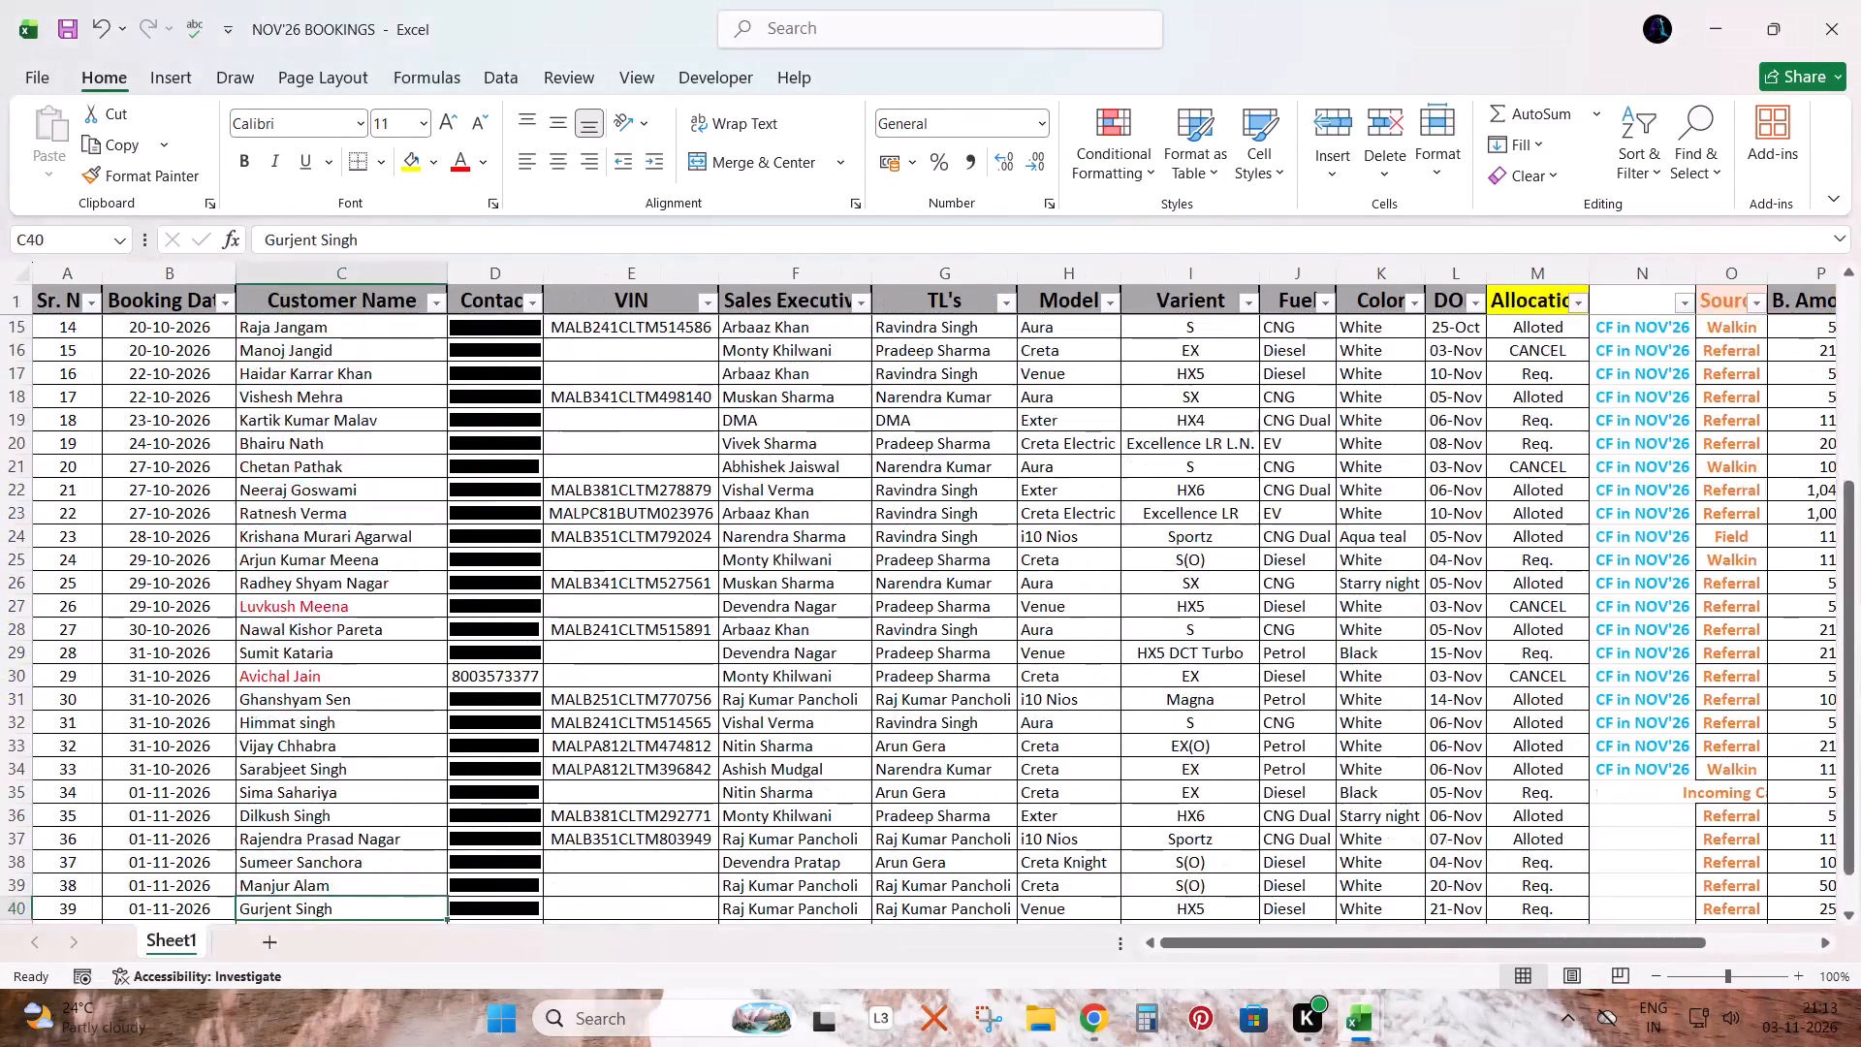
key(alt+Tab)
key(Down)
key(alt+Tab)
Compare the remaining customer names between TOTAL BOOKING and NOV'26 BOOKINGS for bookings dated 02-11-2026, through the end of both lists.
key(Down)
key(alt+Tab)
key(Down)
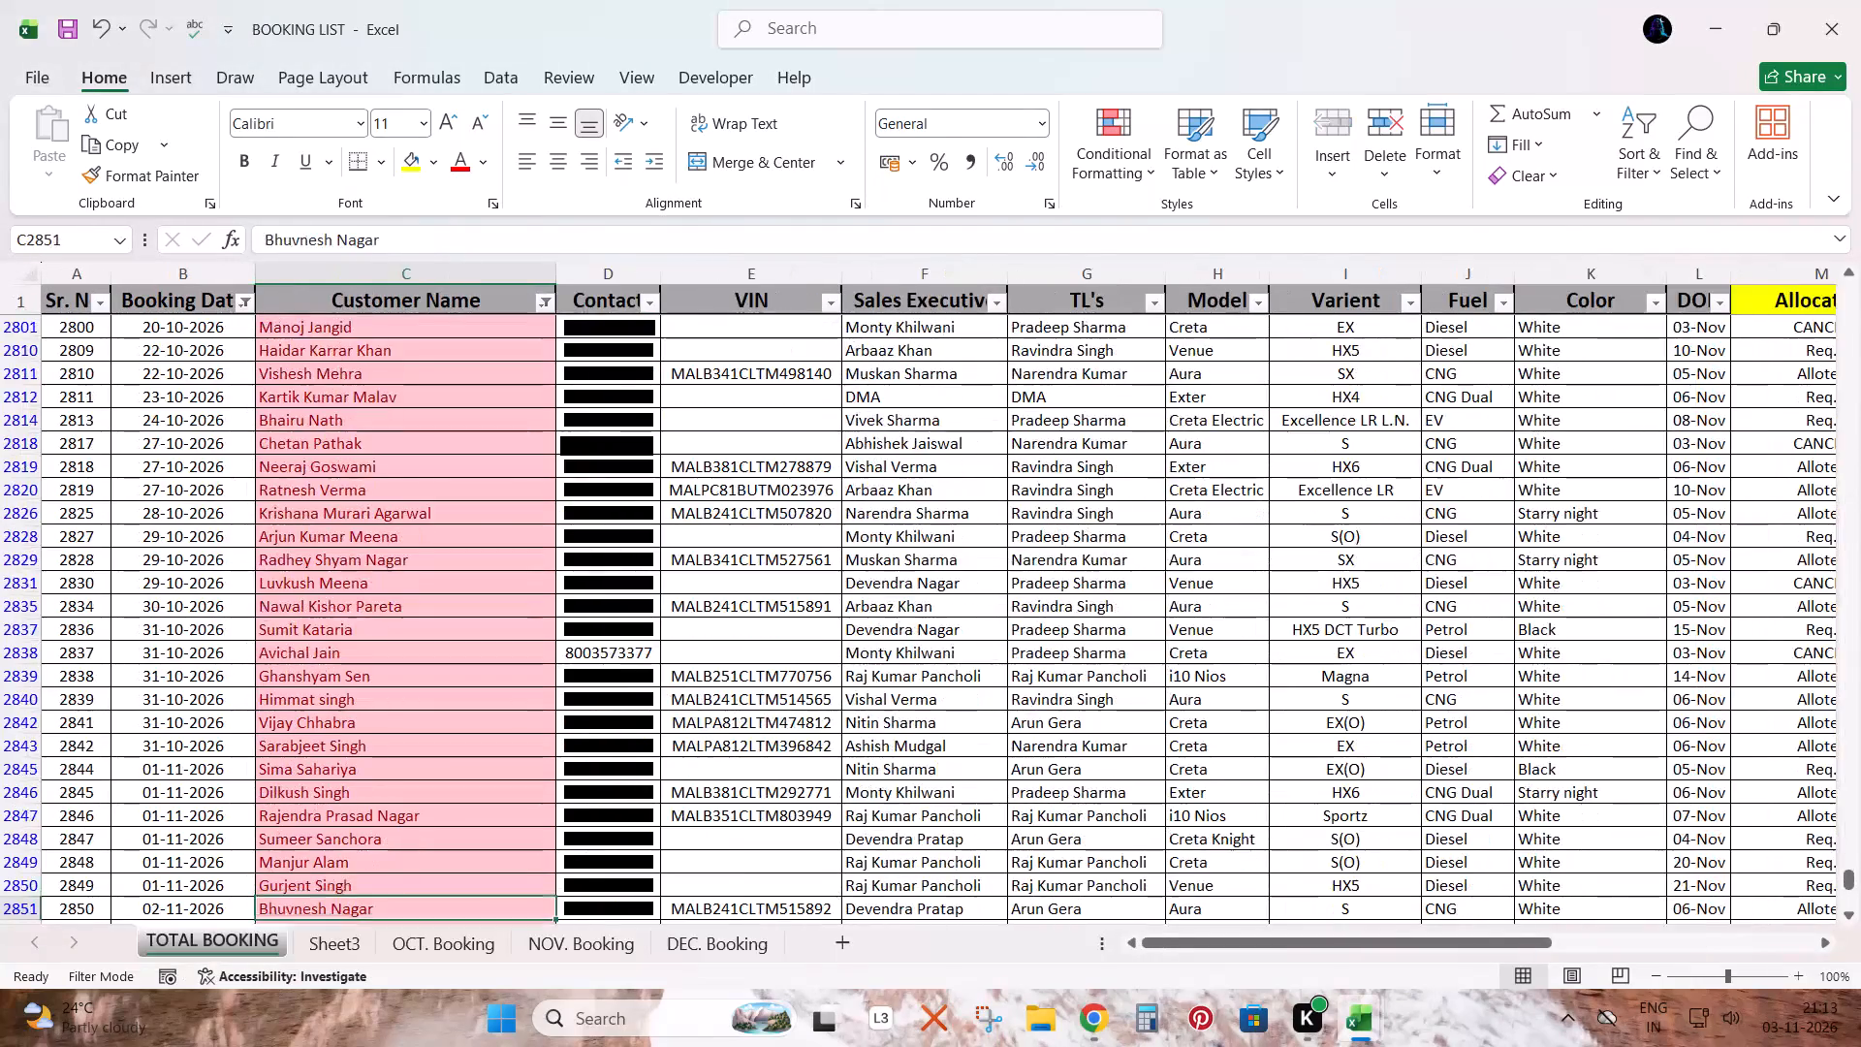
key(alt+Tab)
key(alt+Tab)
key(Down)
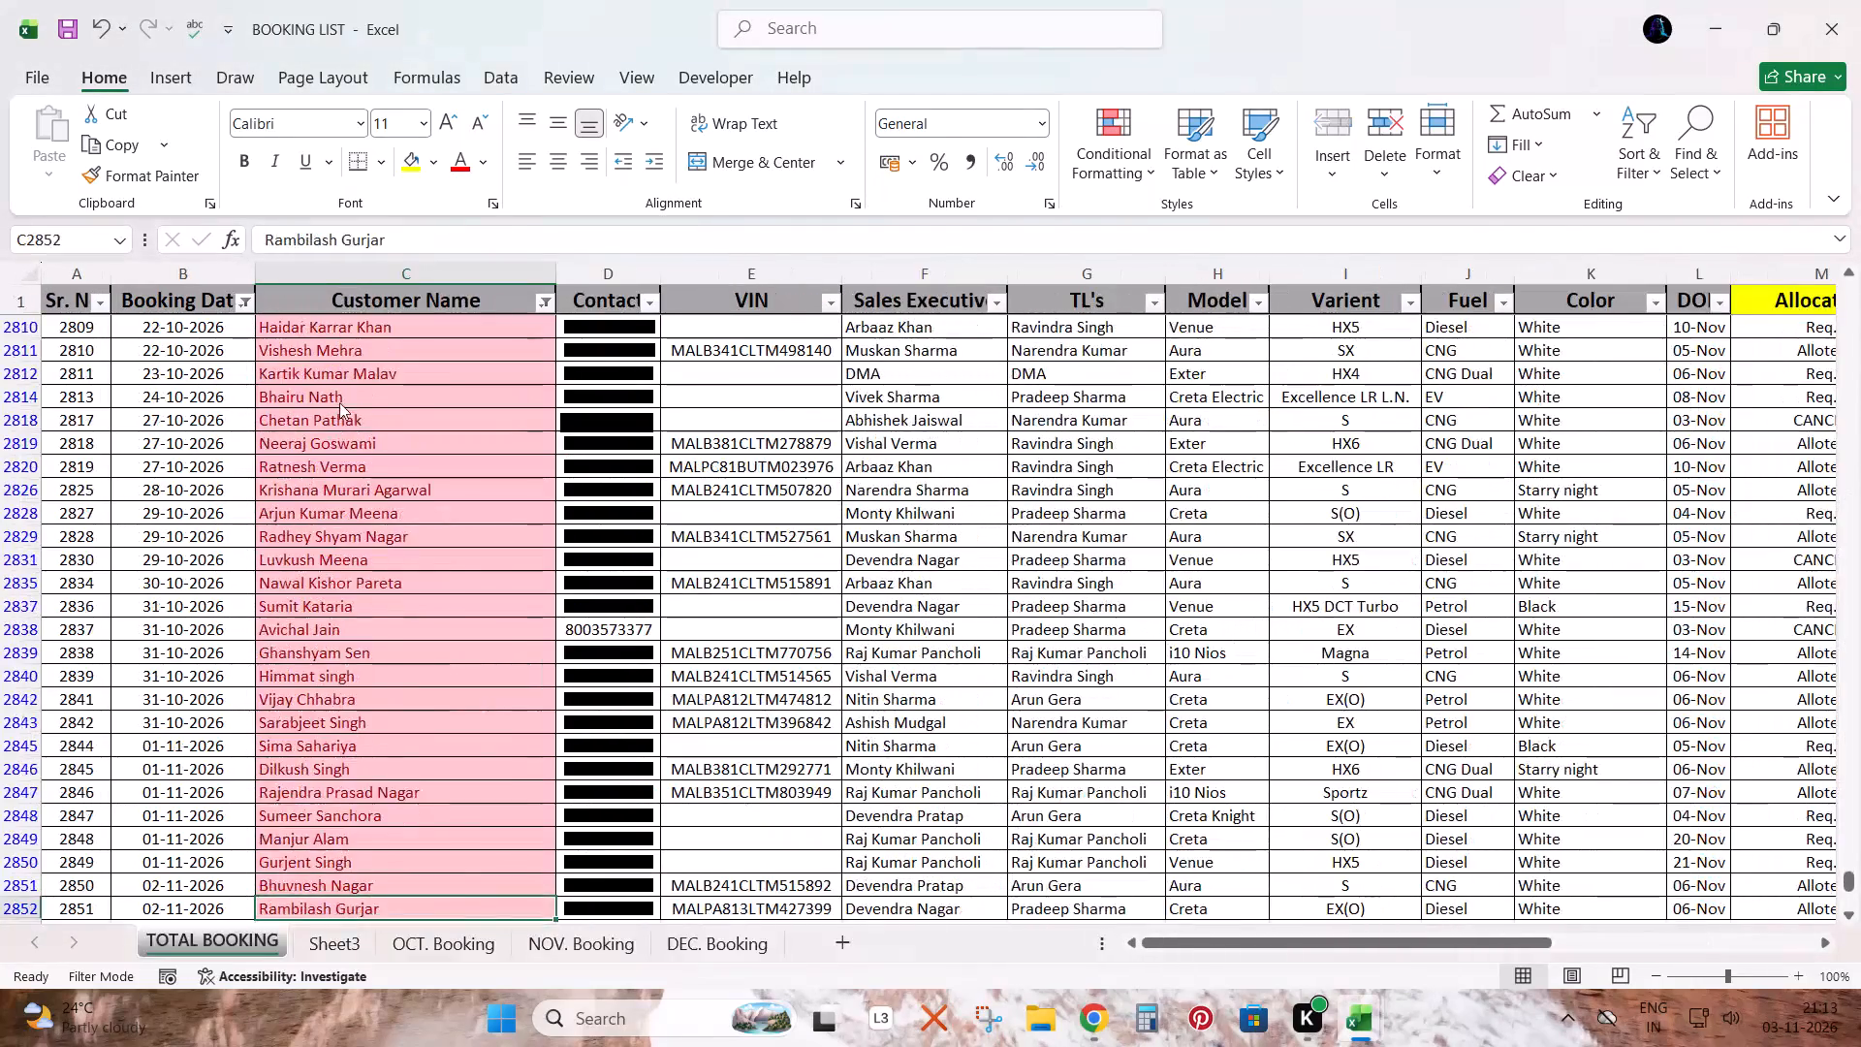
key(alt+Tab)
key(Down)
key(alt+Tab)
key(Down)
key(alt+Tab)
key(alt+Tab)
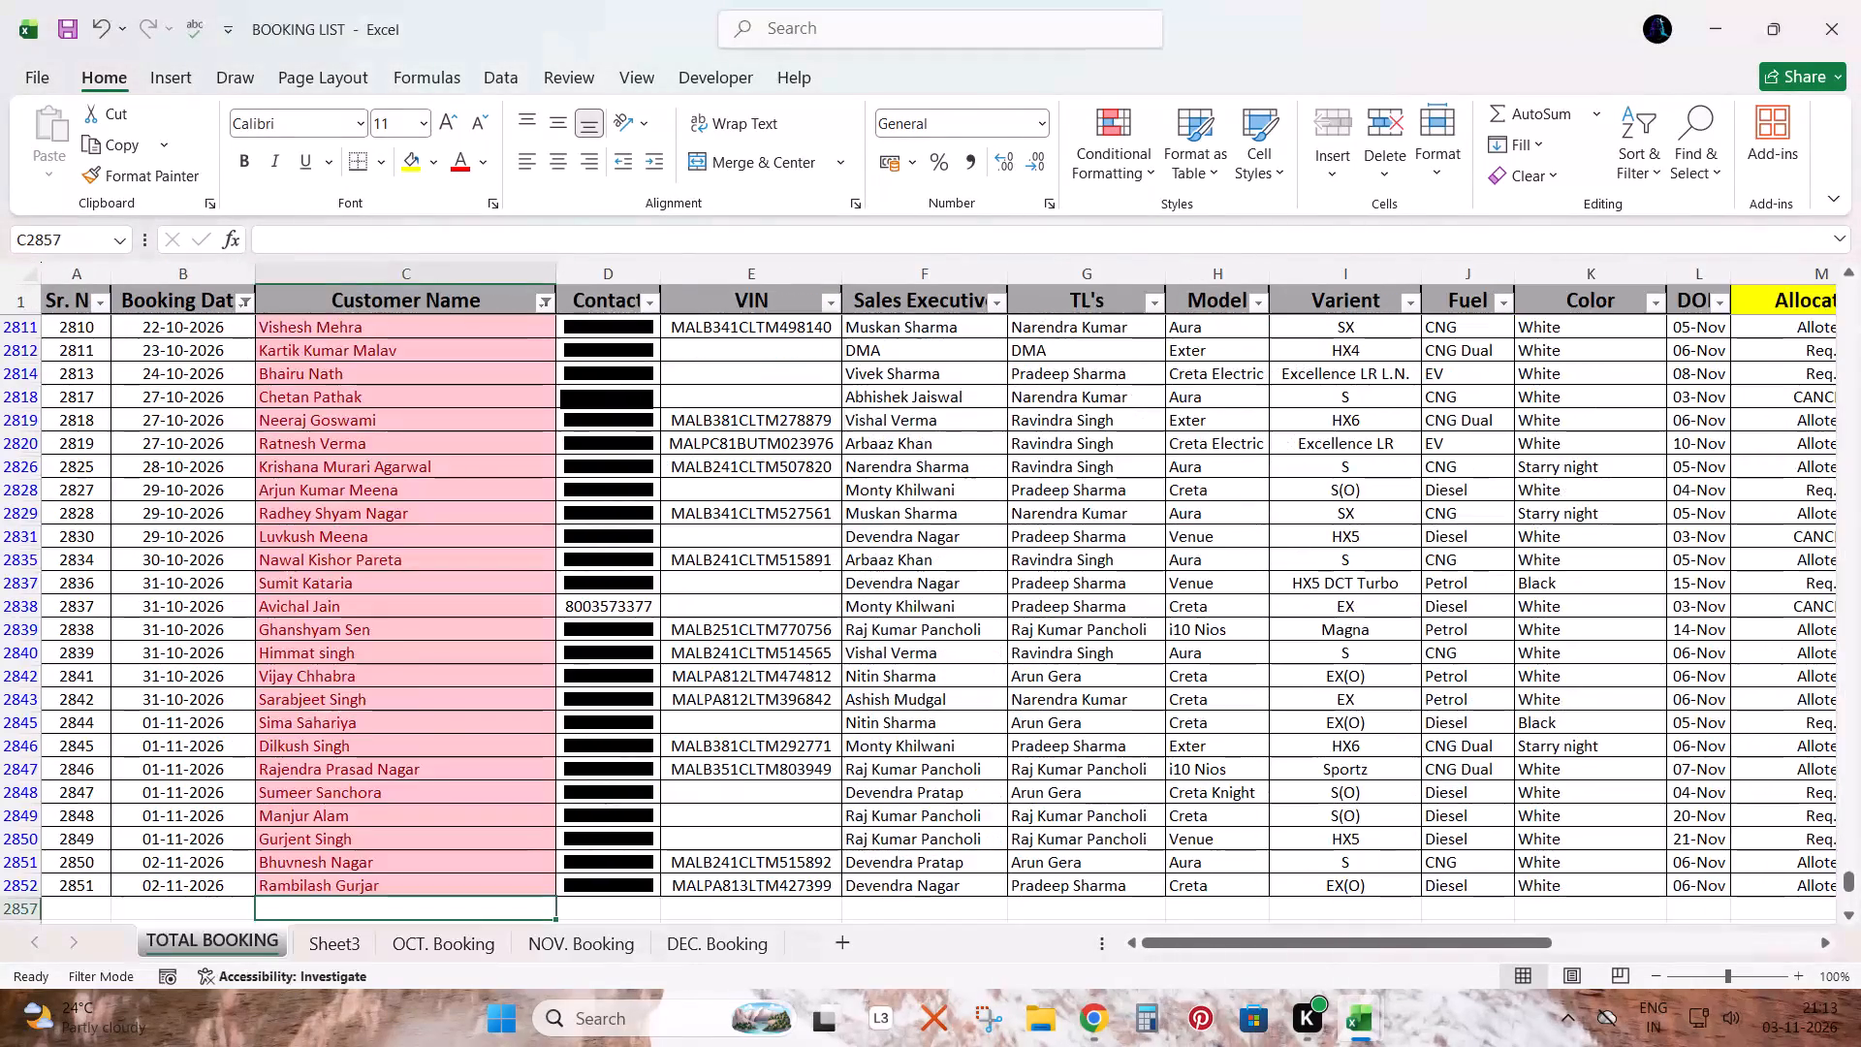
key(Down)
key(alt+Tab)
key(Down)
key(Down)
key(Up)
key(ctrl+Up)
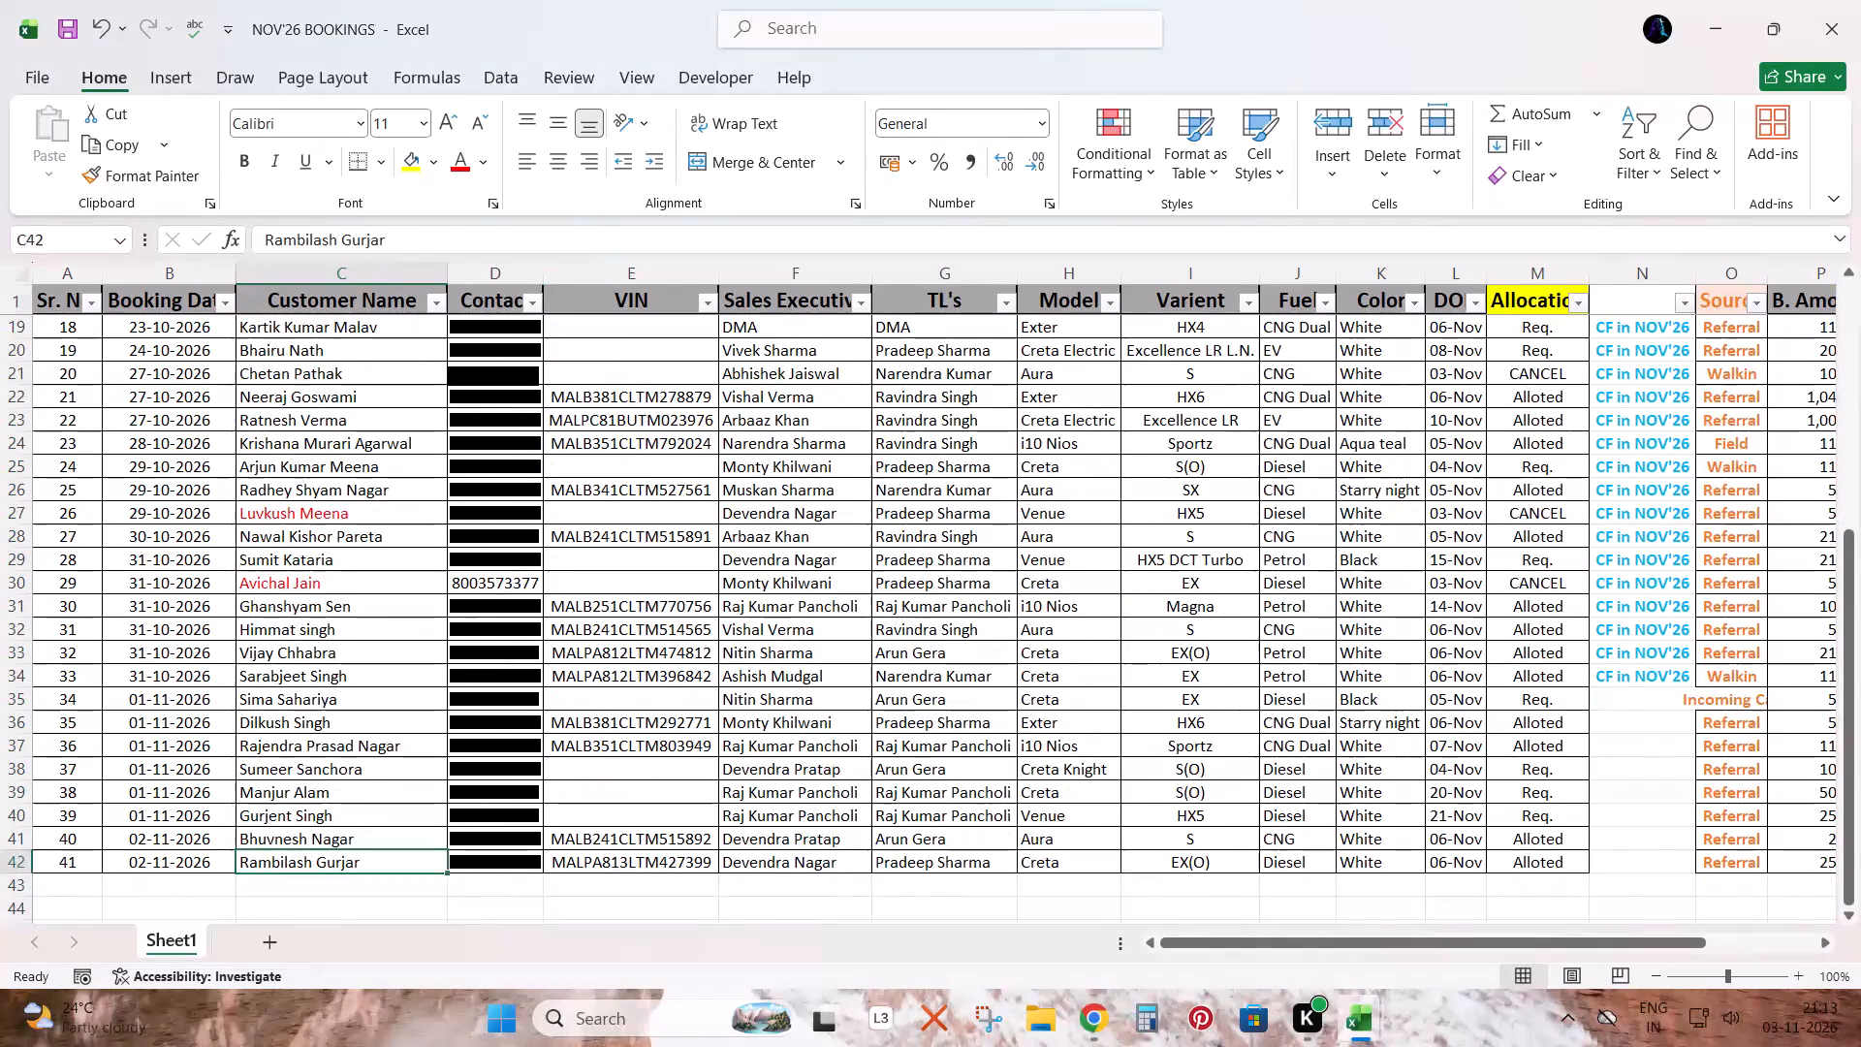
Copy the CF in NOV'26 label from NOV'26 BOOKINGS' first record into column N of TOTAL BOOKING row 2594 and save the workbook.
key(ctrl+Up)
key(Down)
key(Right)
key(Up)
key(Right)
key(Right)
key(Right)
key(Right)
key(Right)
key(Right)
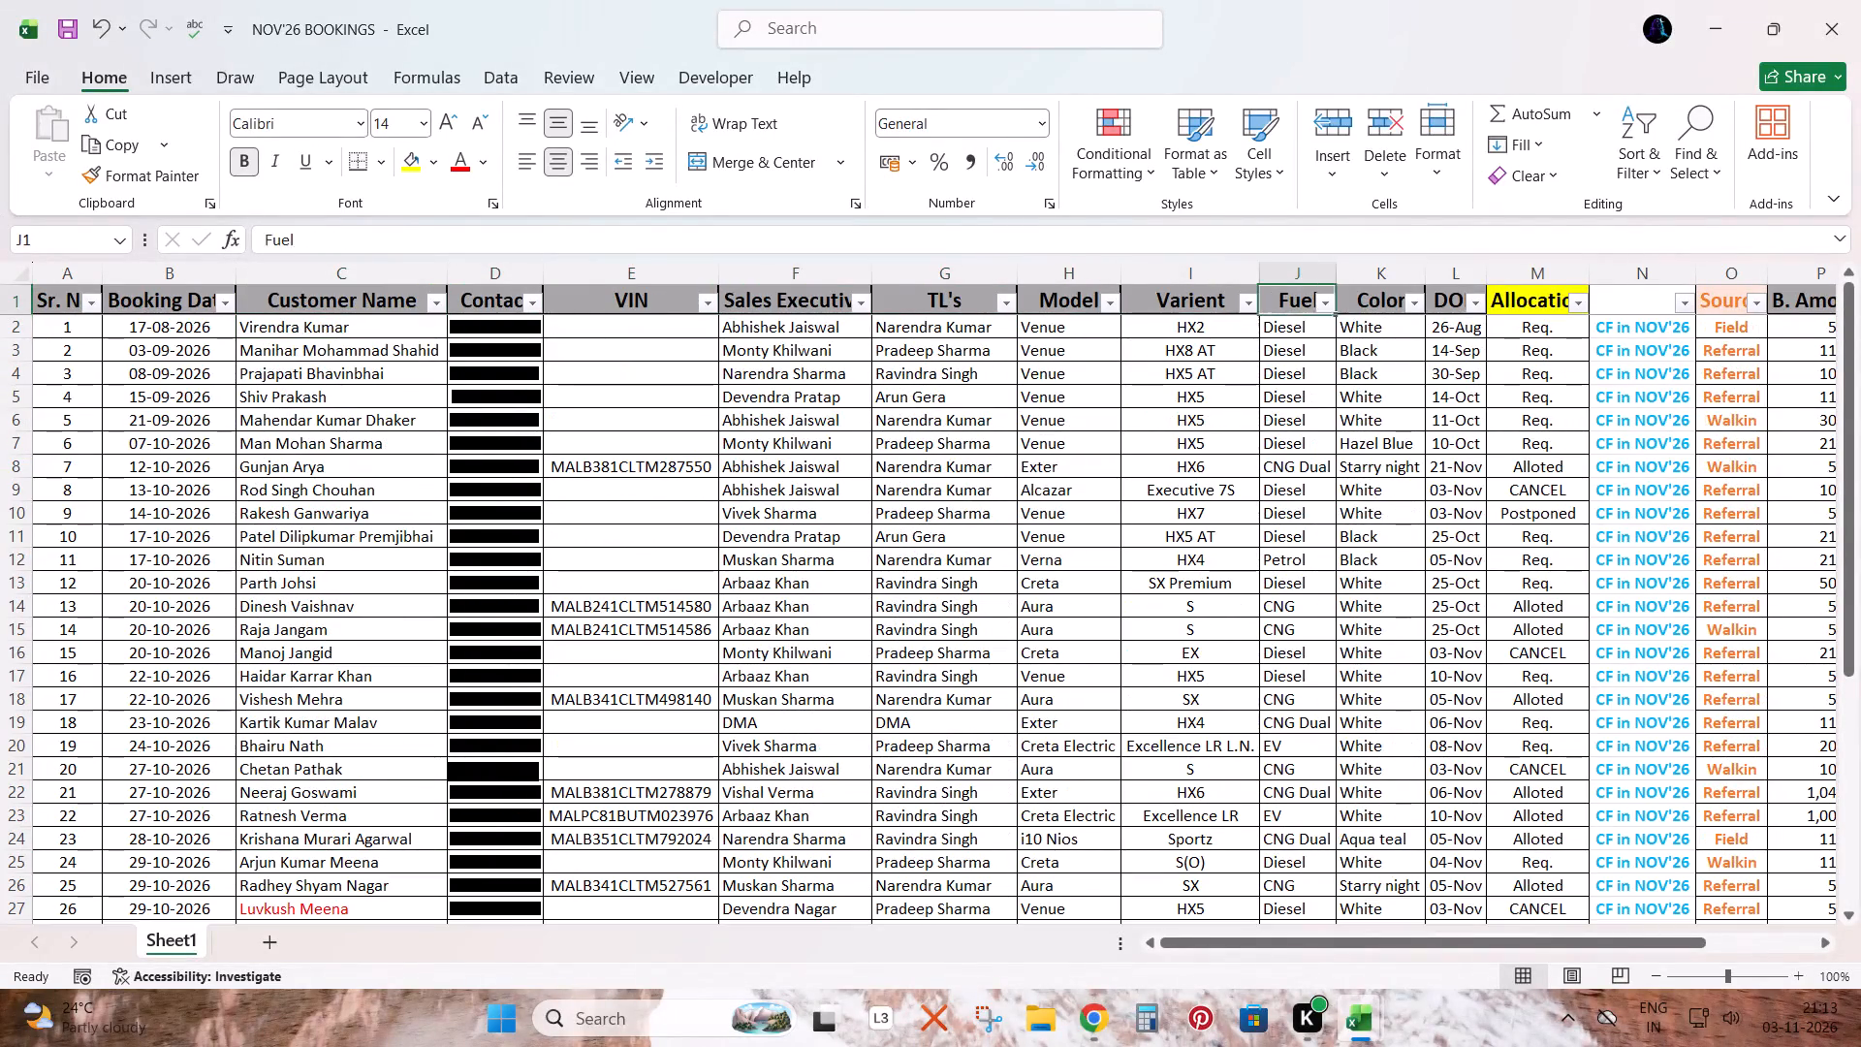
key(Right)
key(Right)
key(Down)
key(Right)
key(Right)
key(alt+Tab)
key(Right)
key(Up)
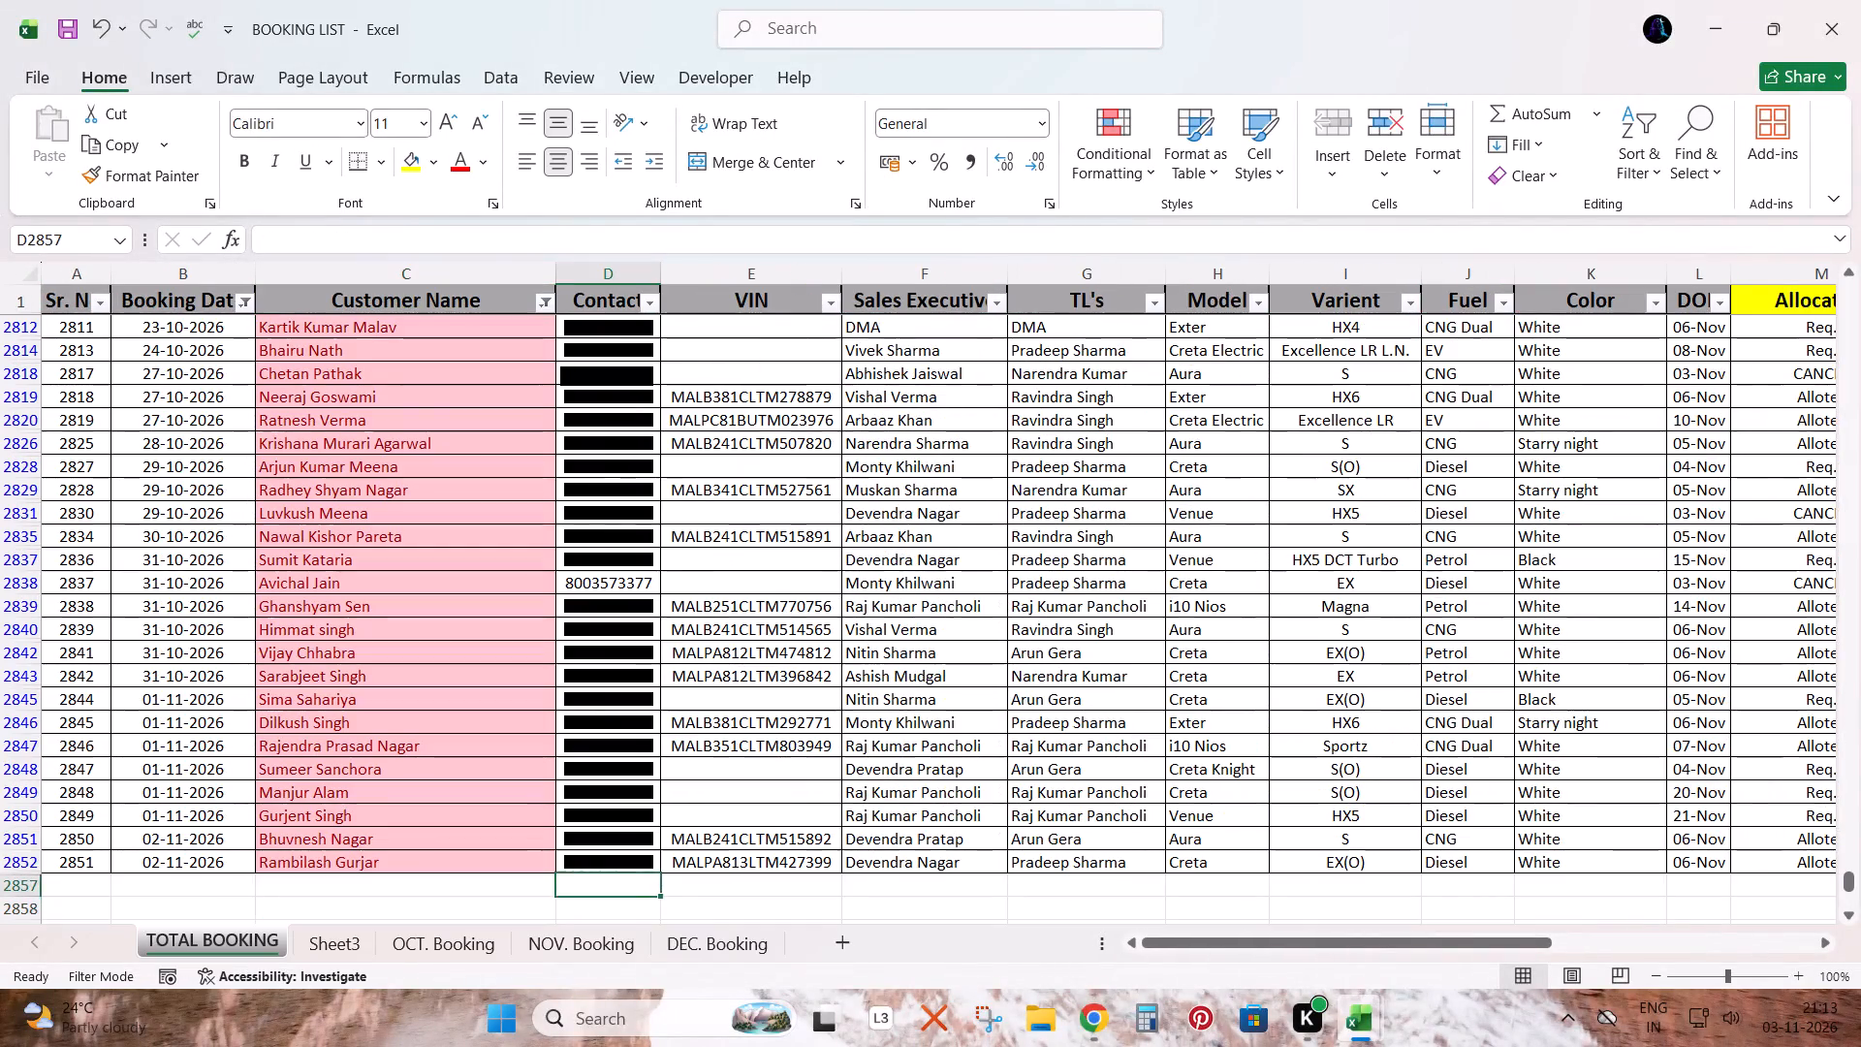
key(Up)
key(ctrl+Up)
key(Down)
key(Right)
key(Up)
key(ctrl+Right)
key(Down)
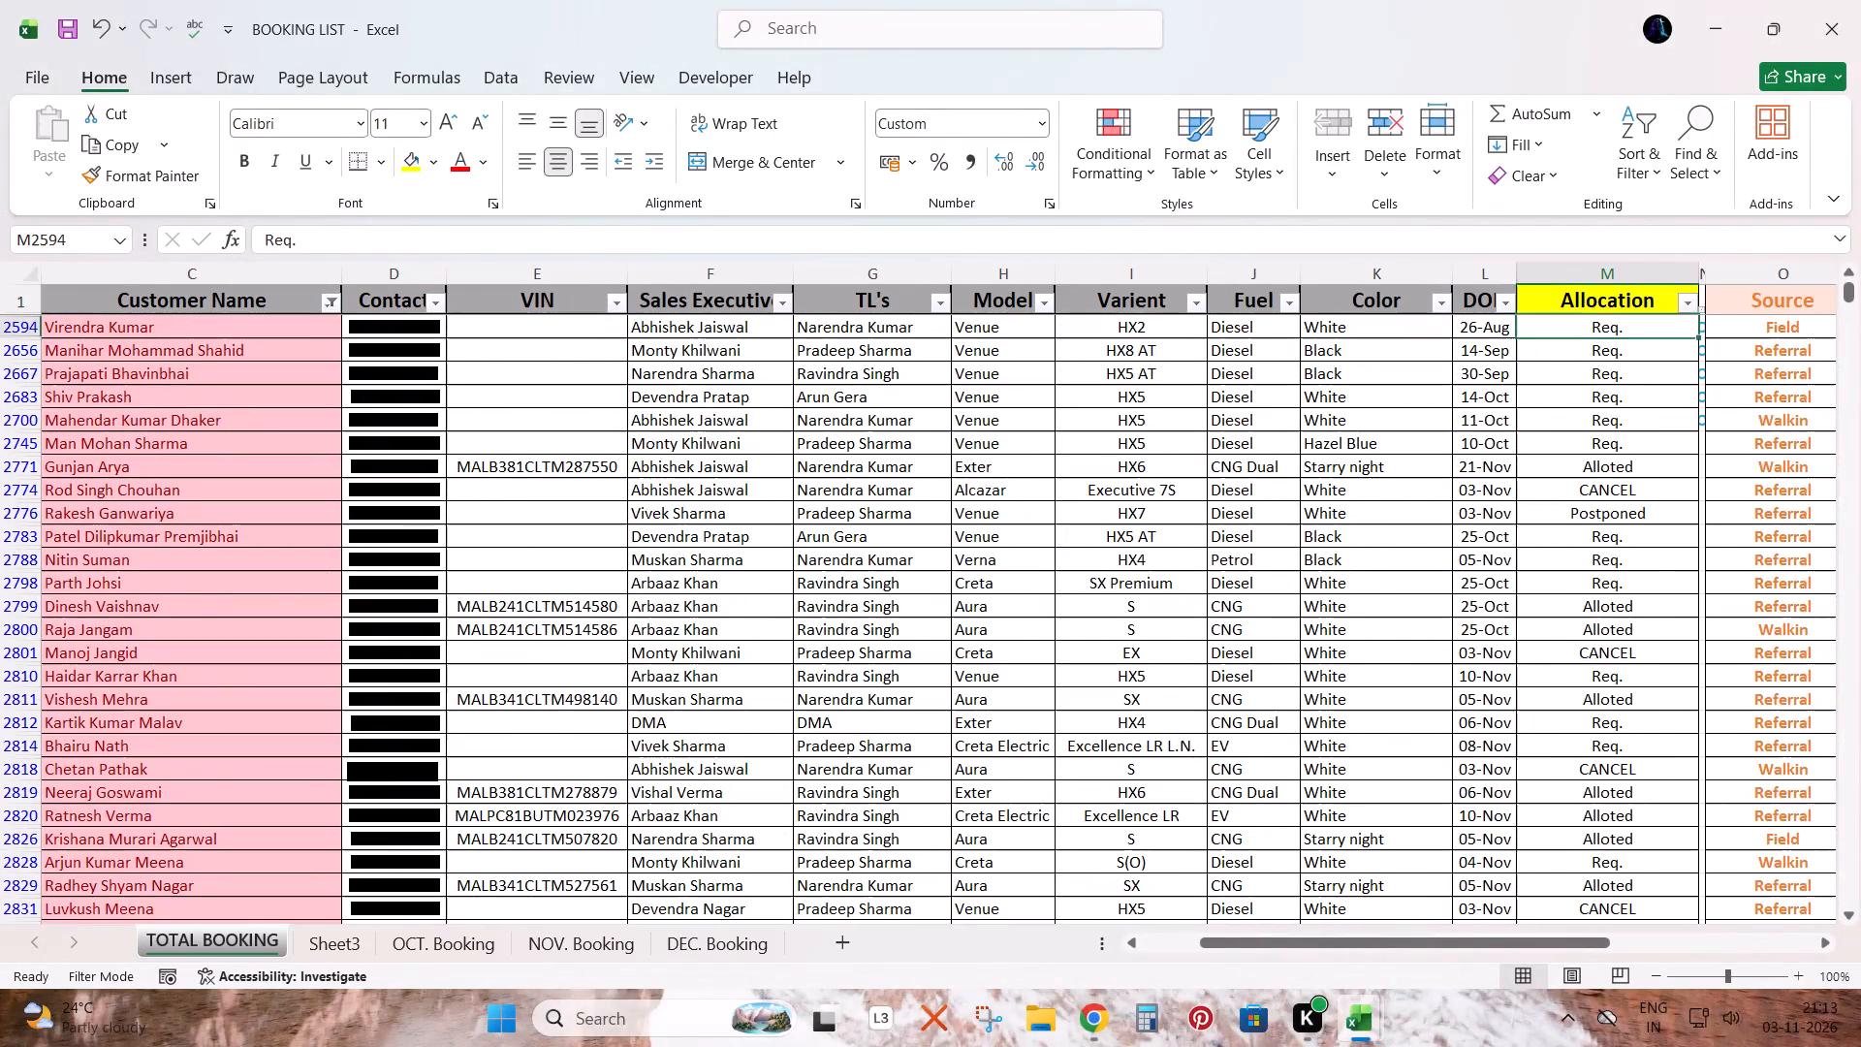
key(Up)
key(Right)
key(Down)
key(alt+Tab)
key(Up)
key(Down)
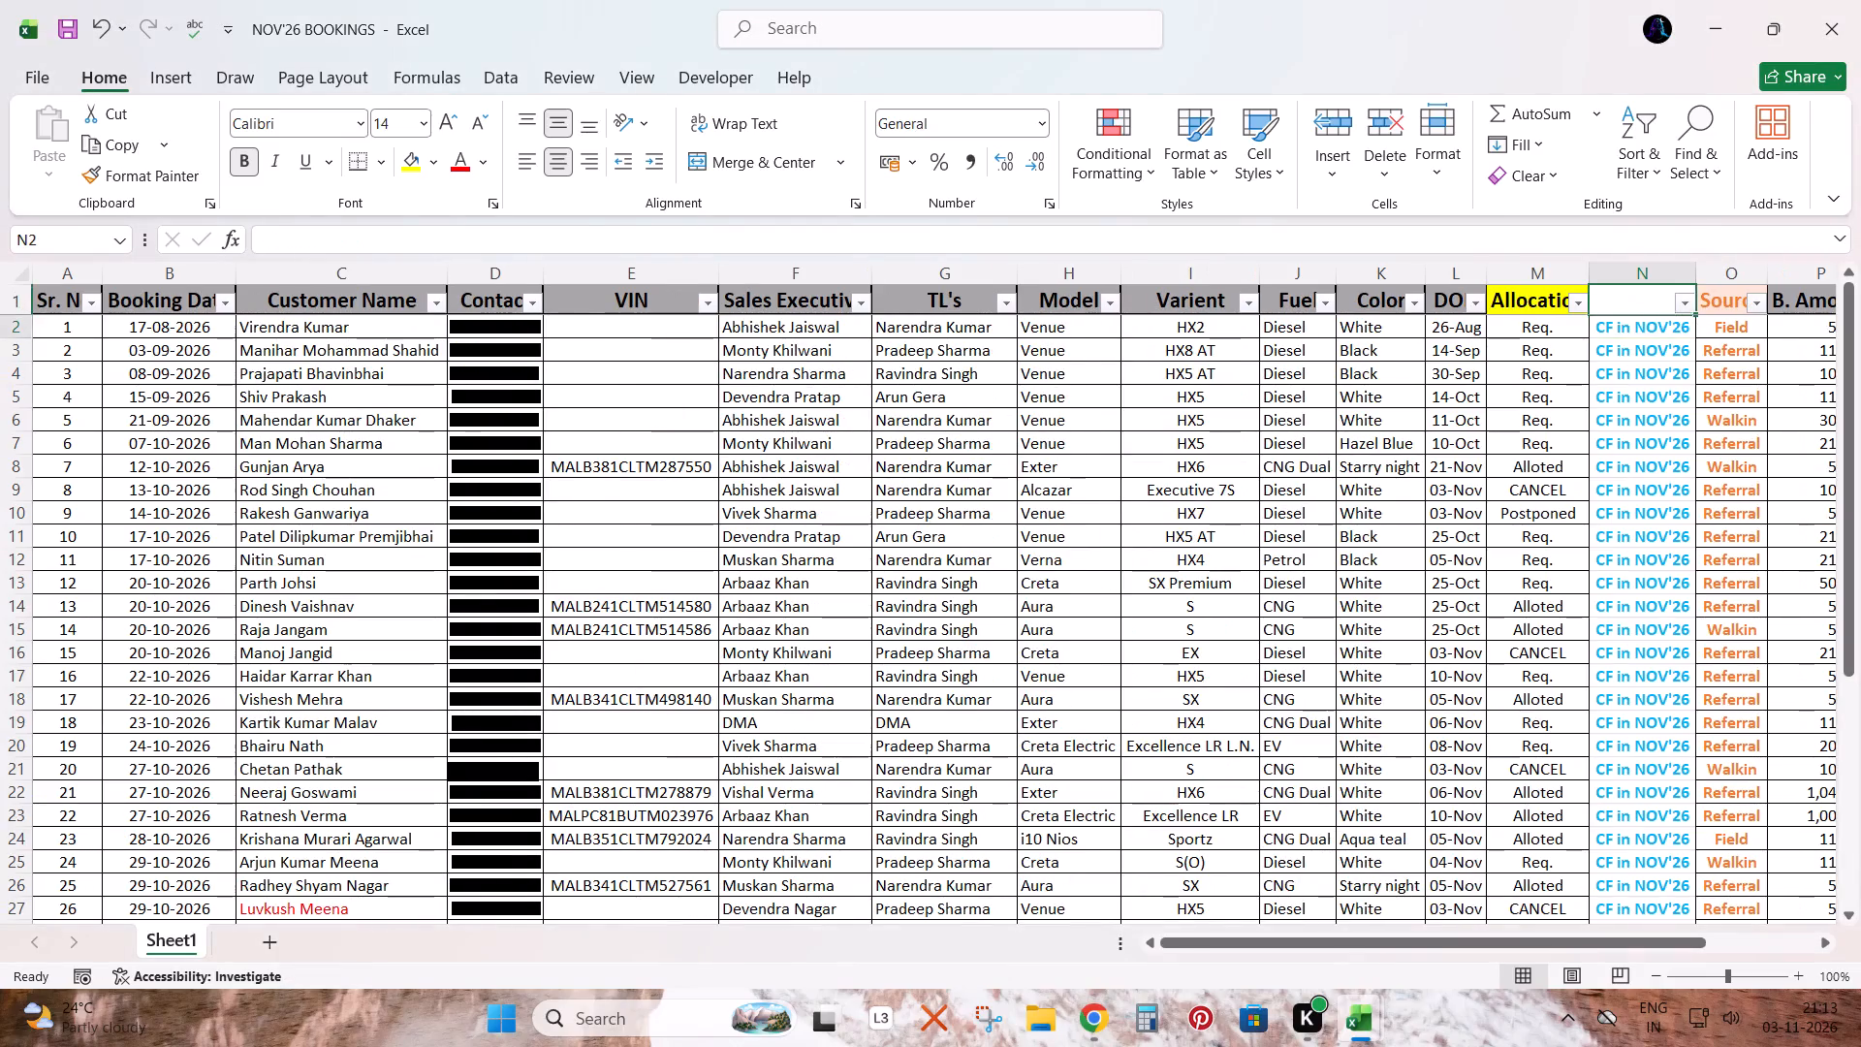
key(ctrl+c)
key(alt+Tab)
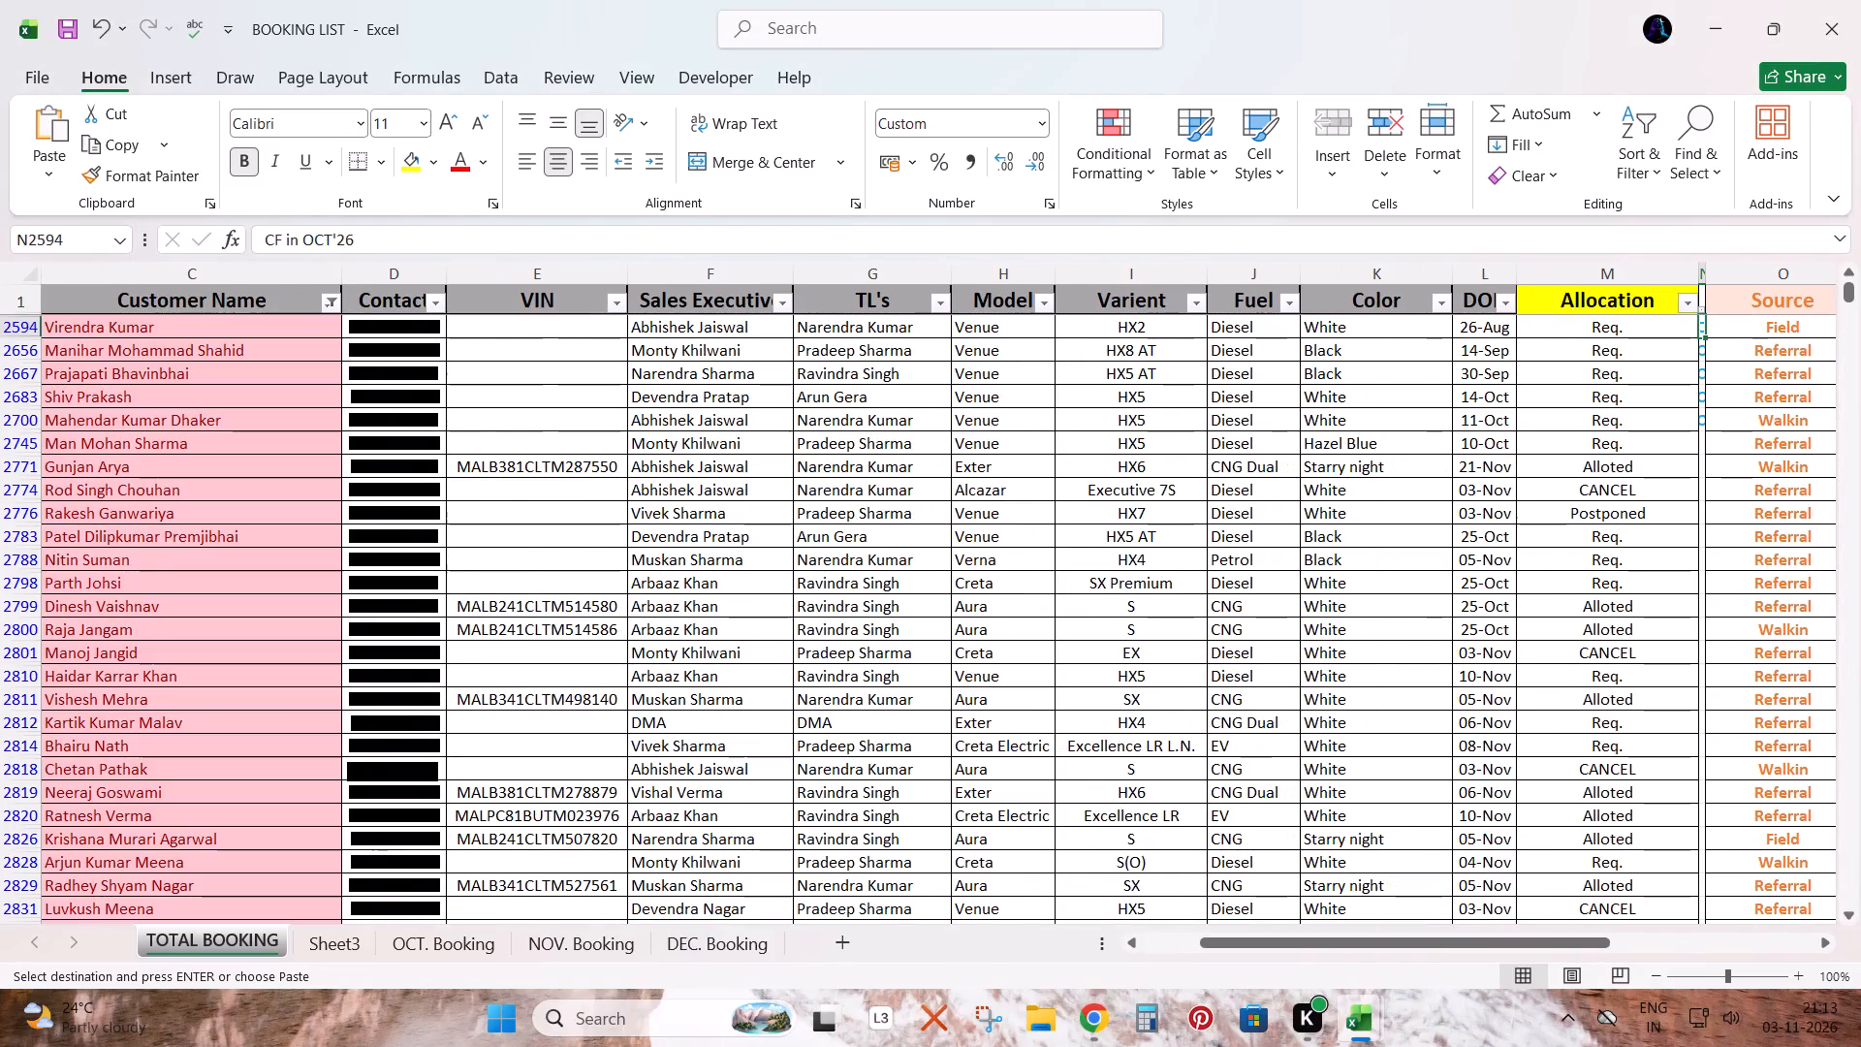
key(ctrl+v)
key(Down)
key(ctrl+s)
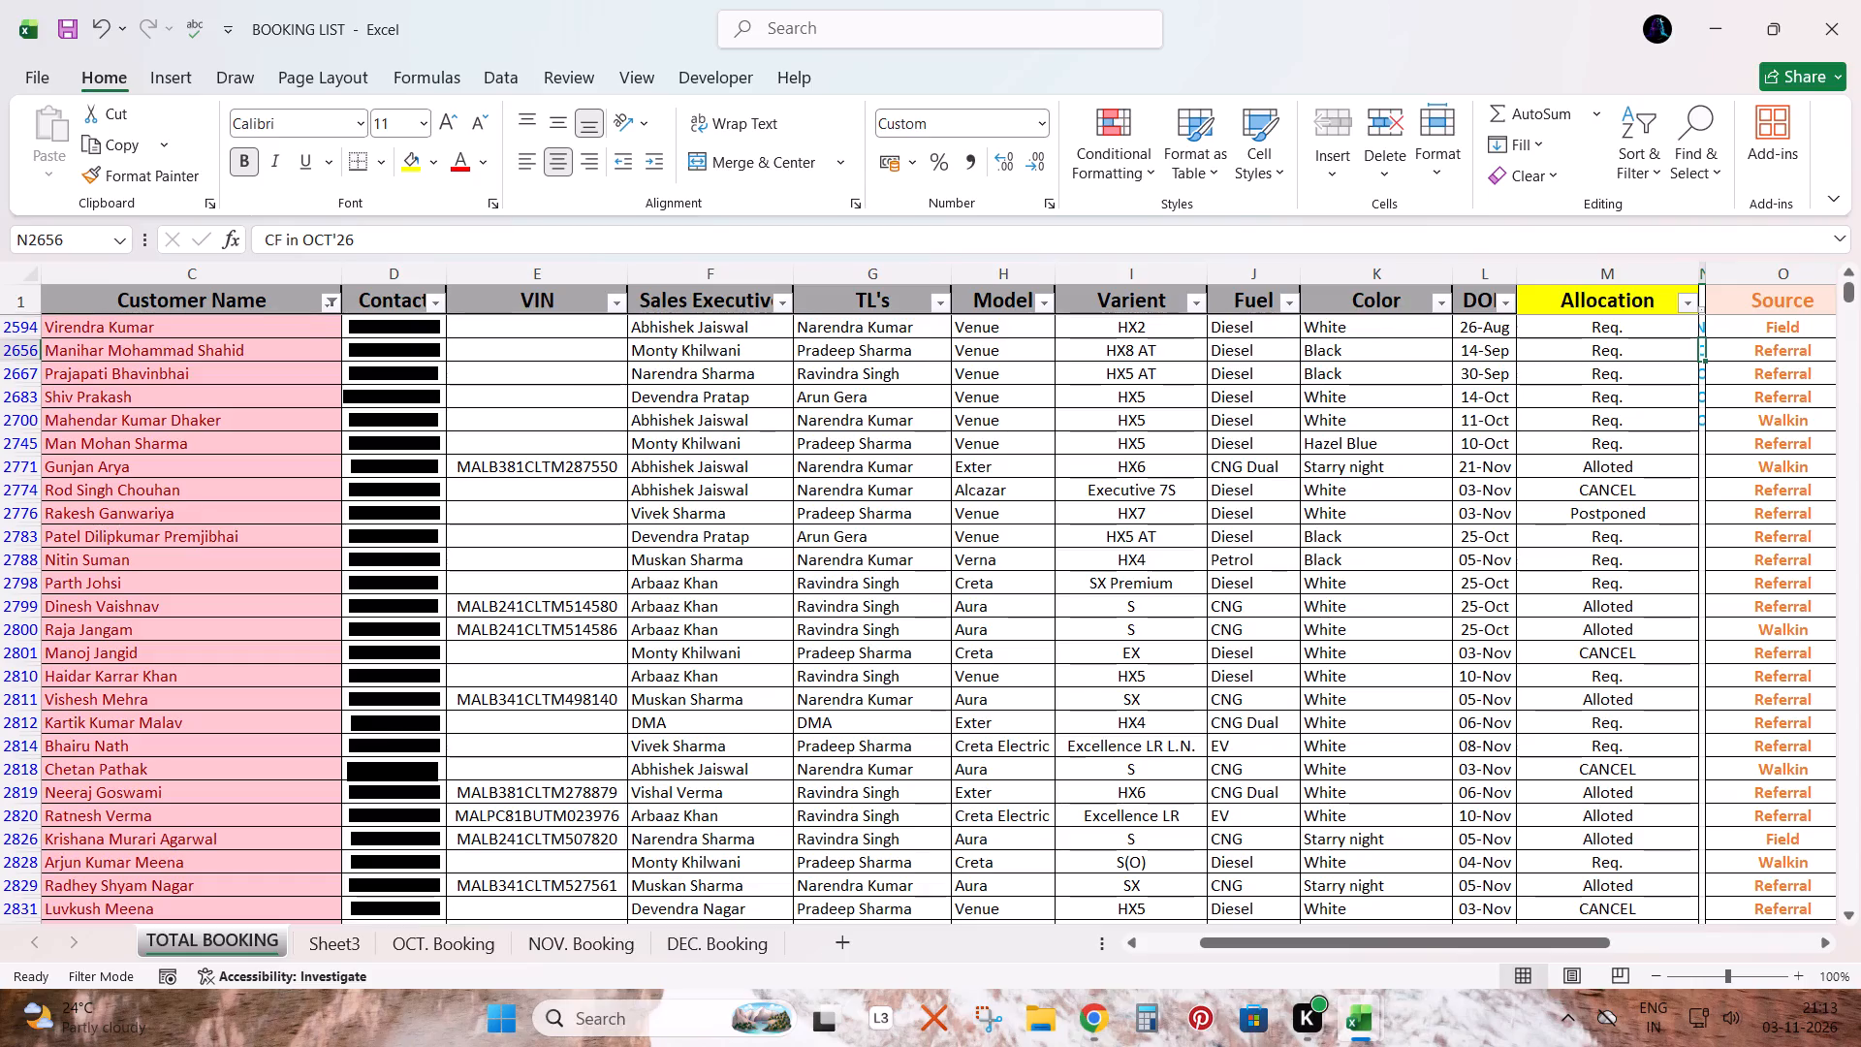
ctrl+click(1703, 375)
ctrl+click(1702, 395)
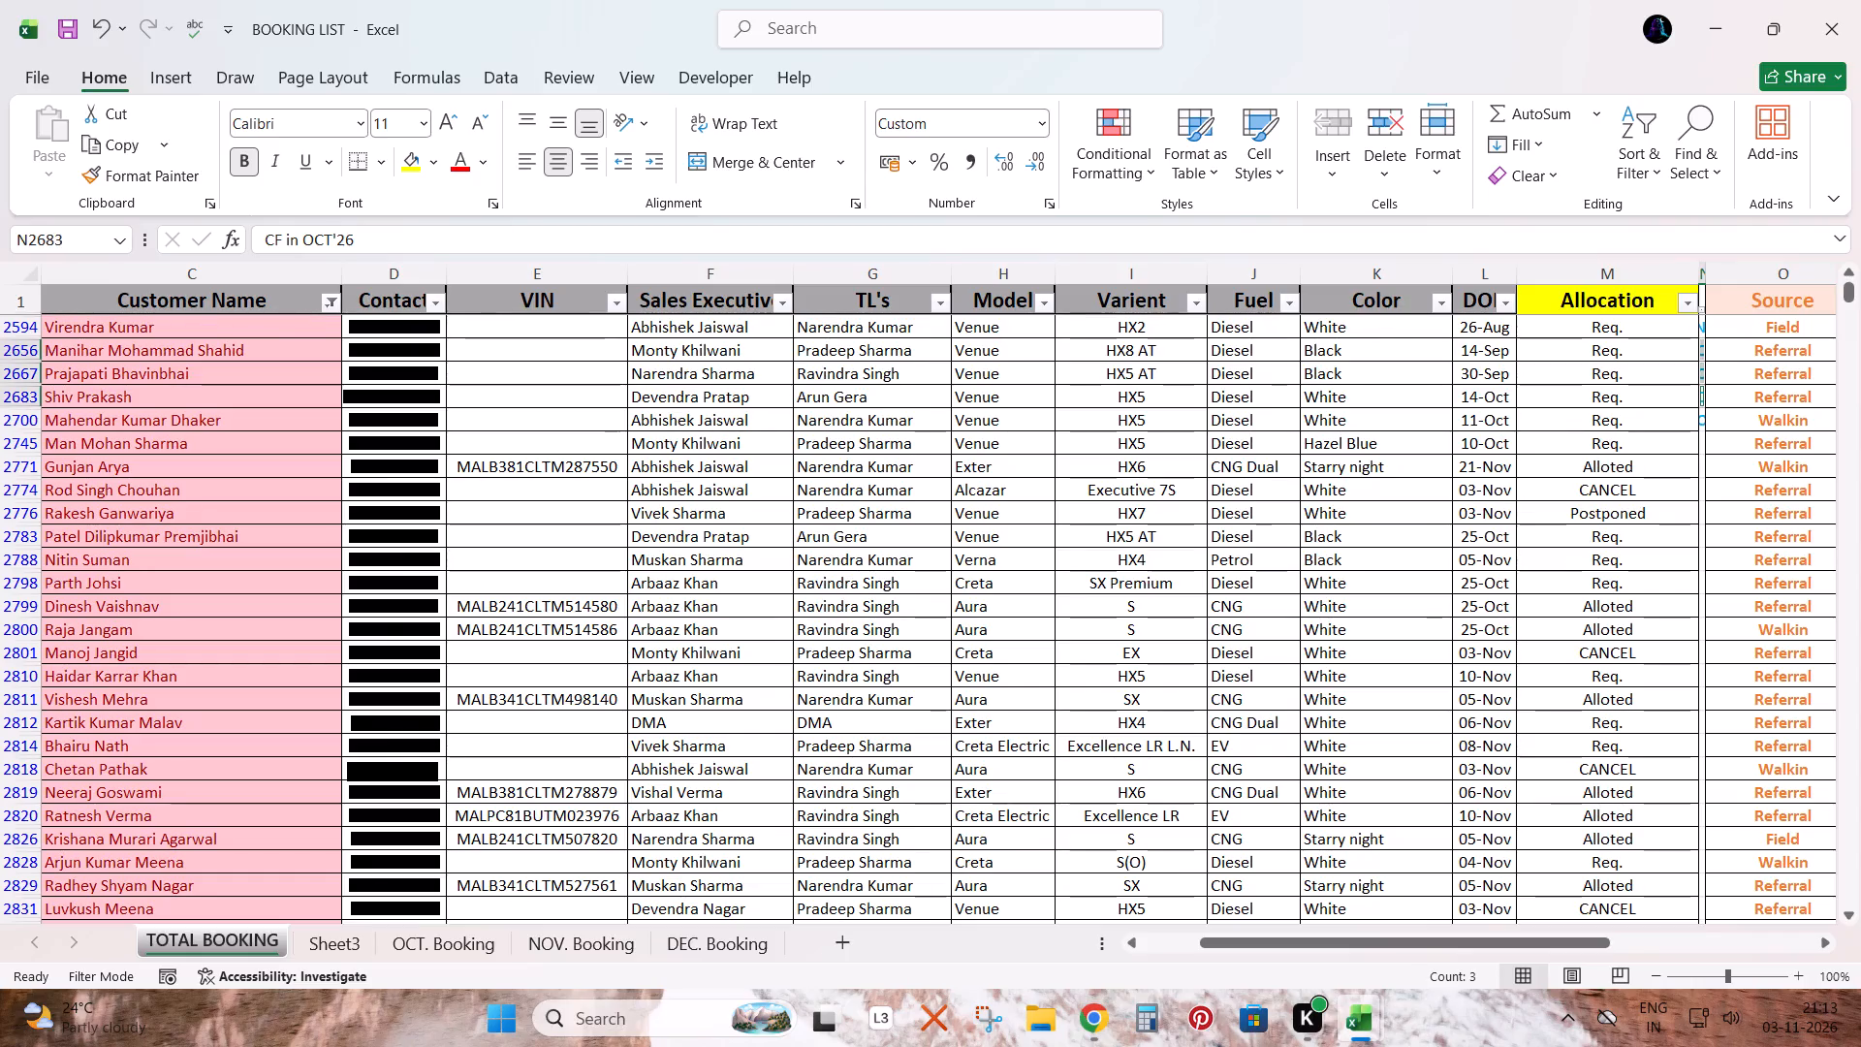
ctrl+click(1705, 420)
Copy the CF in NOV'26 label from column N of row 2594 and select the column N cells of filtered rows 2656 through 2831.
click(1700, 322)
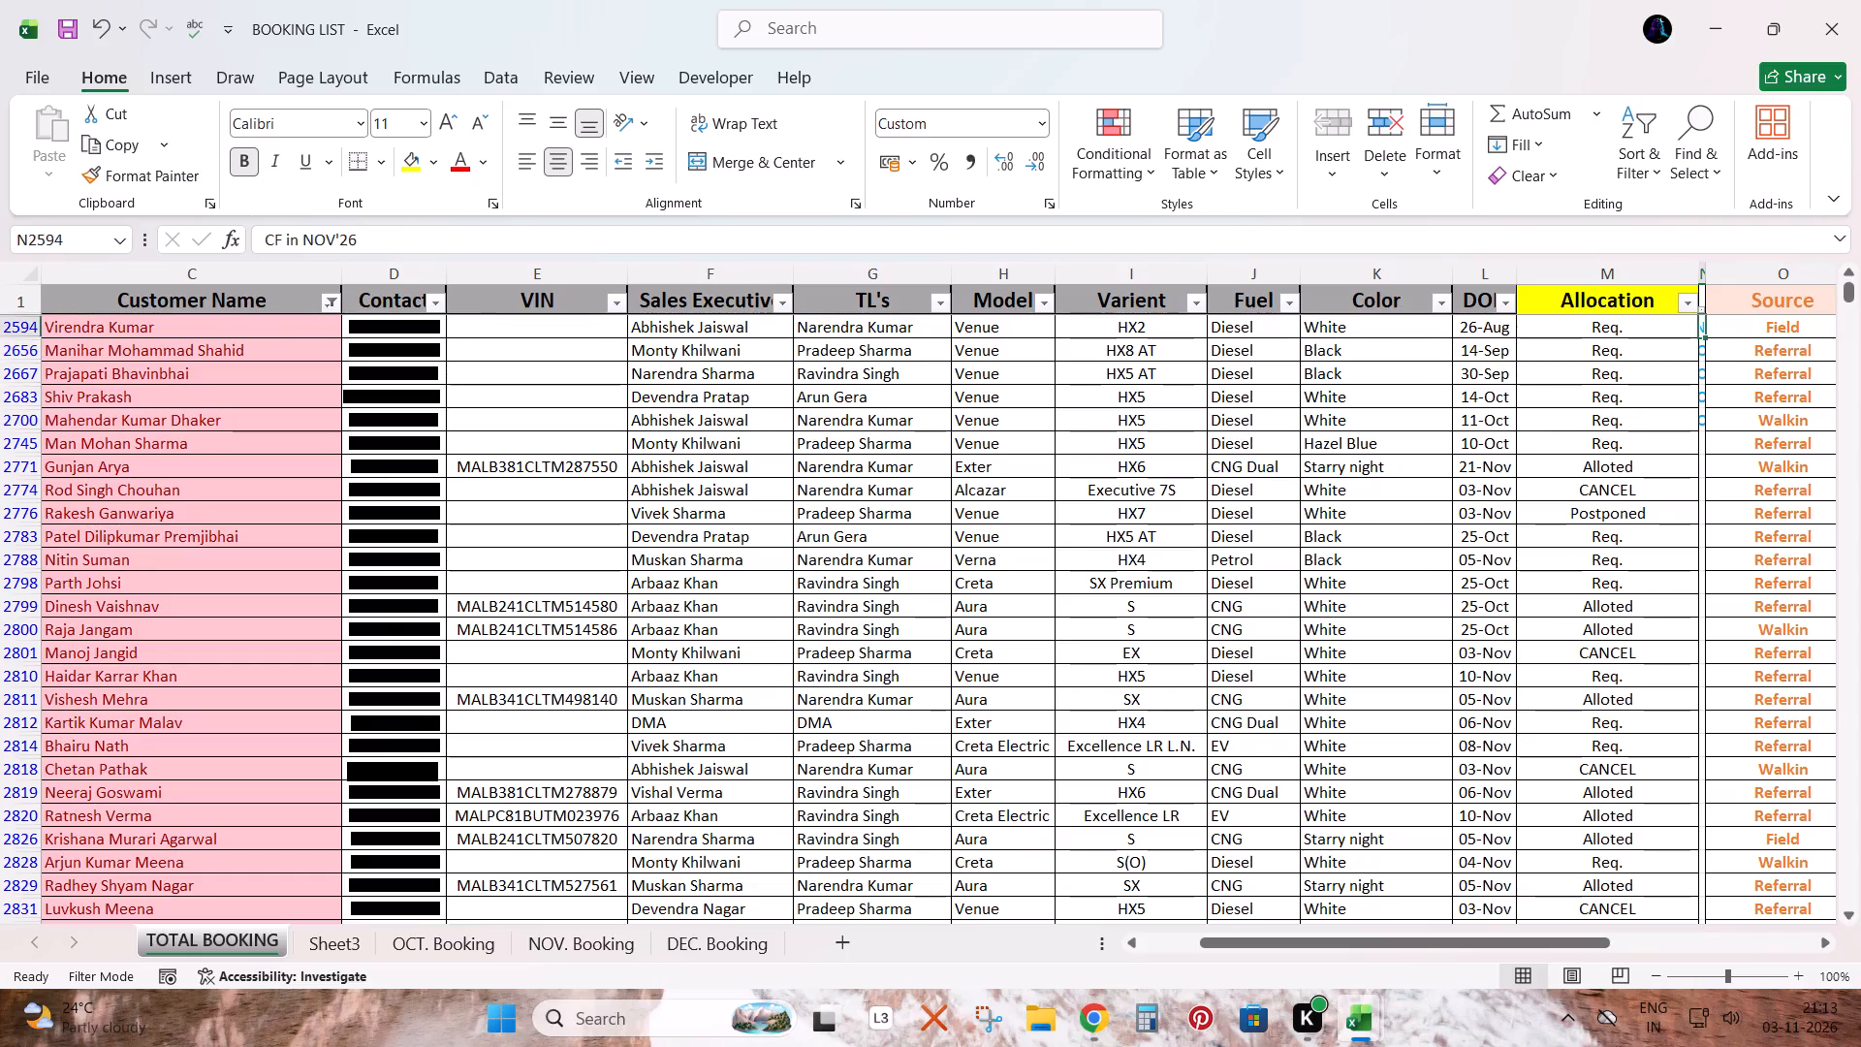
key(ctrl+c)
click(1701, 353)
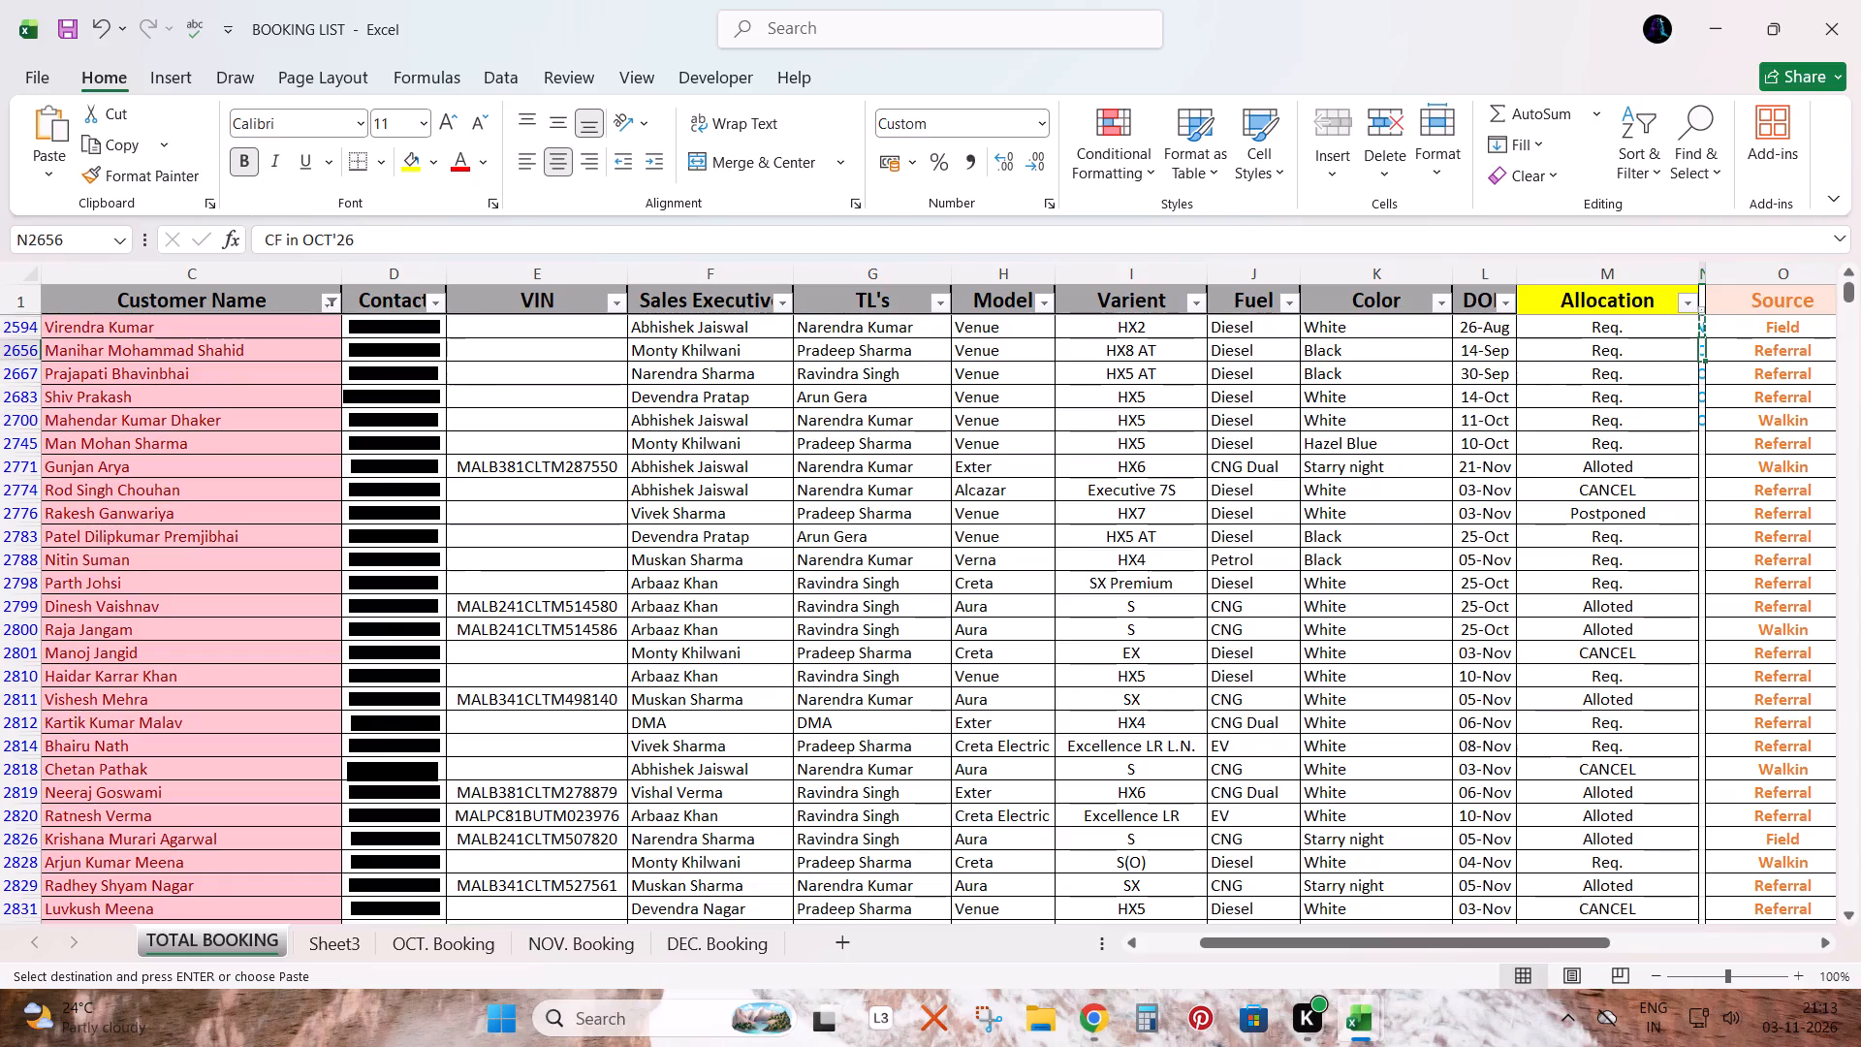
ctrl+click(1701, 374)
ctrl+click(1704, 394)
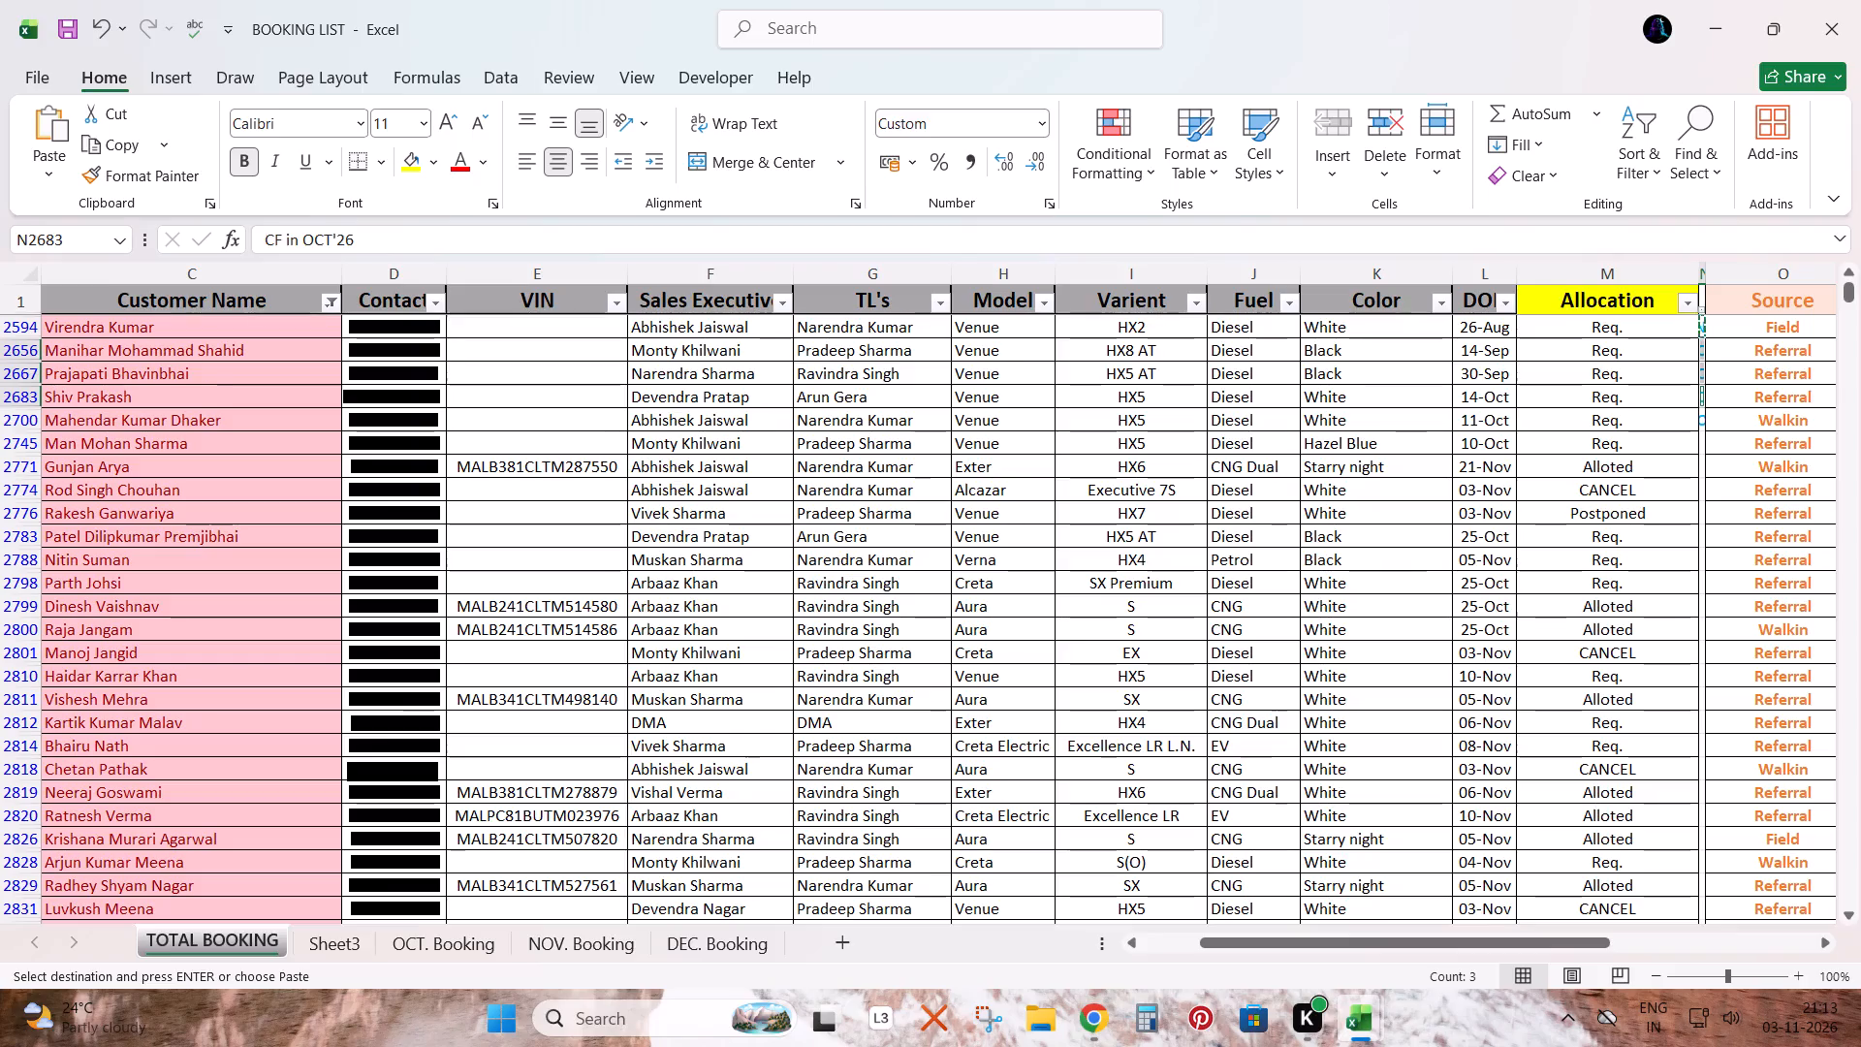
ctrl+click(1704, 417)
ctrl+click(1701, 453)
ctrl+click(1702, 466)
ctrl+click(1701, 493)
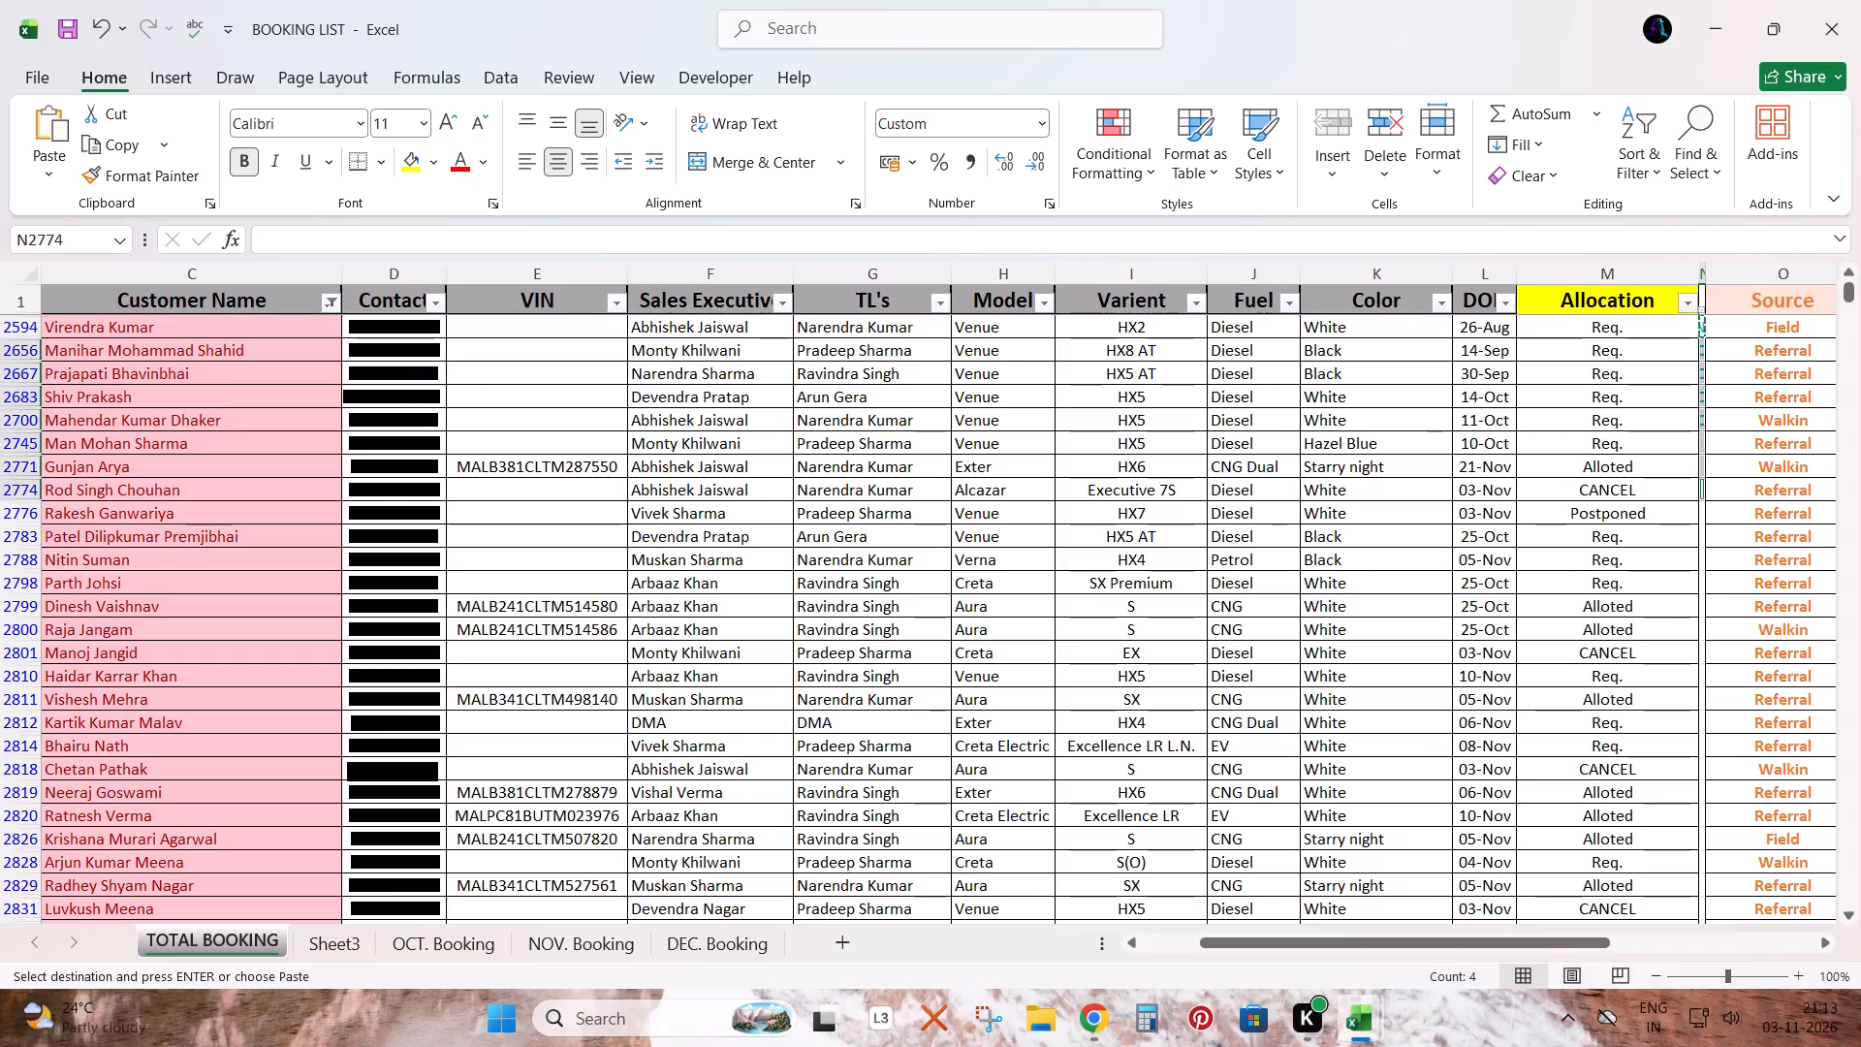
ctrl+click(1701, 517)
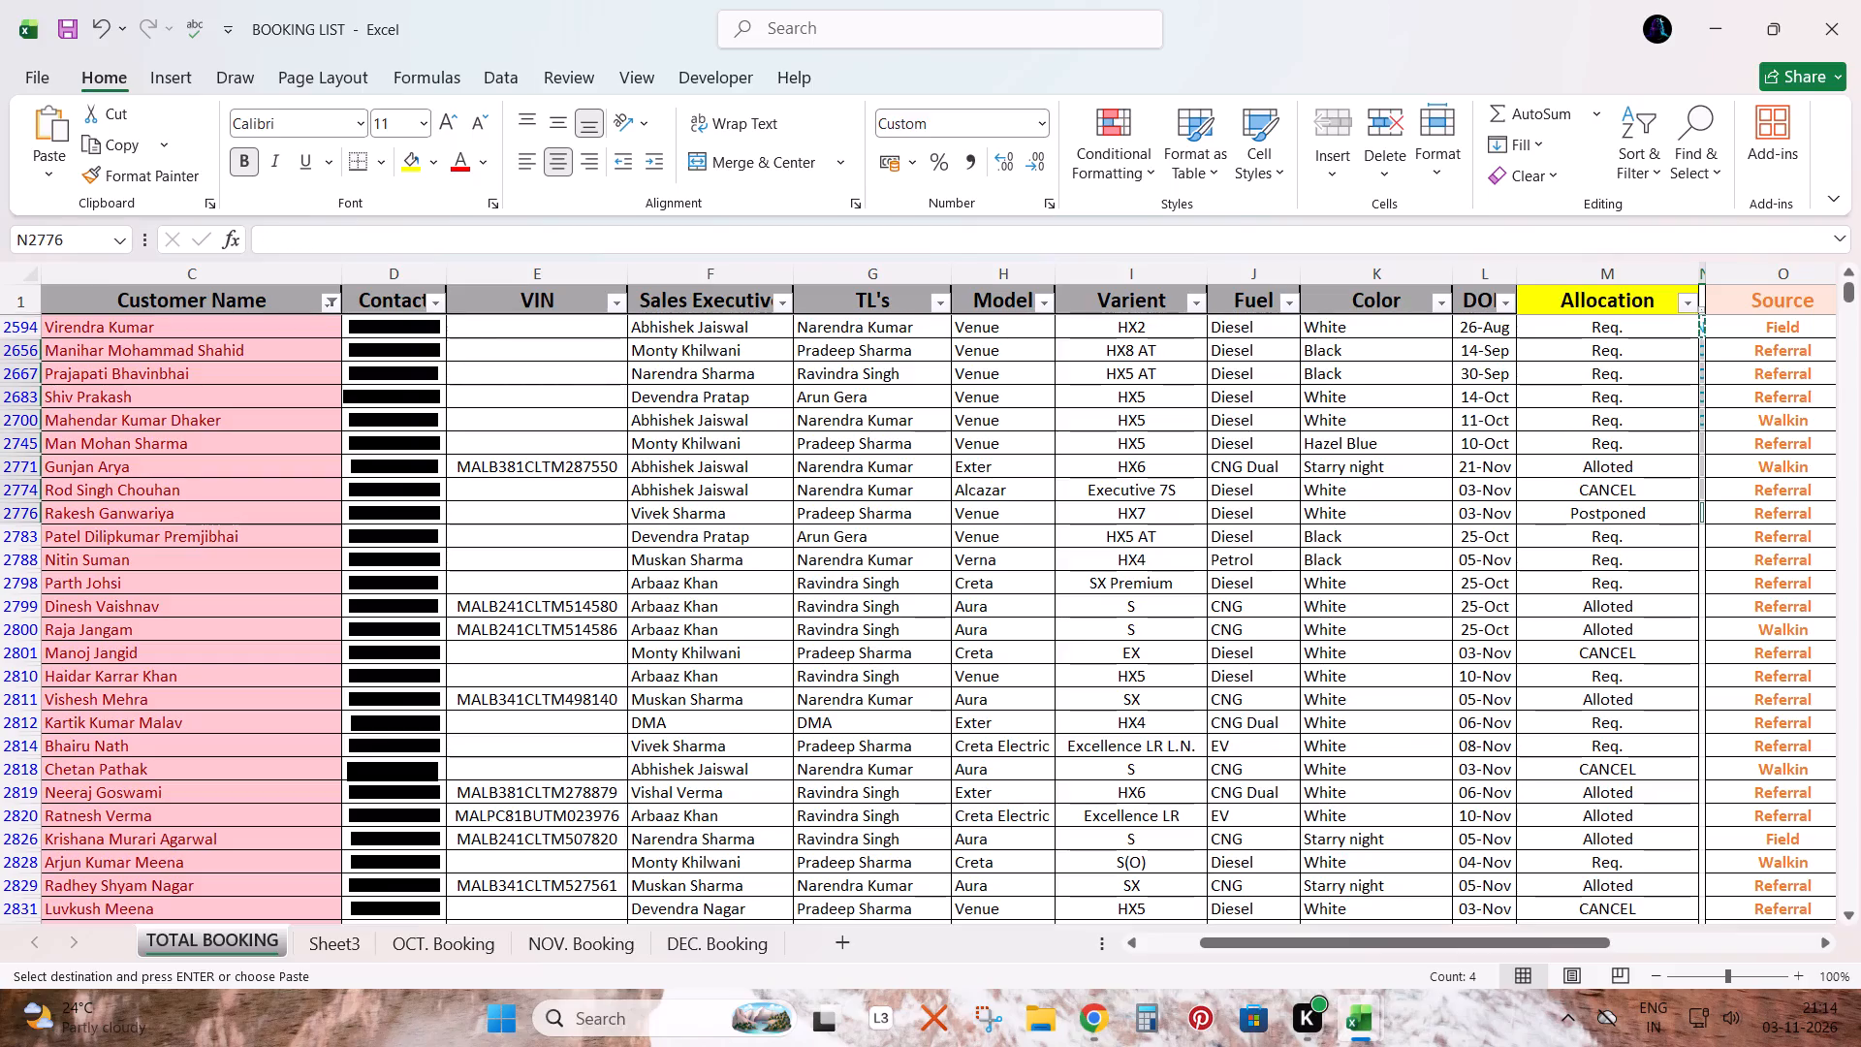
ctrl+click(1701, 537)
ctrl+click(1701, 565)
ctrl+click(1705, 583)
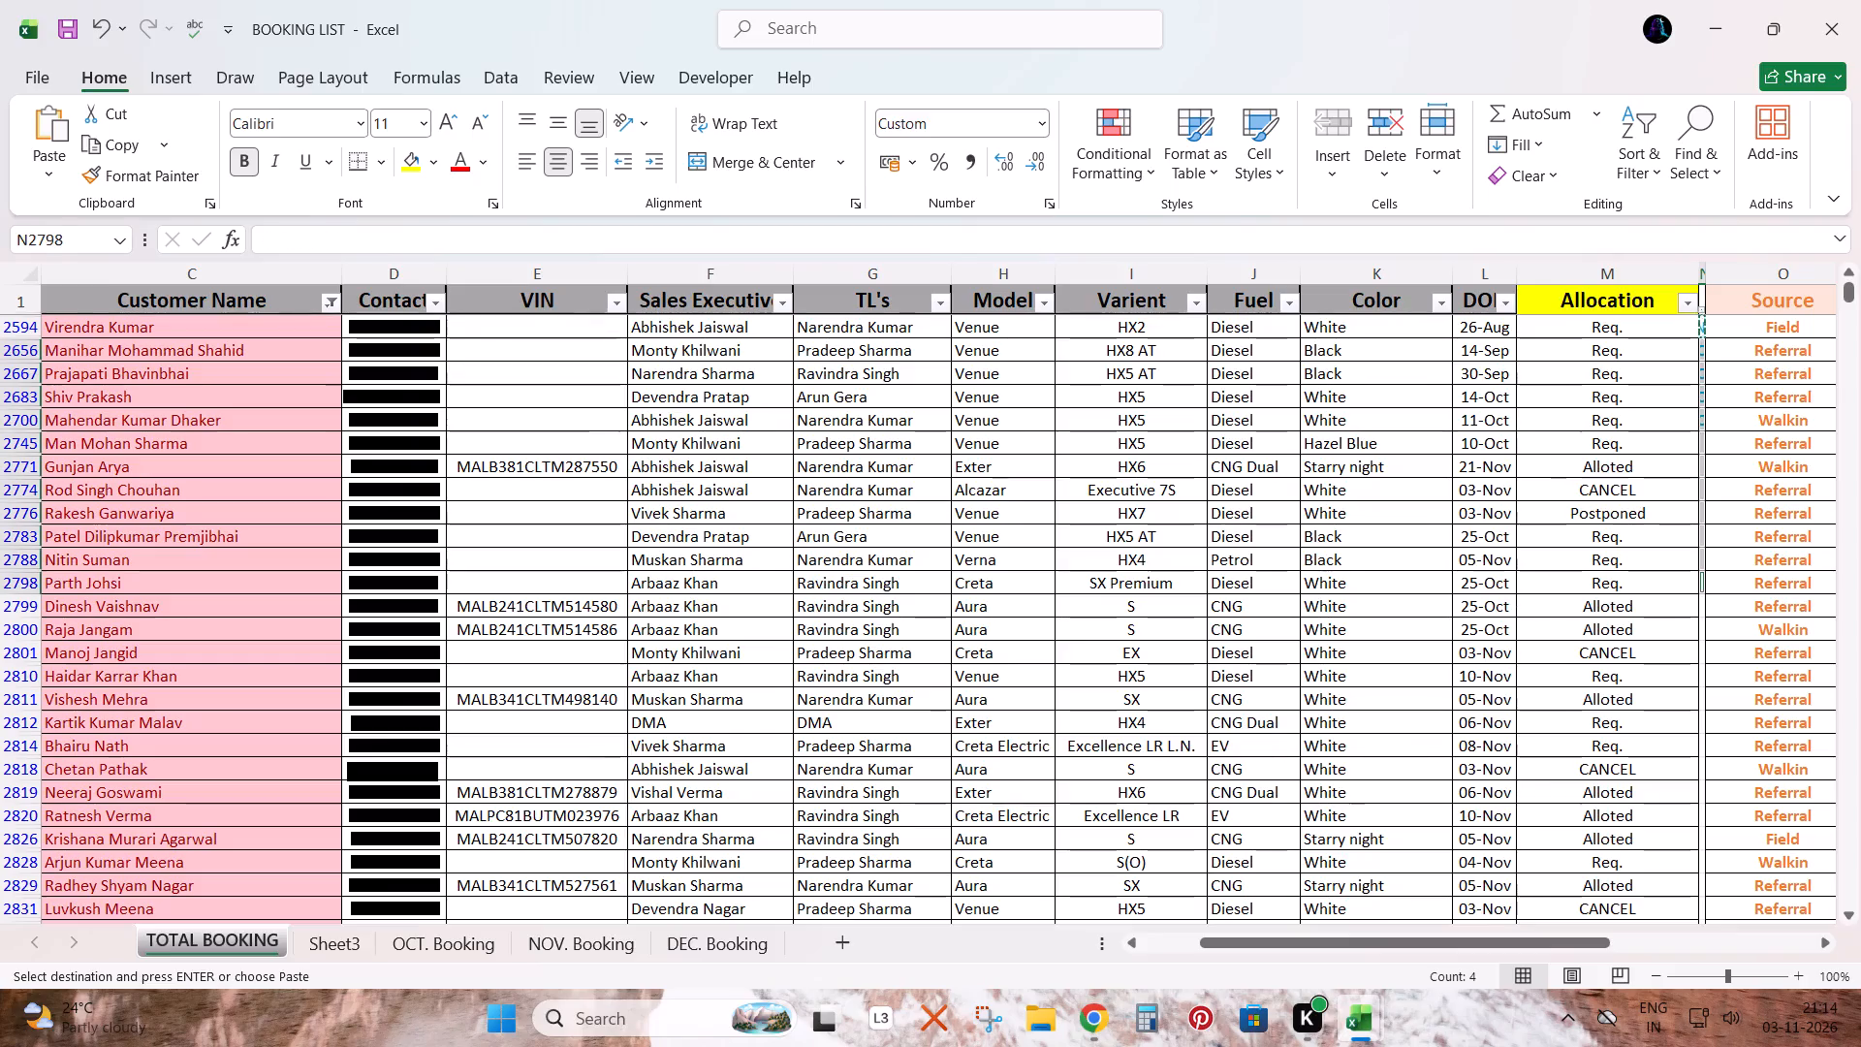
ctrl+click(1702, 610)
ctrl+click(1702, 629)
ctrl+click(1703, 650)
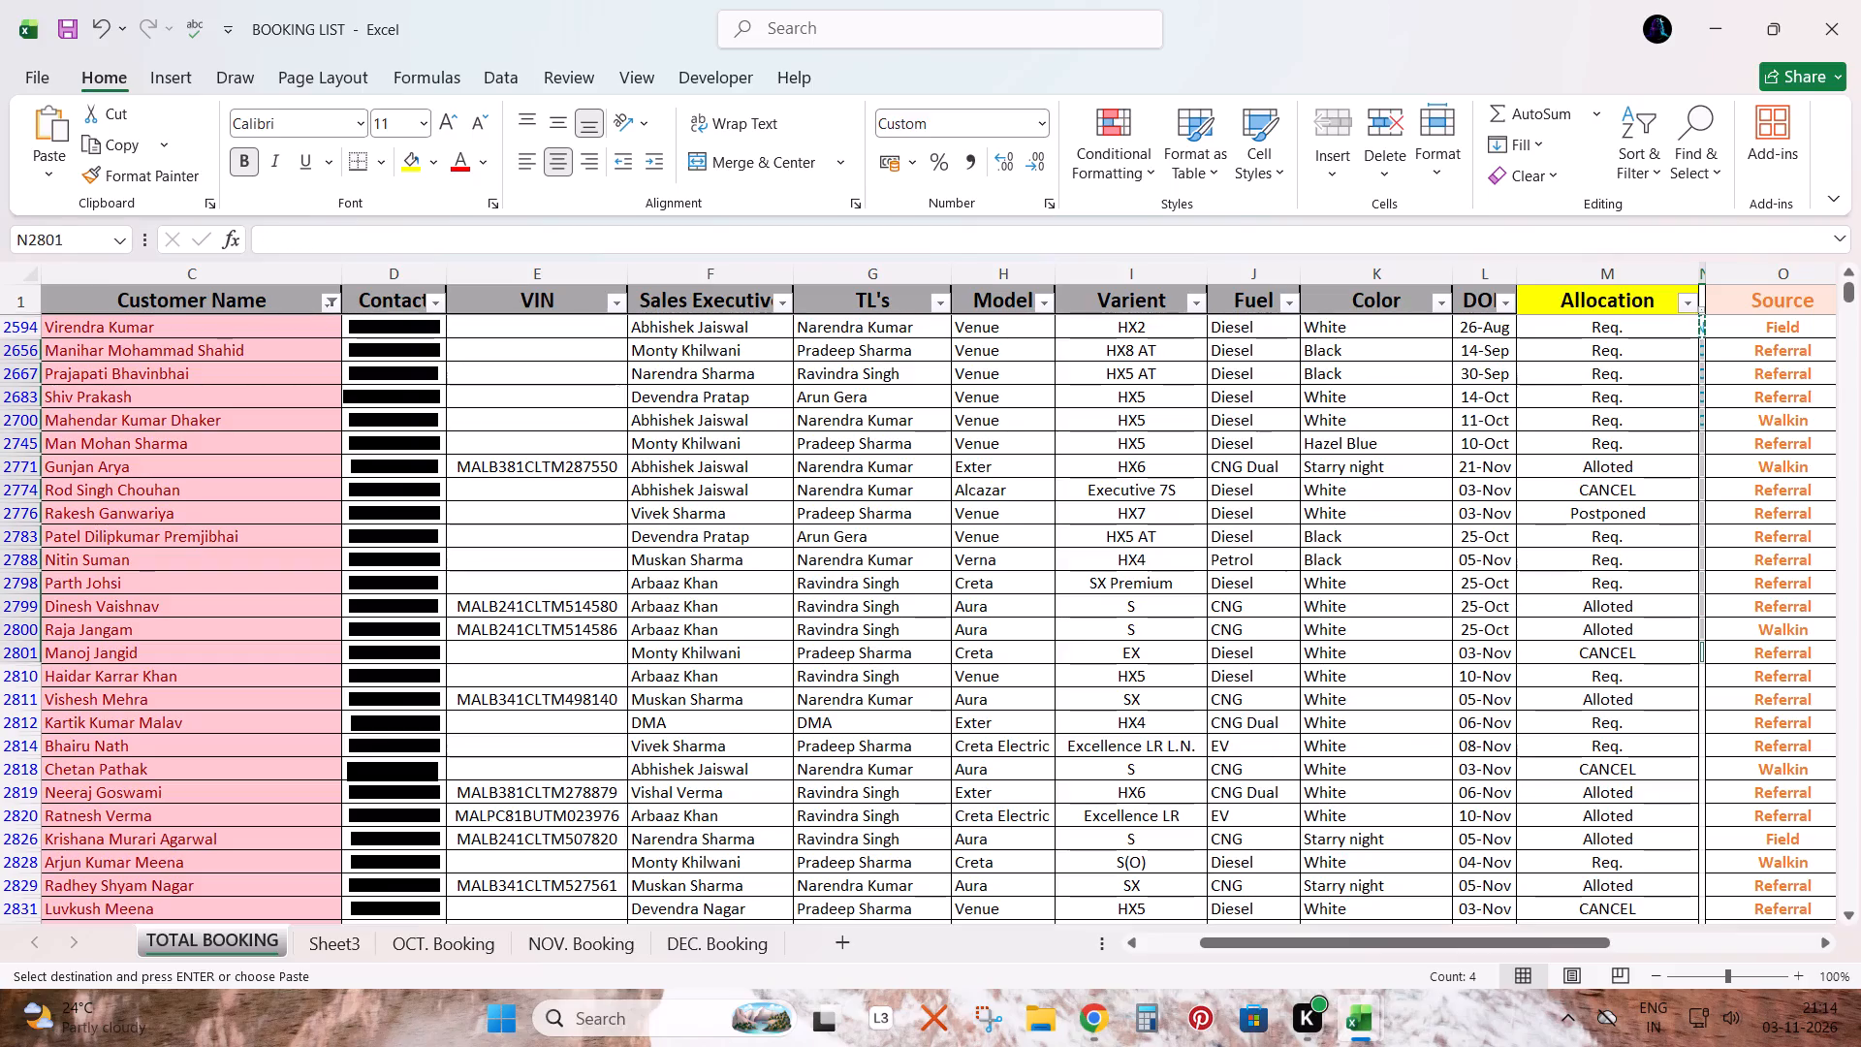
ctrl+click(1703, 671)
ctrl+click(1703, 702)
ctrl+click(1703, 718)
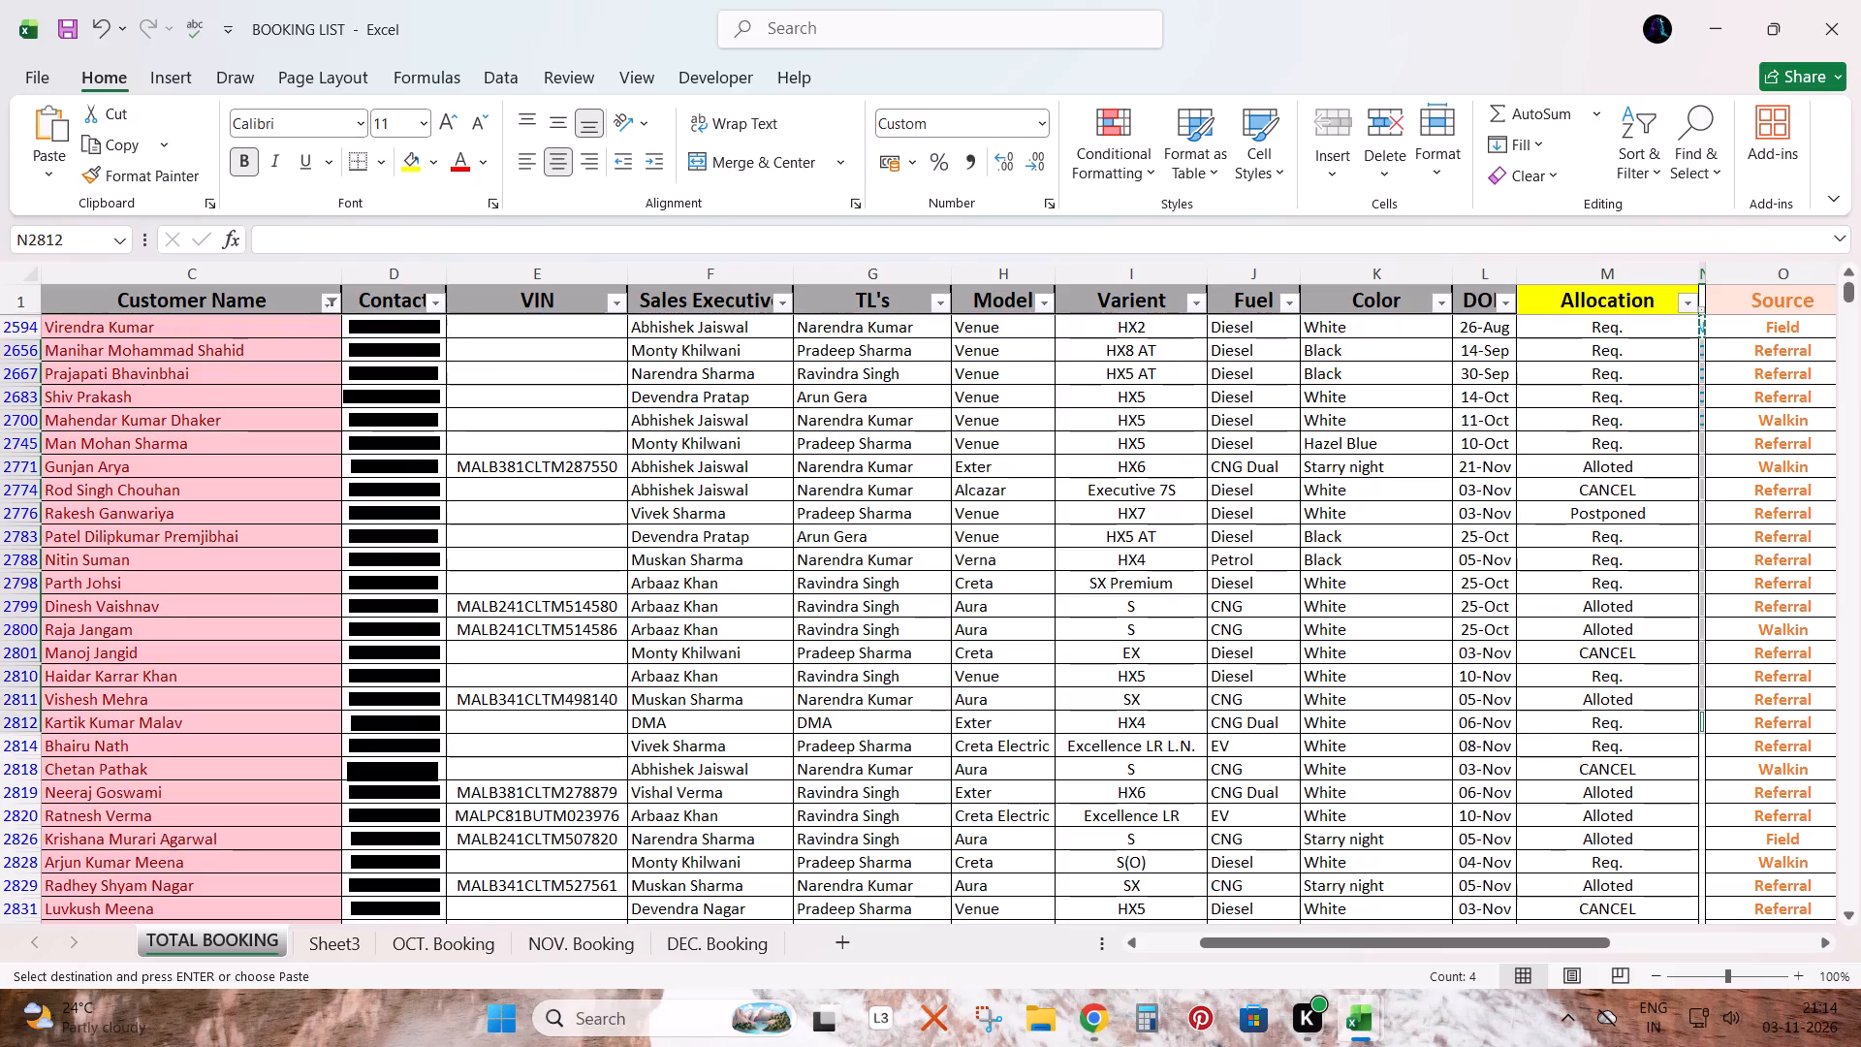
ctrl+click(1702, 749)
ctrl+click(1703, 767)
ctrl+click(1703, 791)
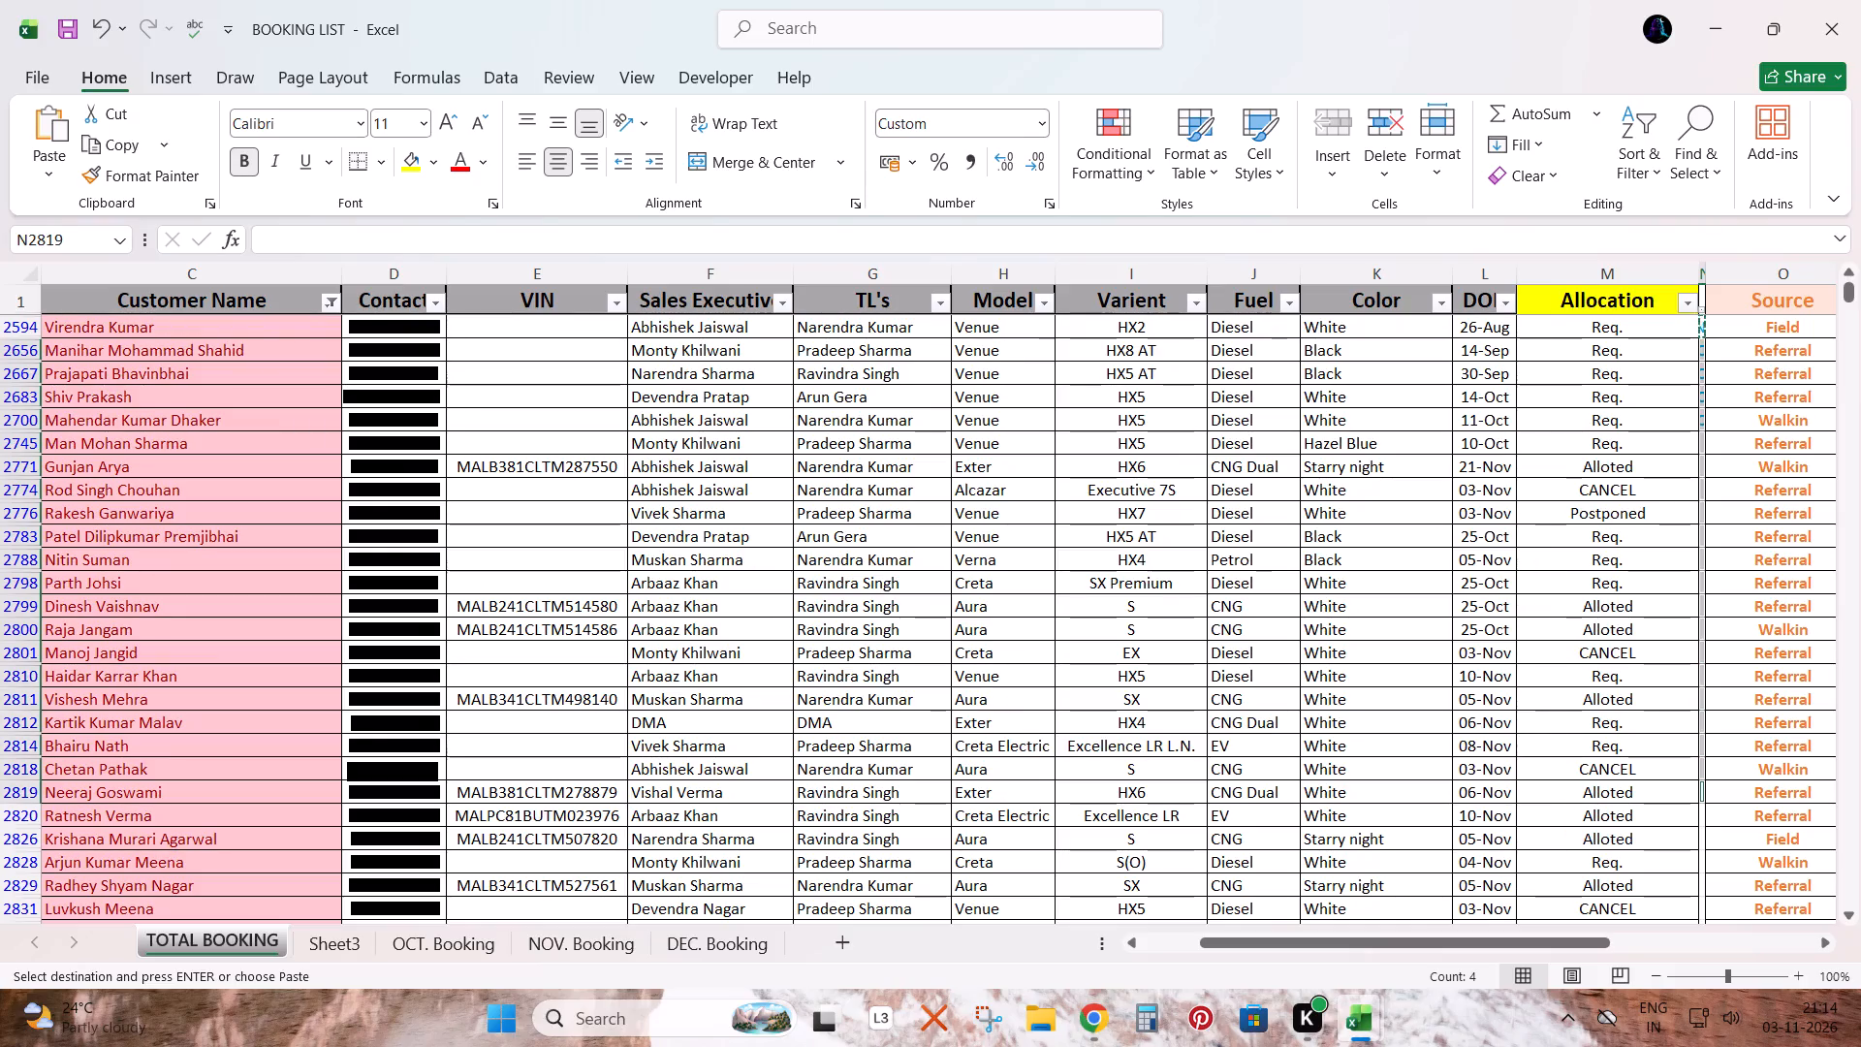
ctrl+click(1703, 817)
ctrl+click(1702, 836)
ctrl+click(1702, 864)
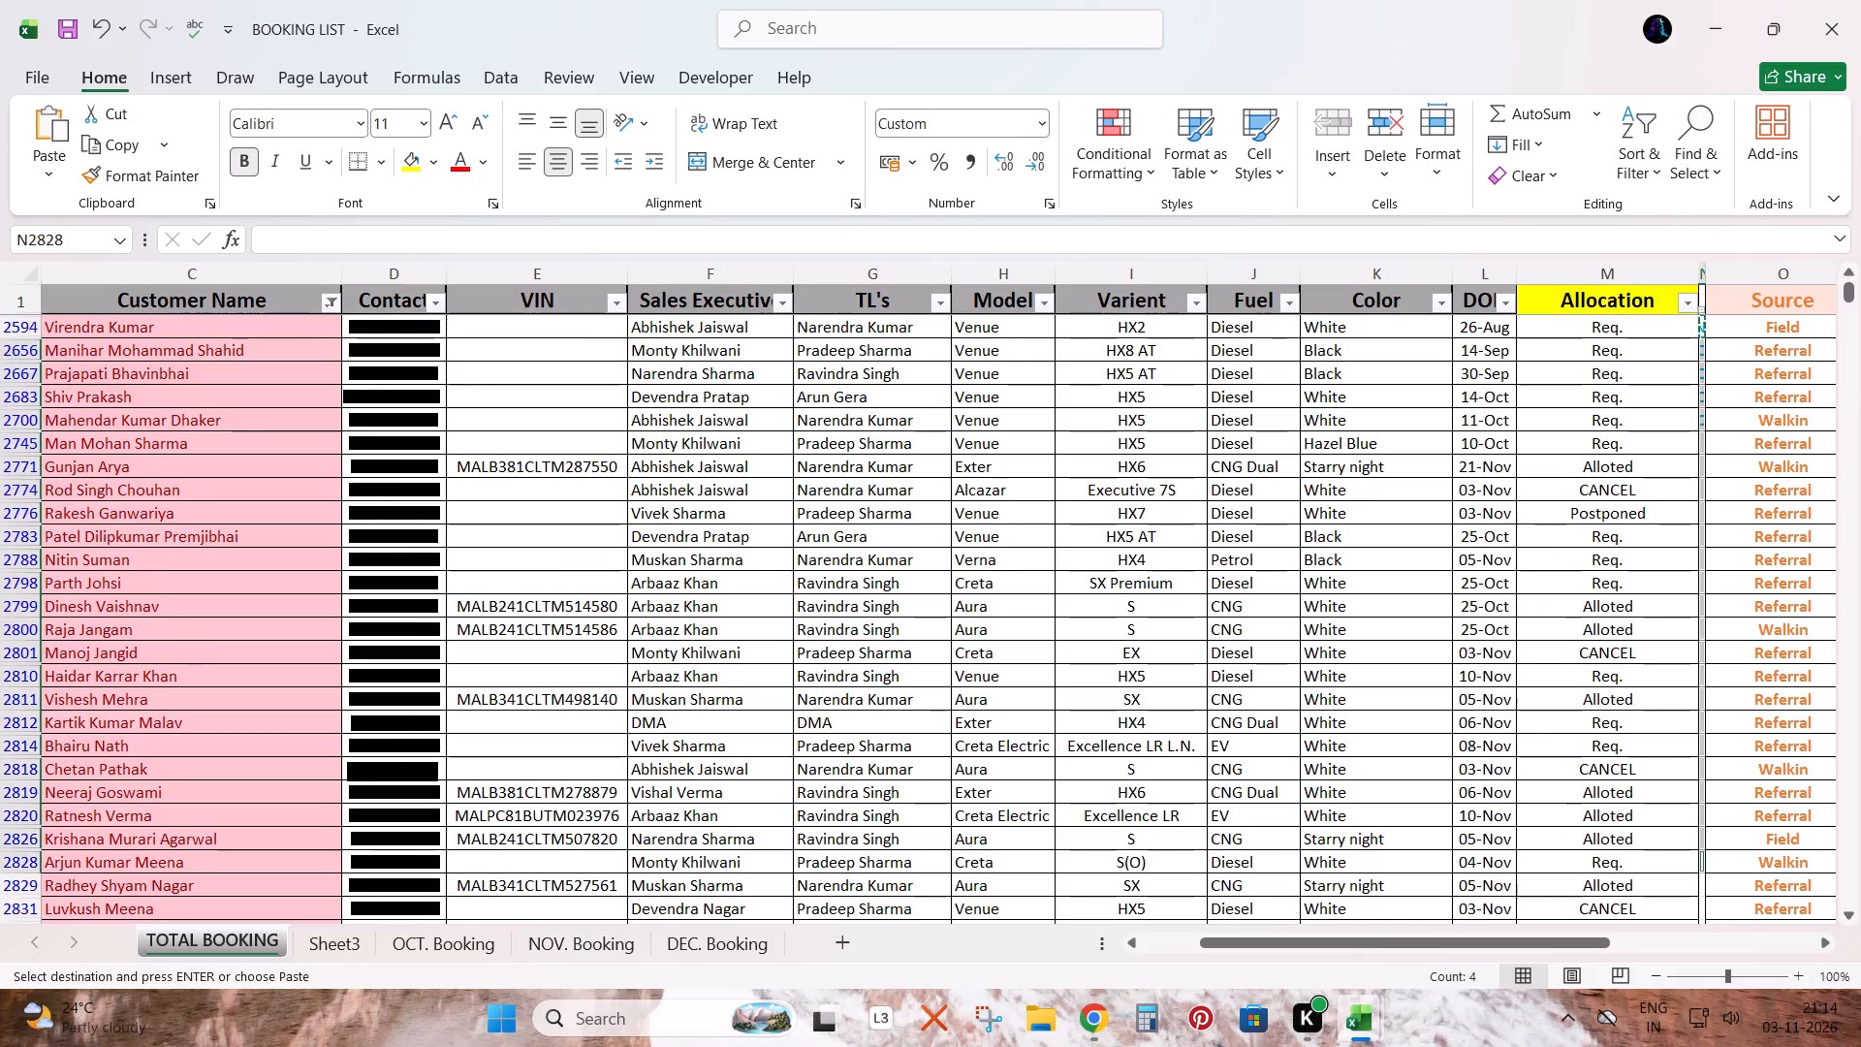
ctrl+click(1704, 885)
ctrl+click(1703, 909)
Add column N of filtered rows 2835 through 2852 to the selection, paste the CF in NOV'26 label into all selected cells, and save.
scroll(1701, 758, down, 7)
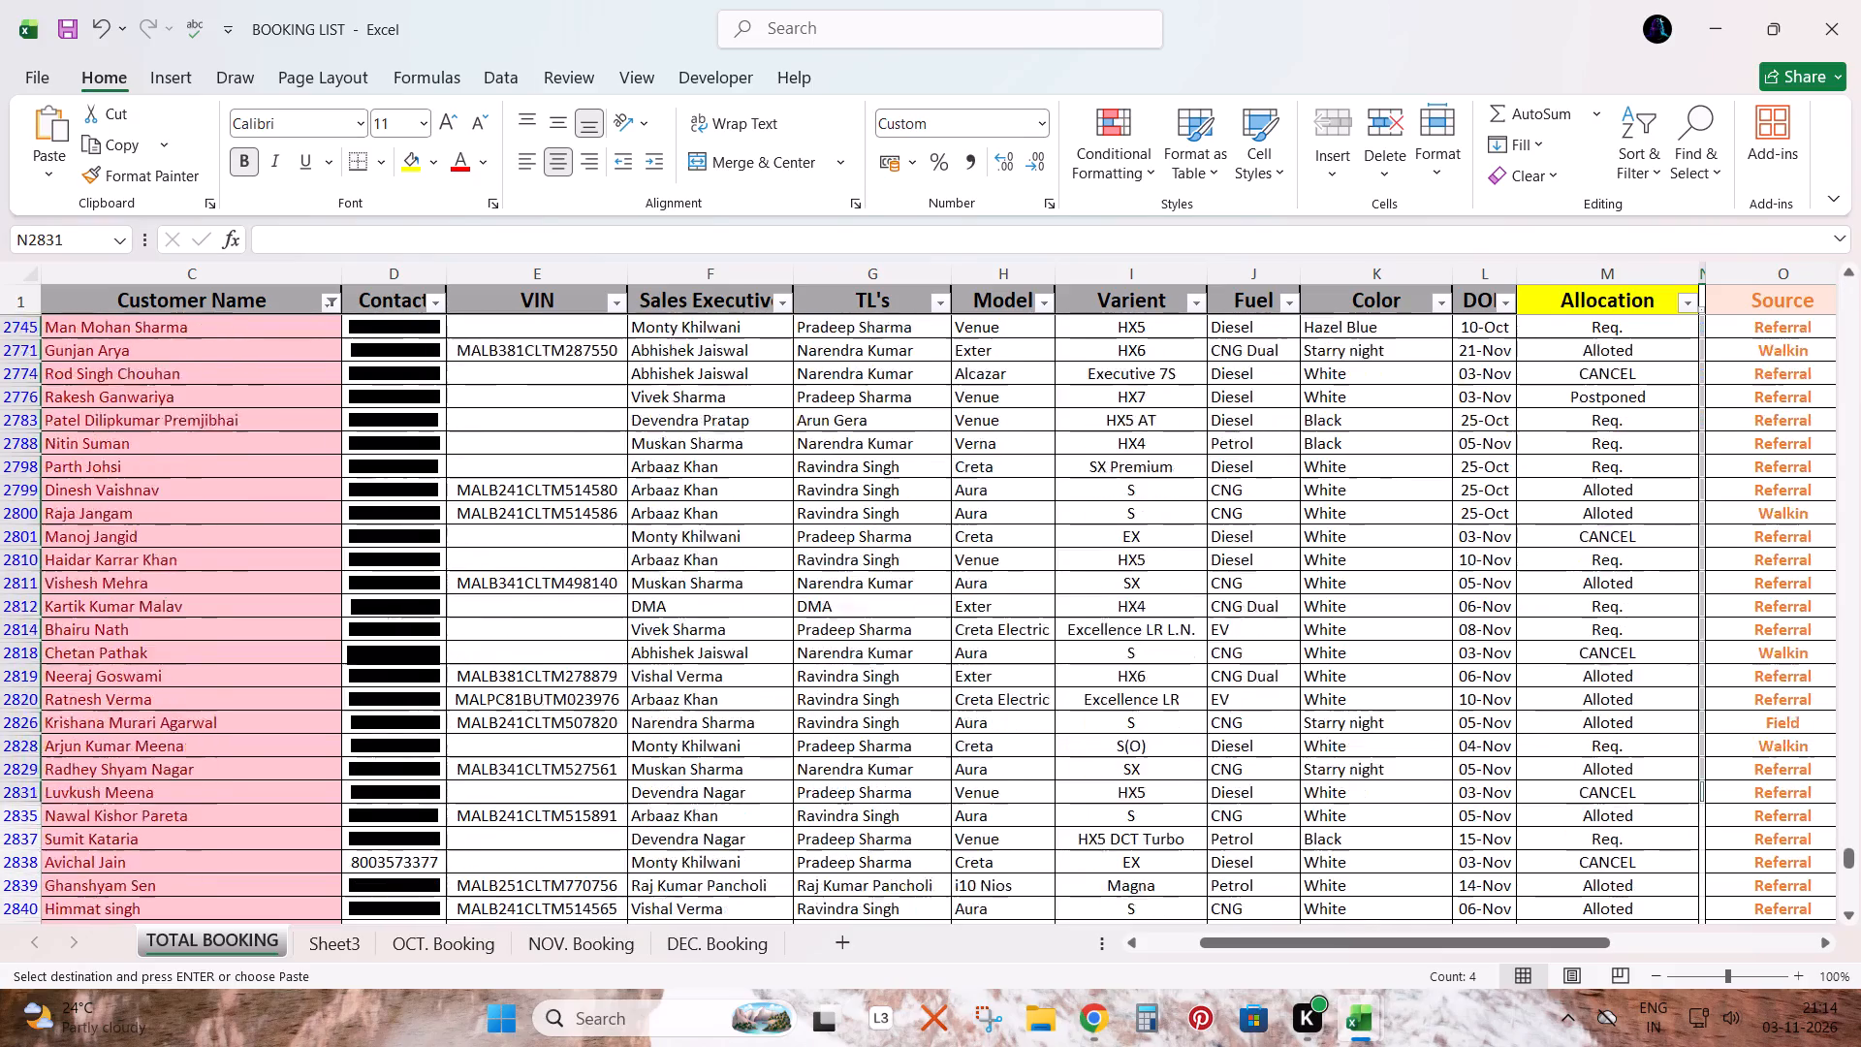
scroll(1701, 758, down, 7)
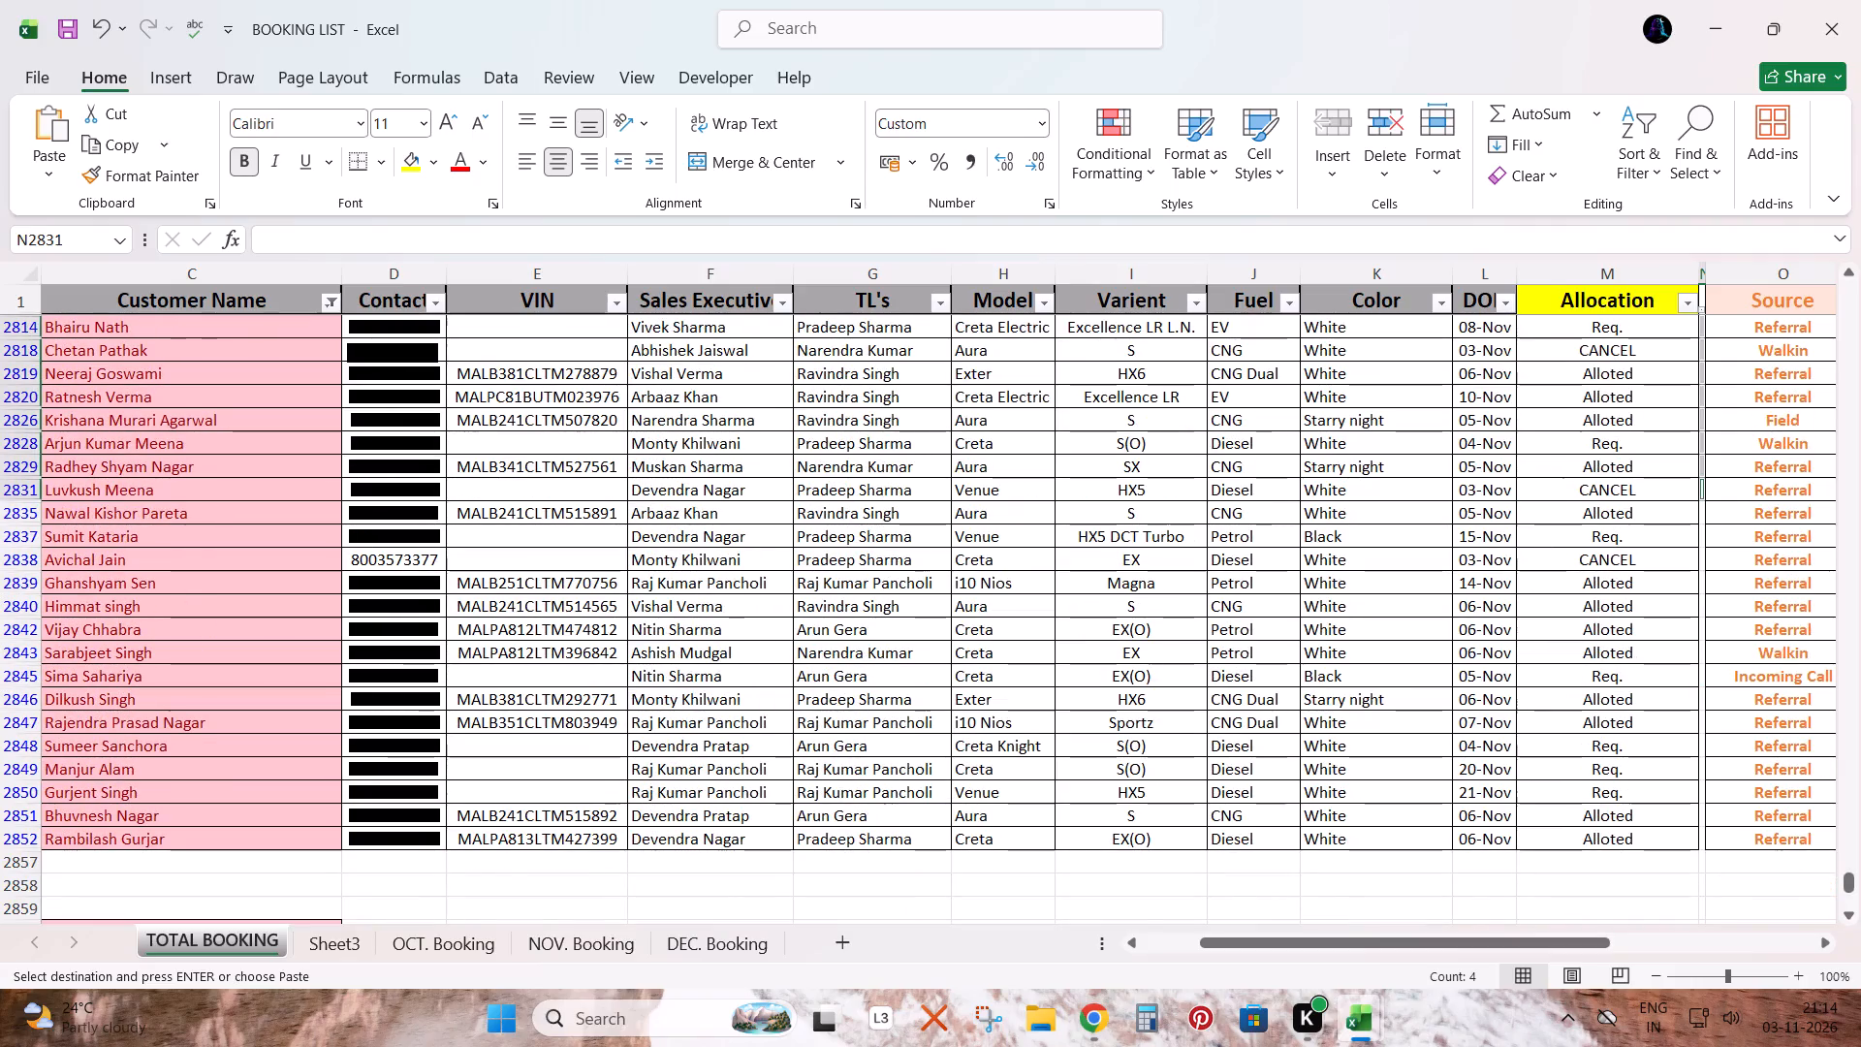
ctrl+click(1701, 517)
ctrl+click(1703, 534)
ctrl+click(1703, 565)
ctrl+click(1703, 588)
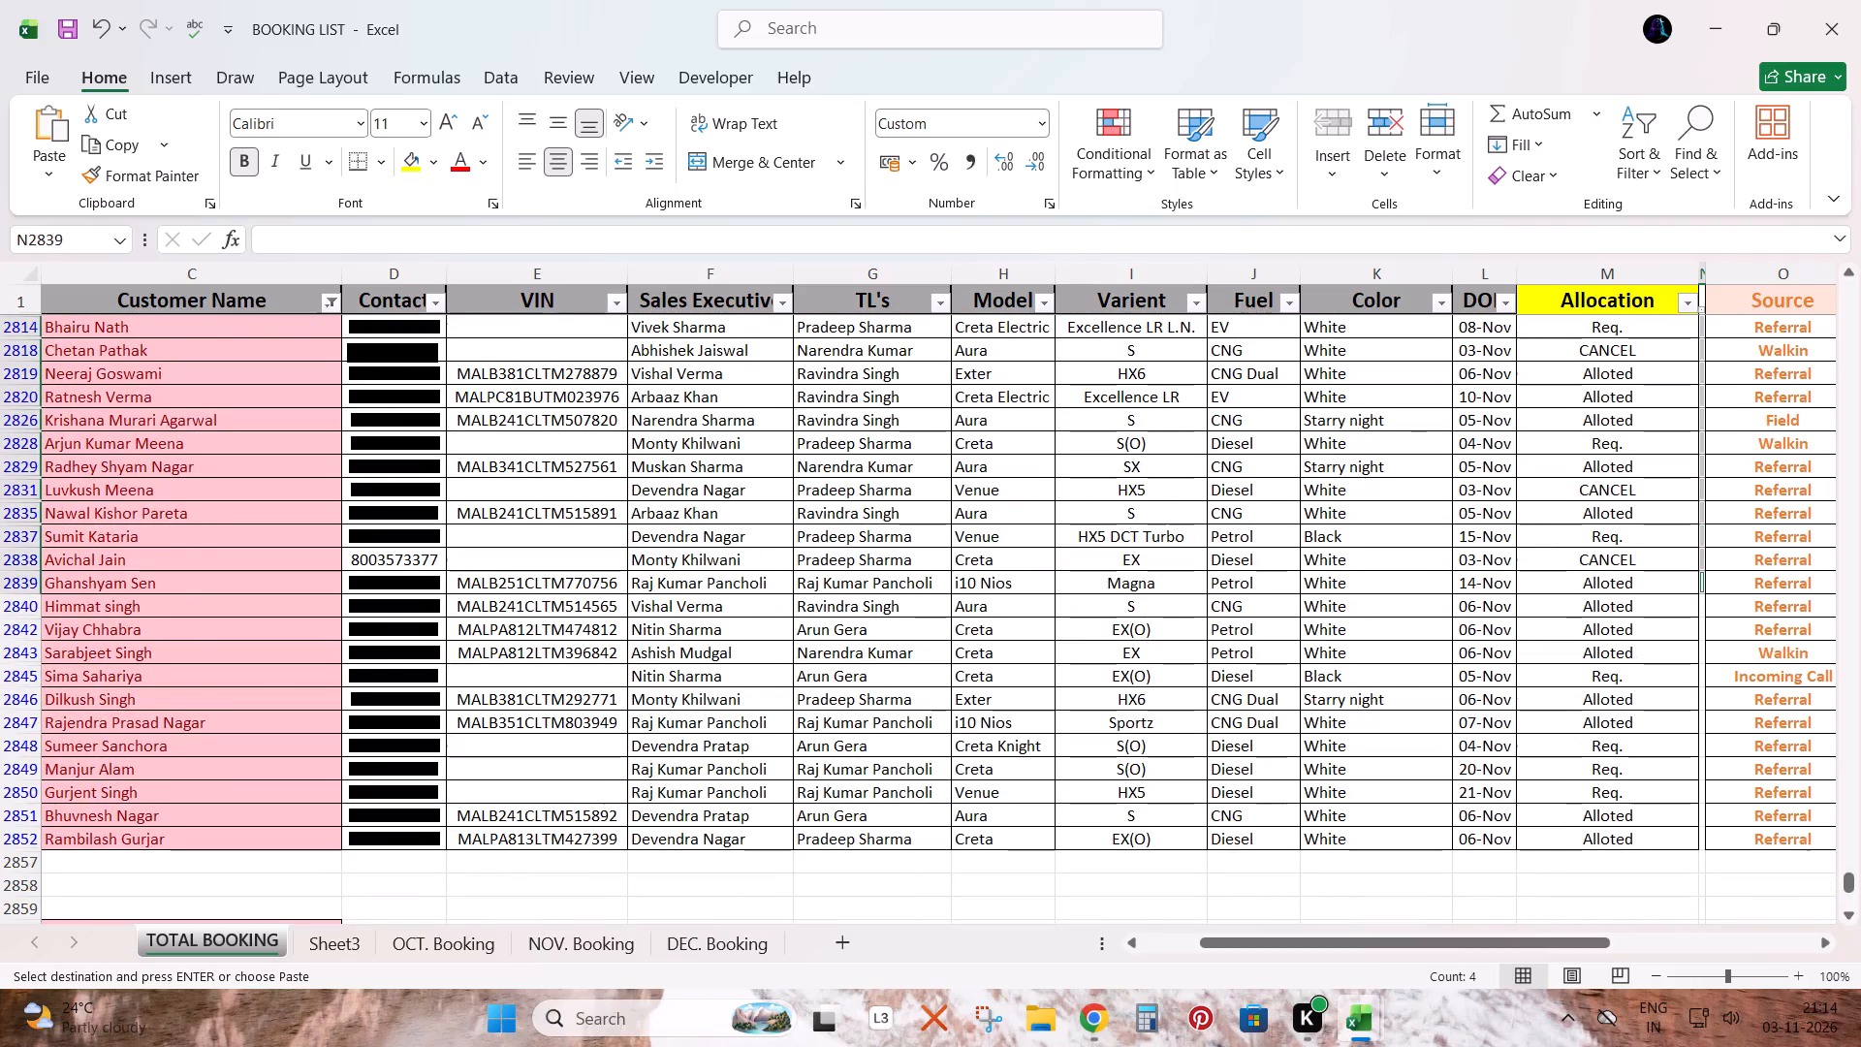
ctrl+click(1700, 609)
ctrl+click(1704, 628)
ctrl+click(1704, 652)
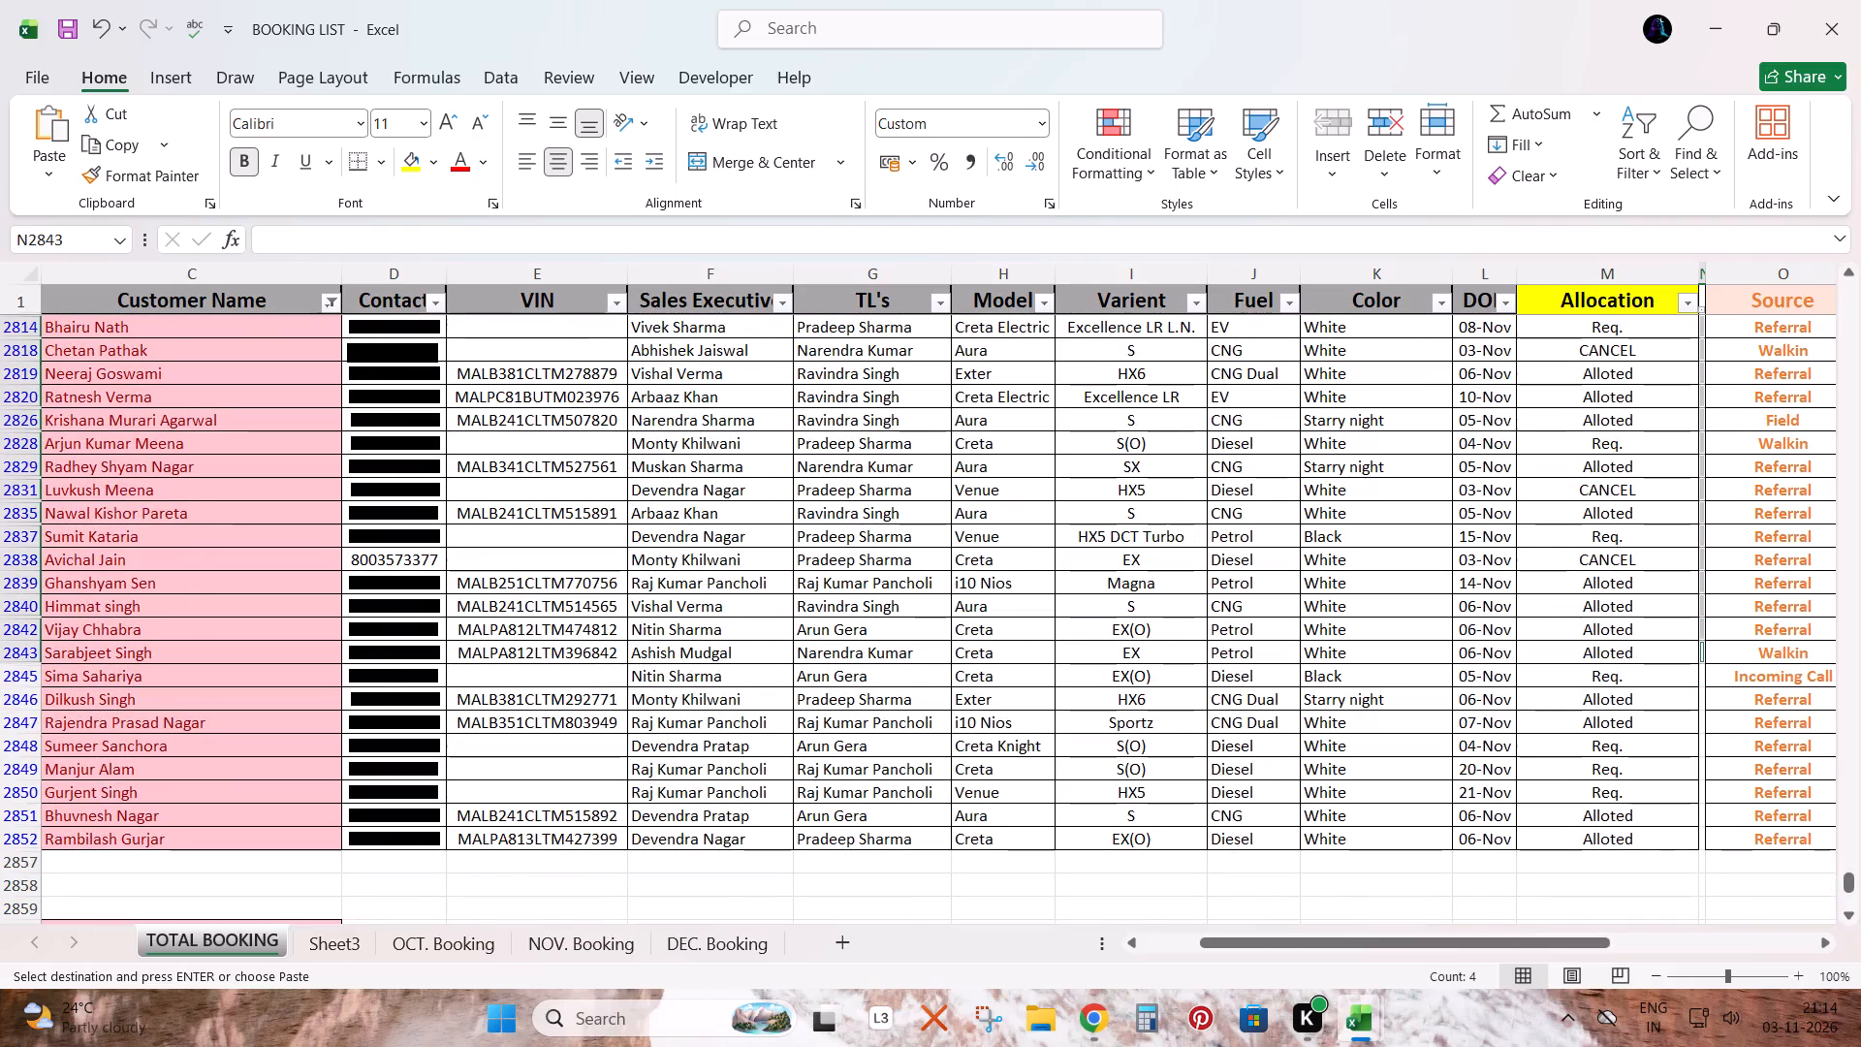
ctrl+click(1702, 679)
ctrl+click(1702, 695)
ctrl+click(1702, 717)
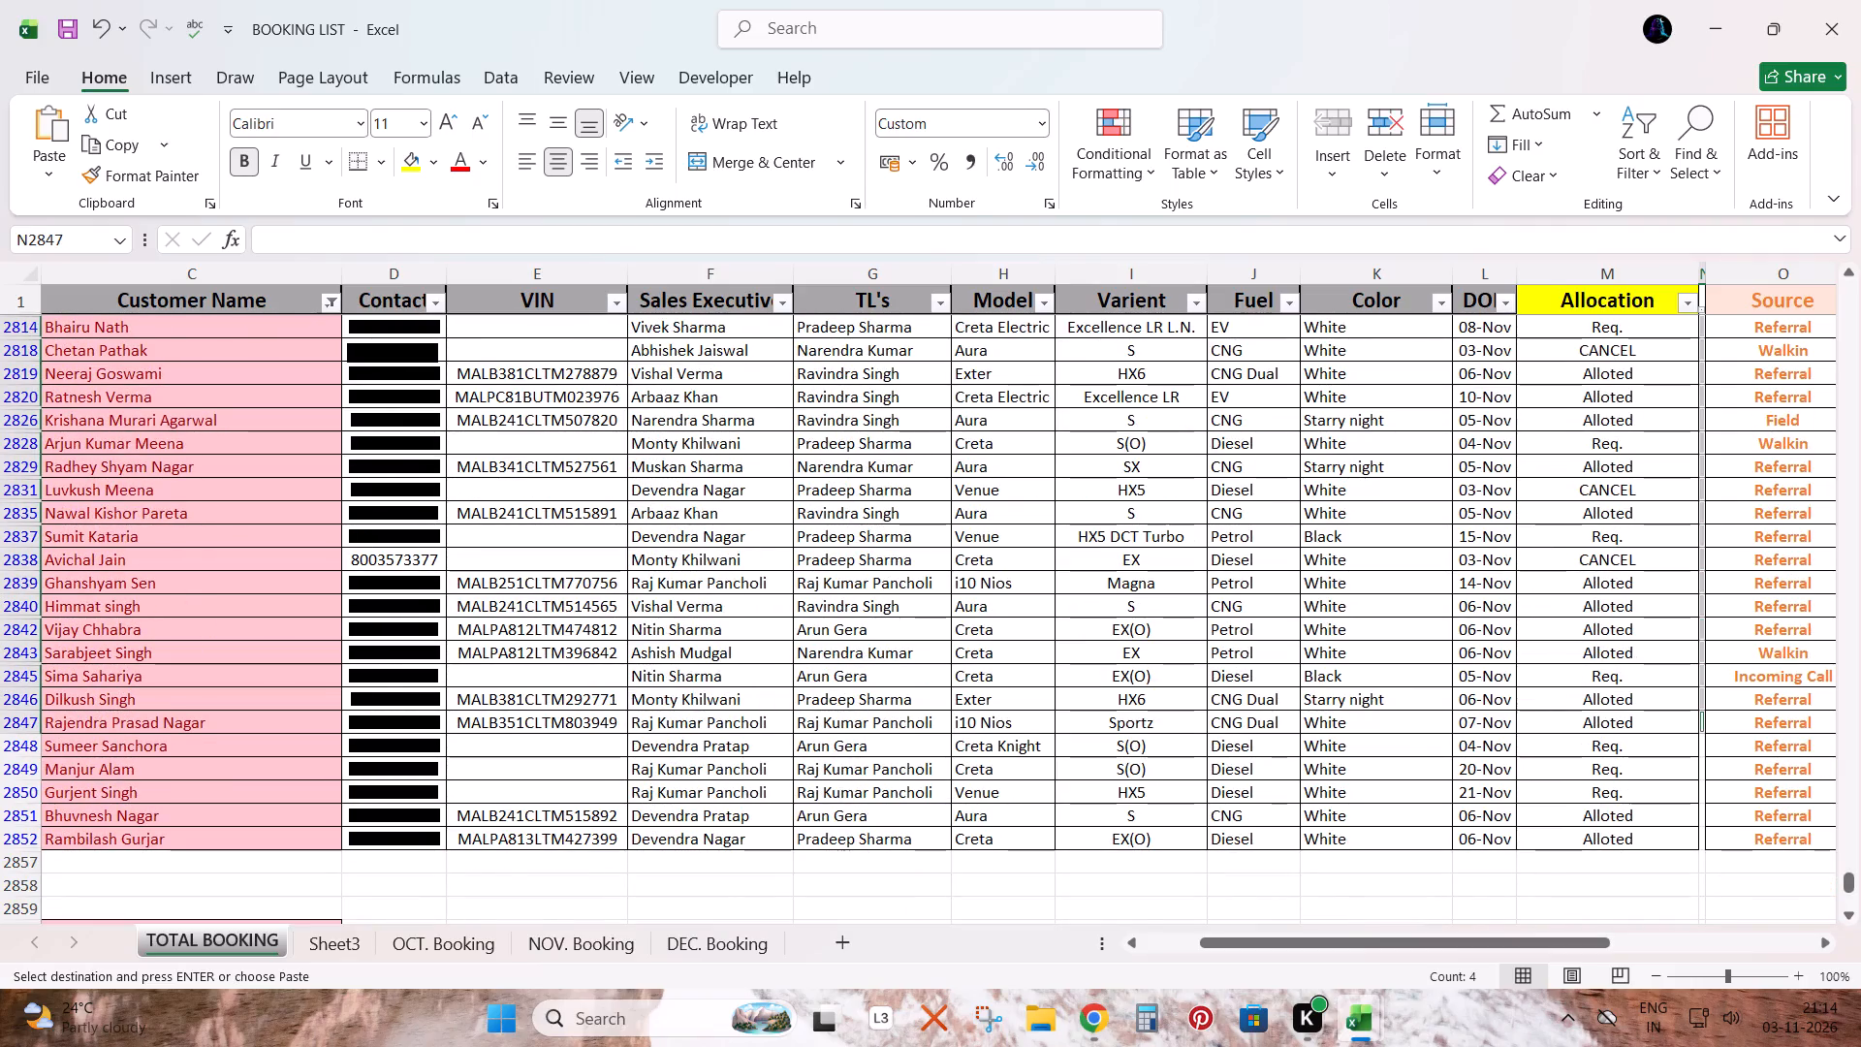
ctrl+click(1704, 739)
ctrl+click(1700, 772)
ctrl+click(1702, 792)
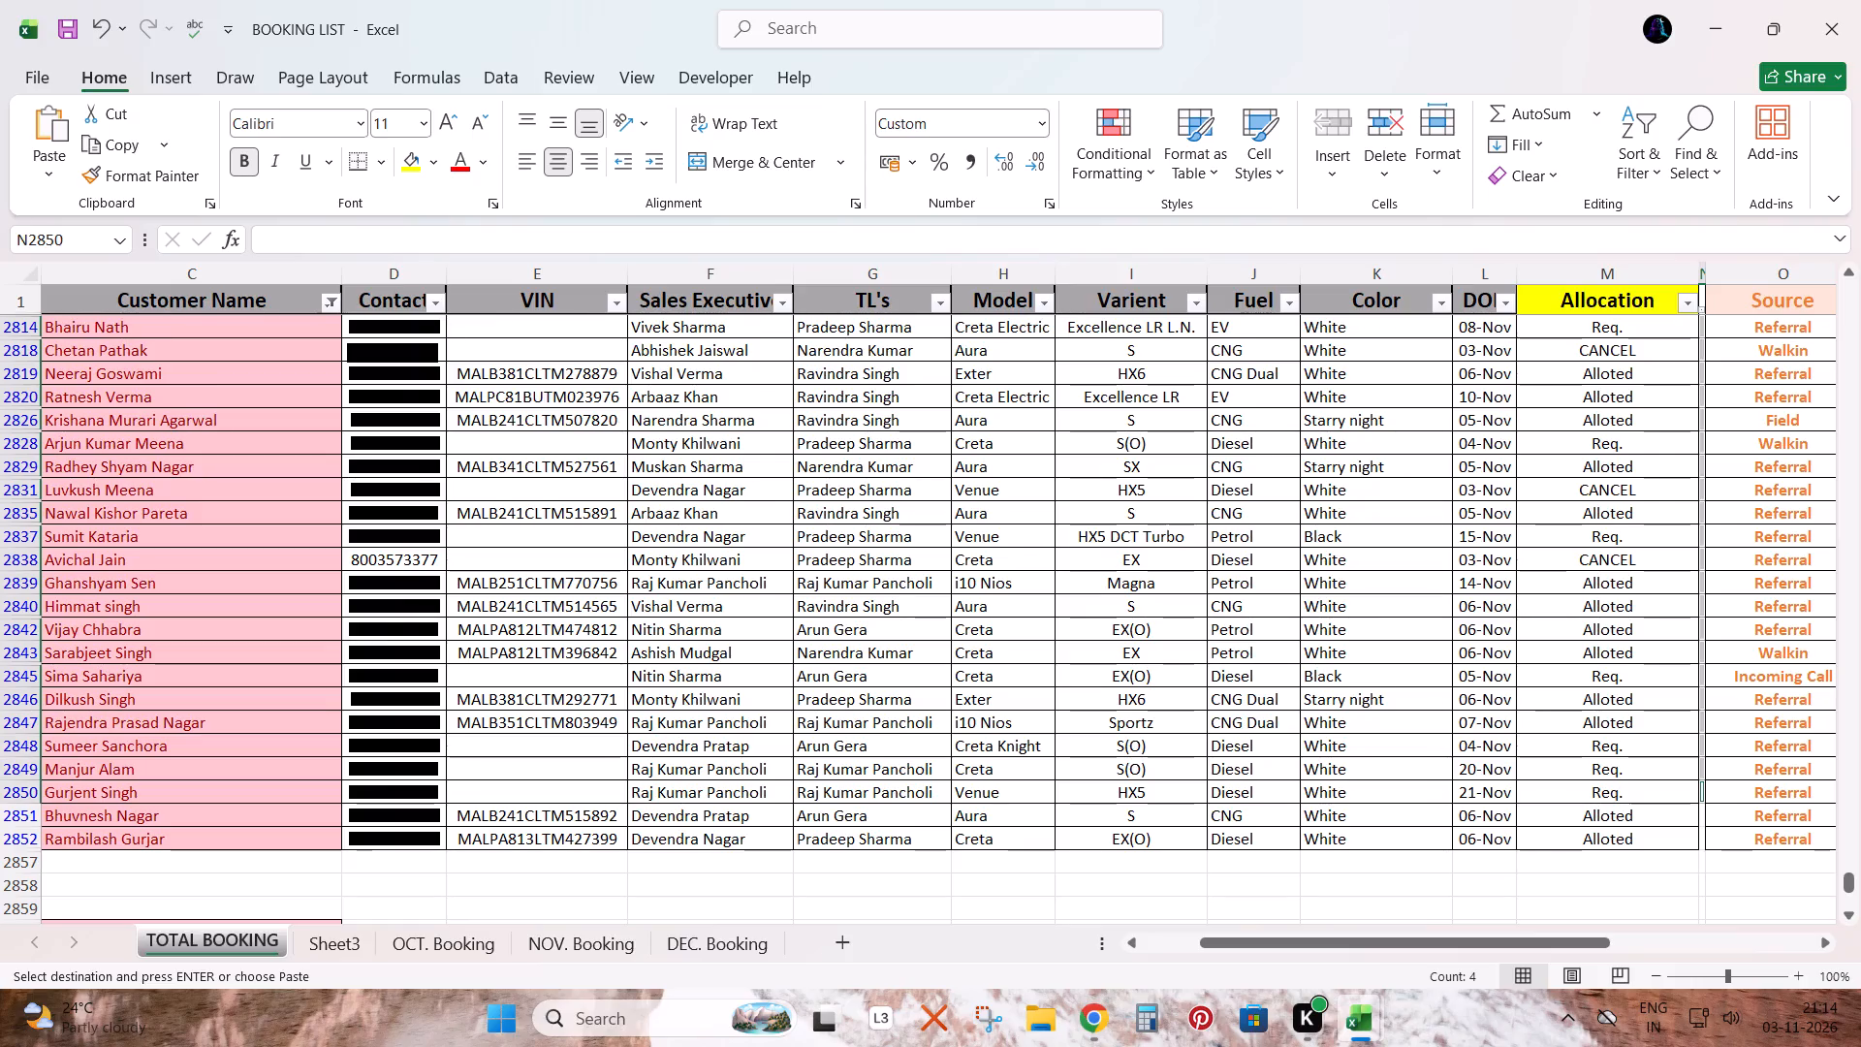
ctrl+click(1704, 811)
ctrl+click(1704, 841)
key(ctrl+v)
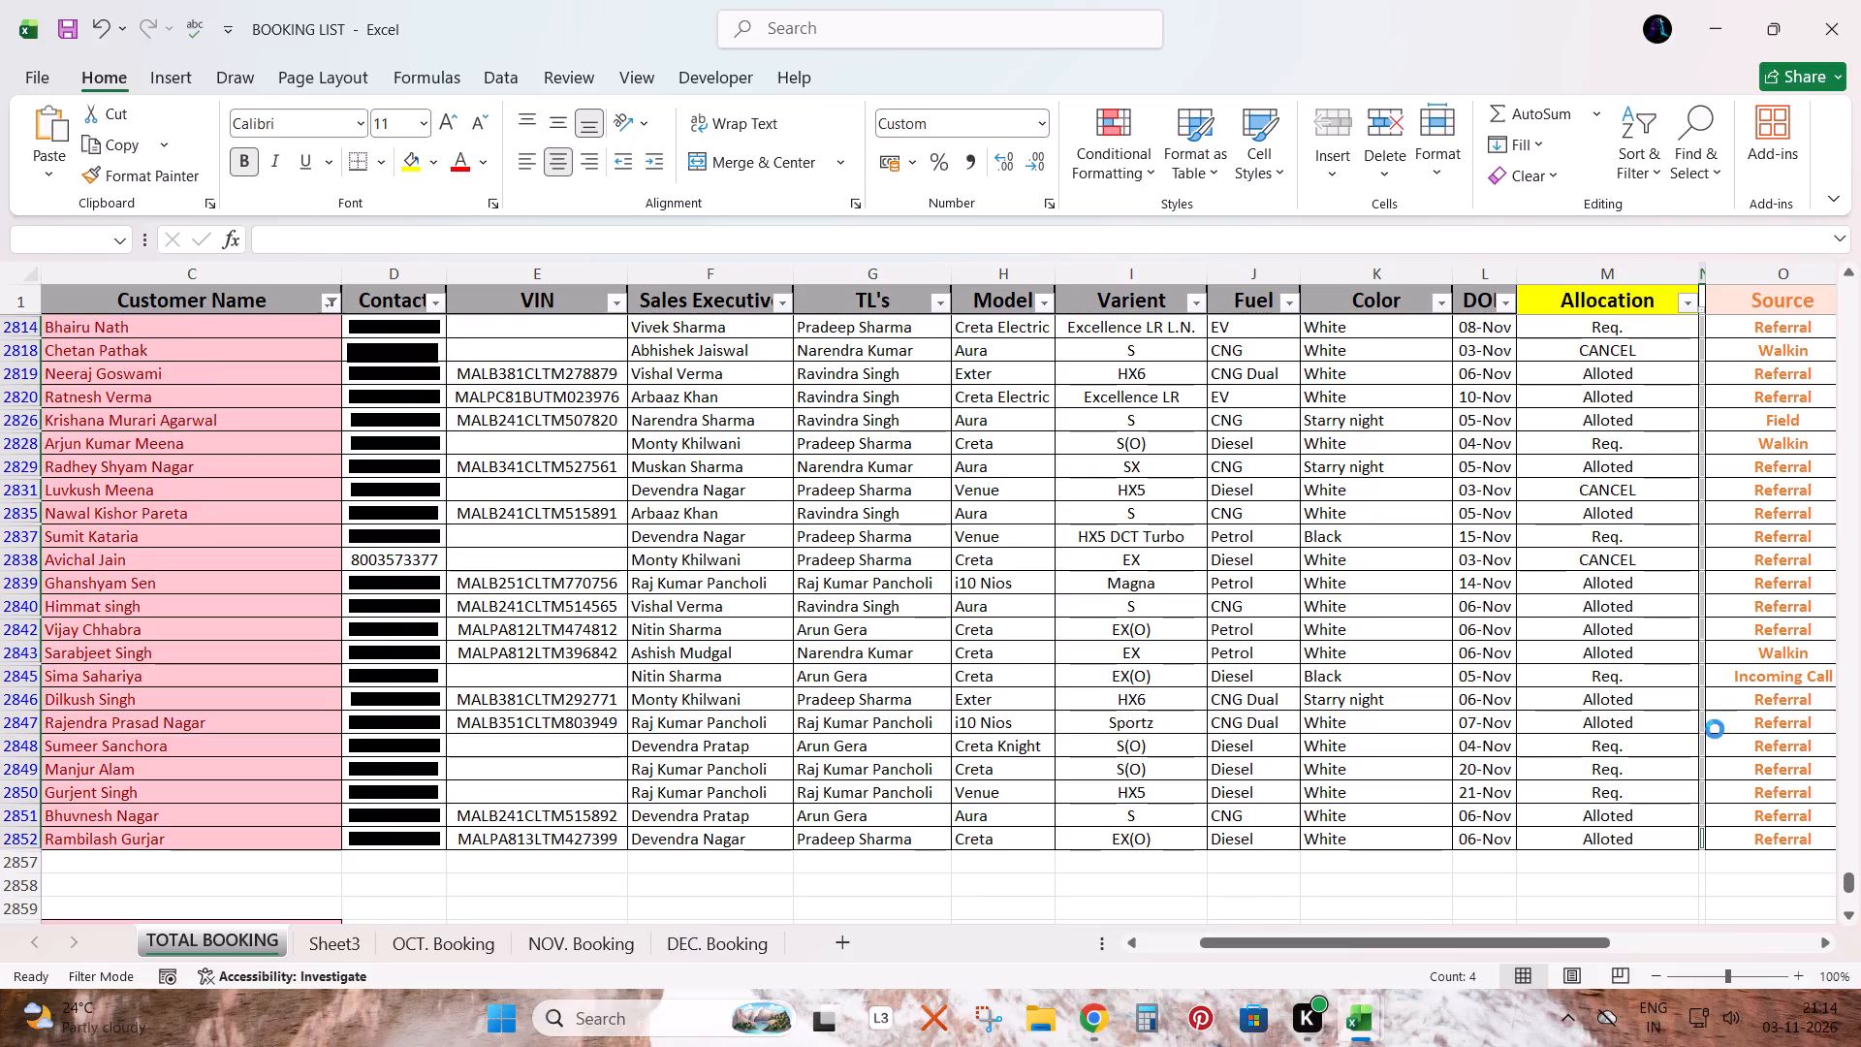
key(ctrl+s)
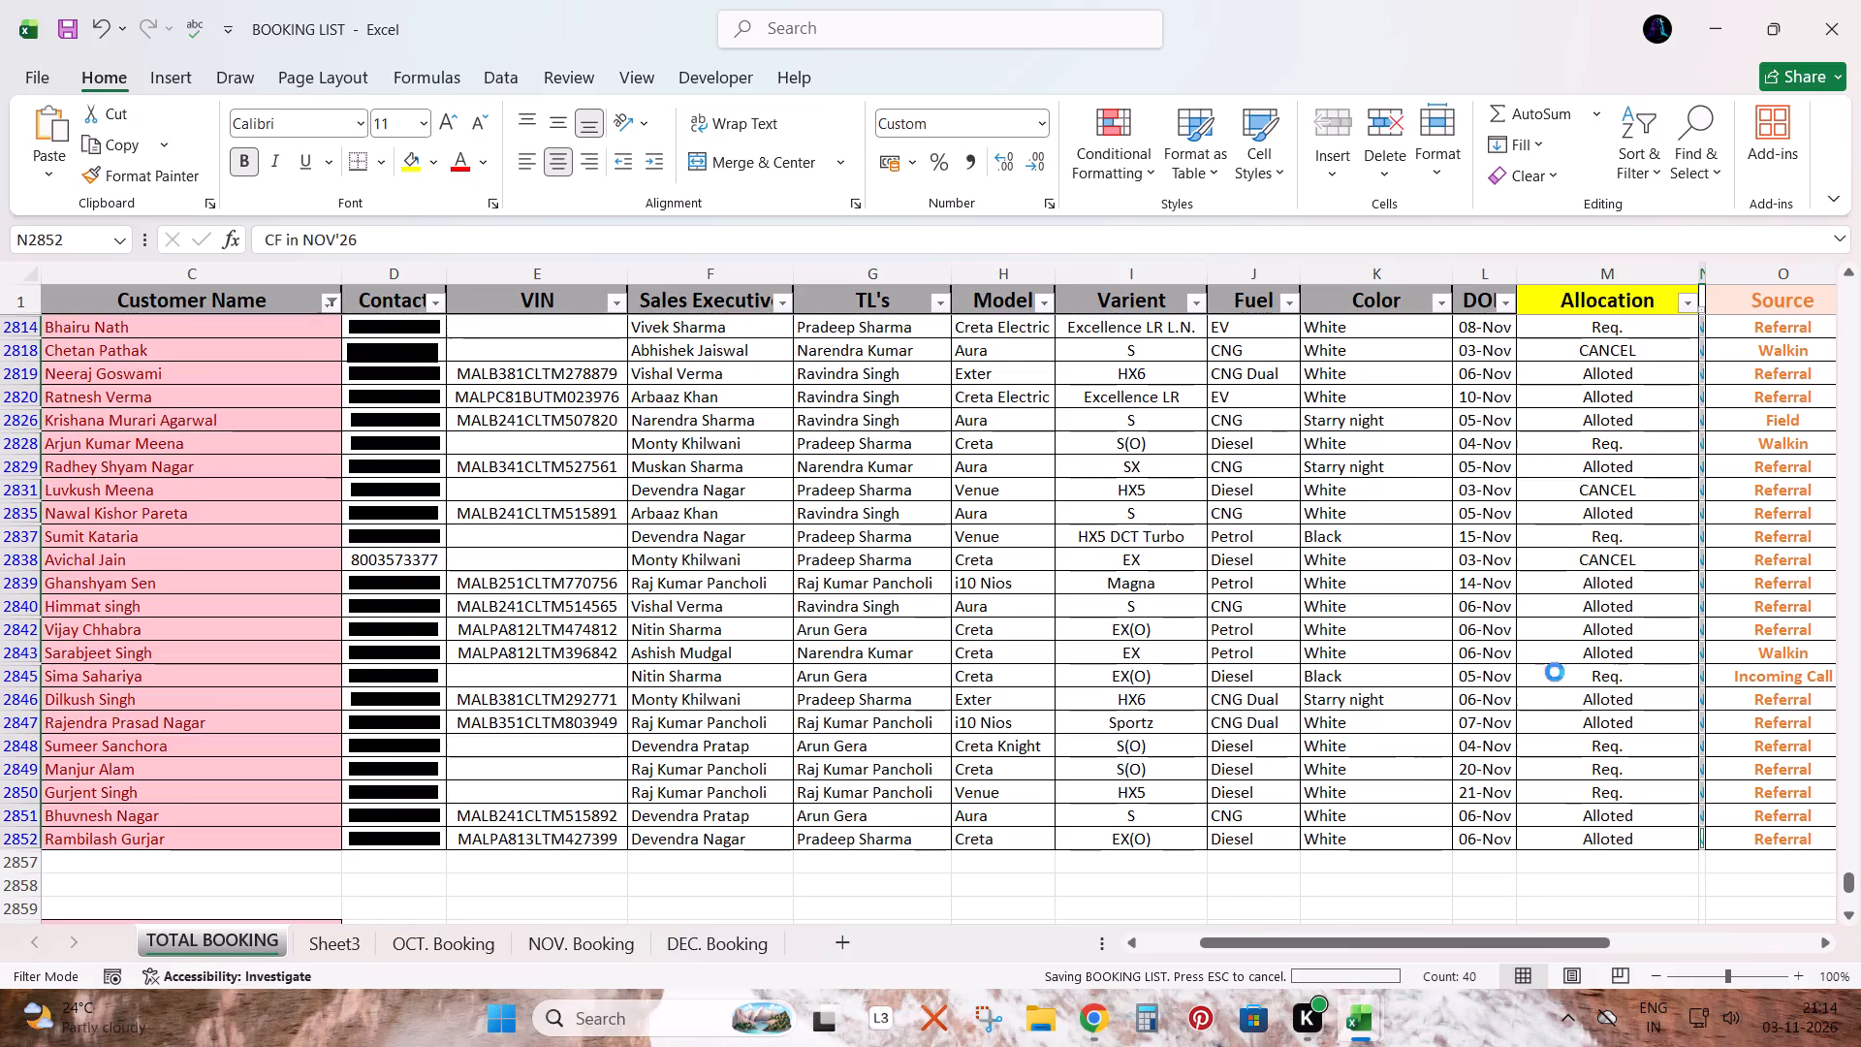
Switch to NOV'26 BOOKINGS and check which booking dates carry the CF in NOV'26 label in column N, returning to BOOKING LIST.
click(1157, 940)
key(alt+Tab)
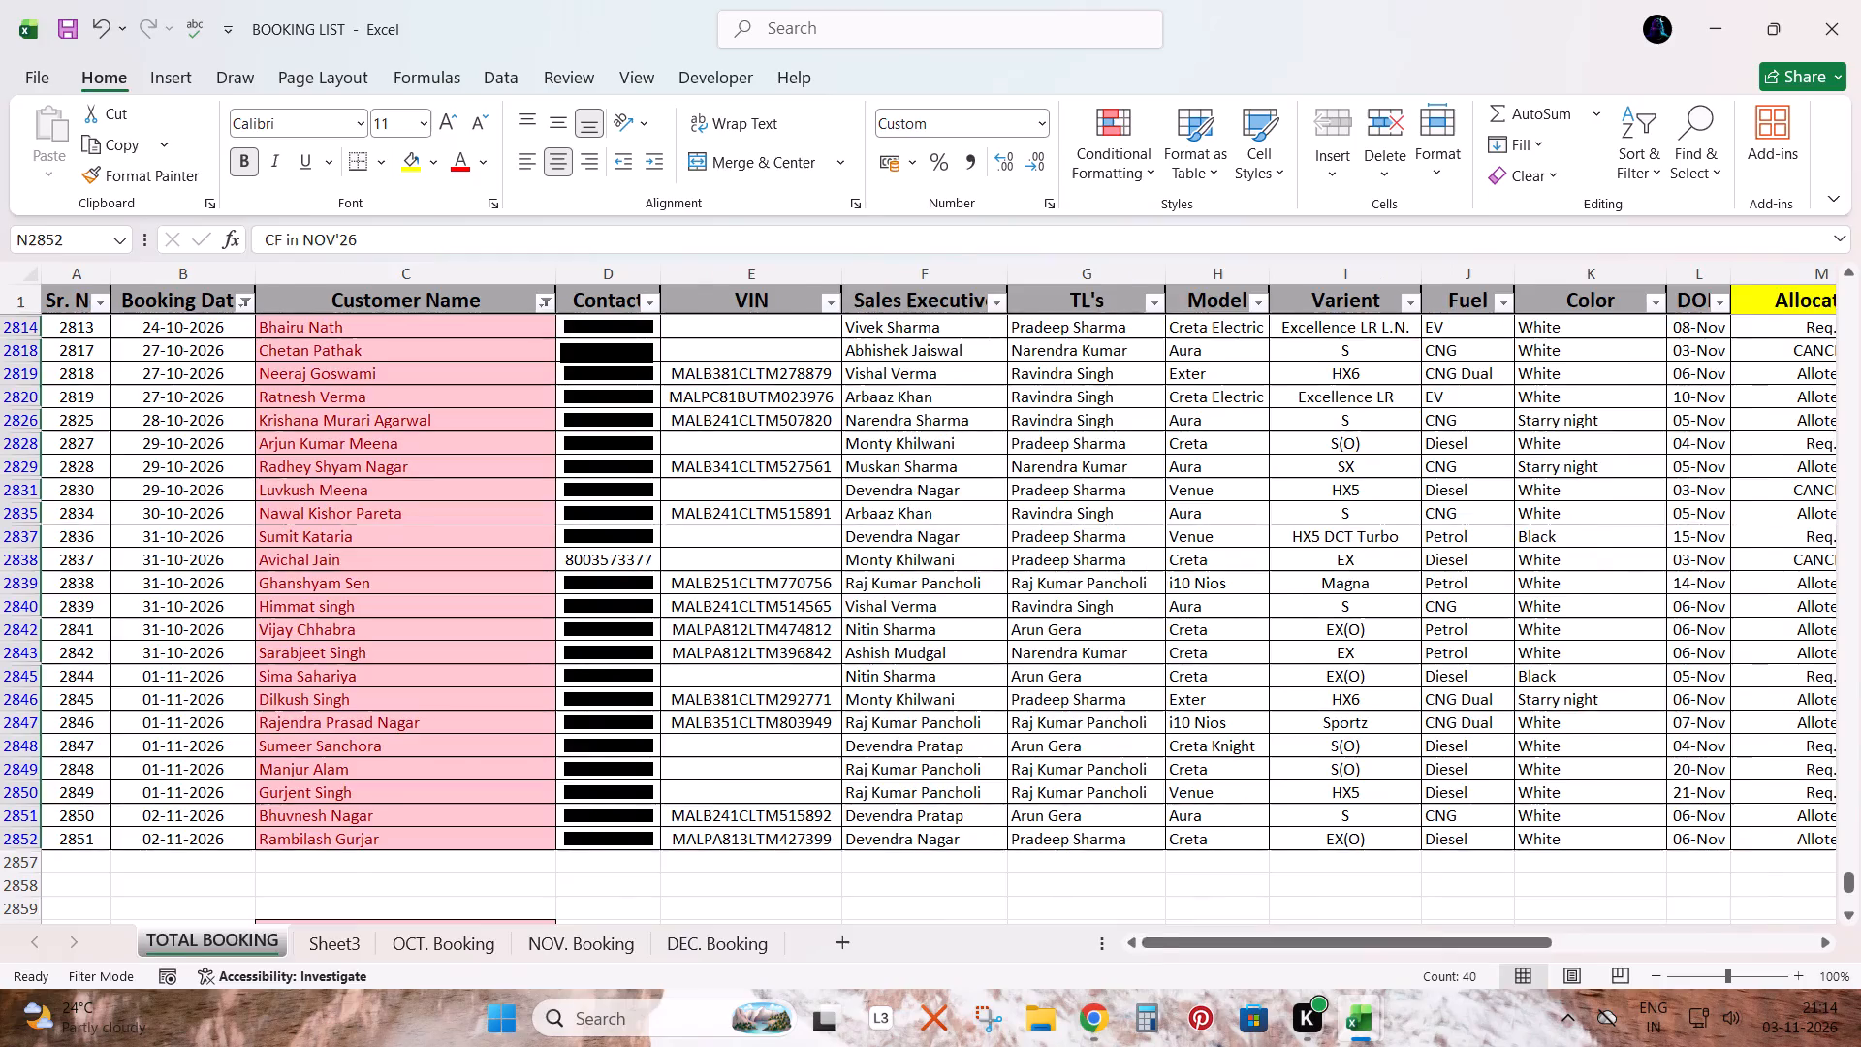
scroll(463, 709, down, 5)
scroll(712, 720, down, 2)
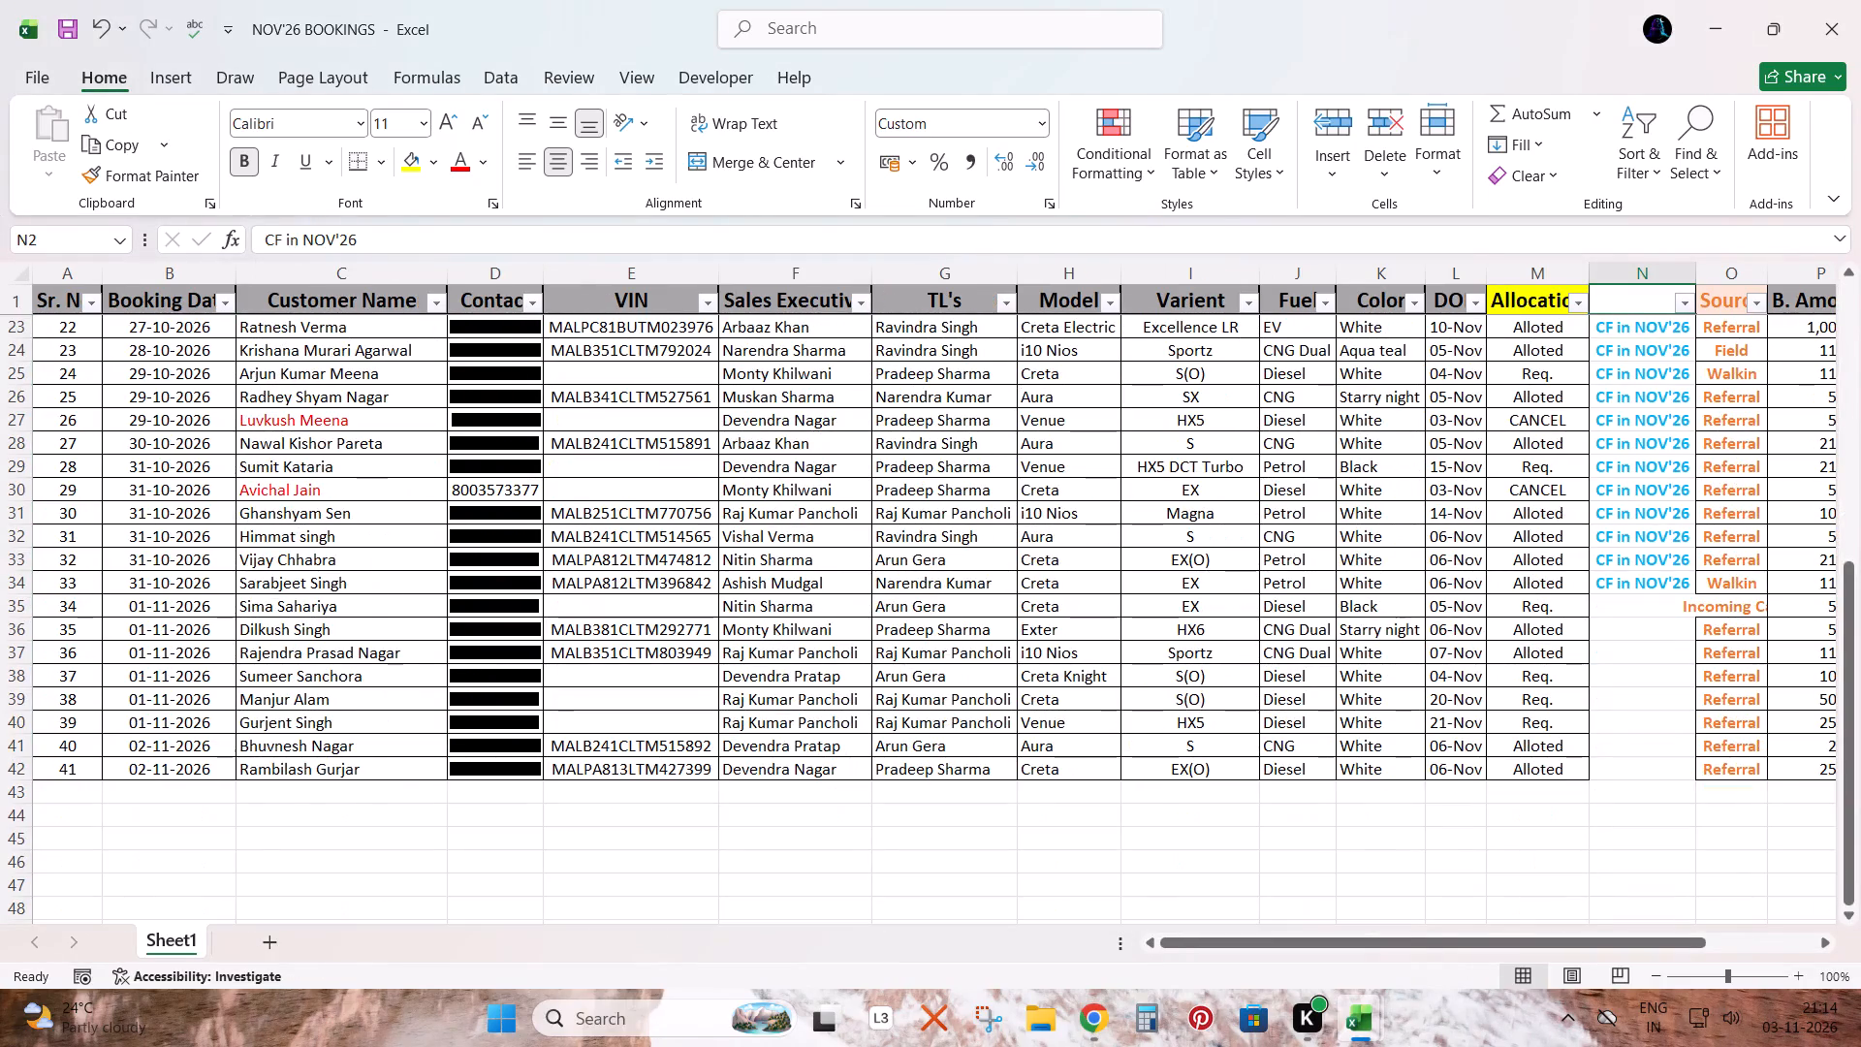
click(1513, 587)
key(shift+space)
key(alt+Tab)
Clear the CF in NOV'26 label from column N of TOTAL BOOKING rows 2845 through 2852, the bookings dated 01-11-2026 and 02-11-2026.
click(246, 683)
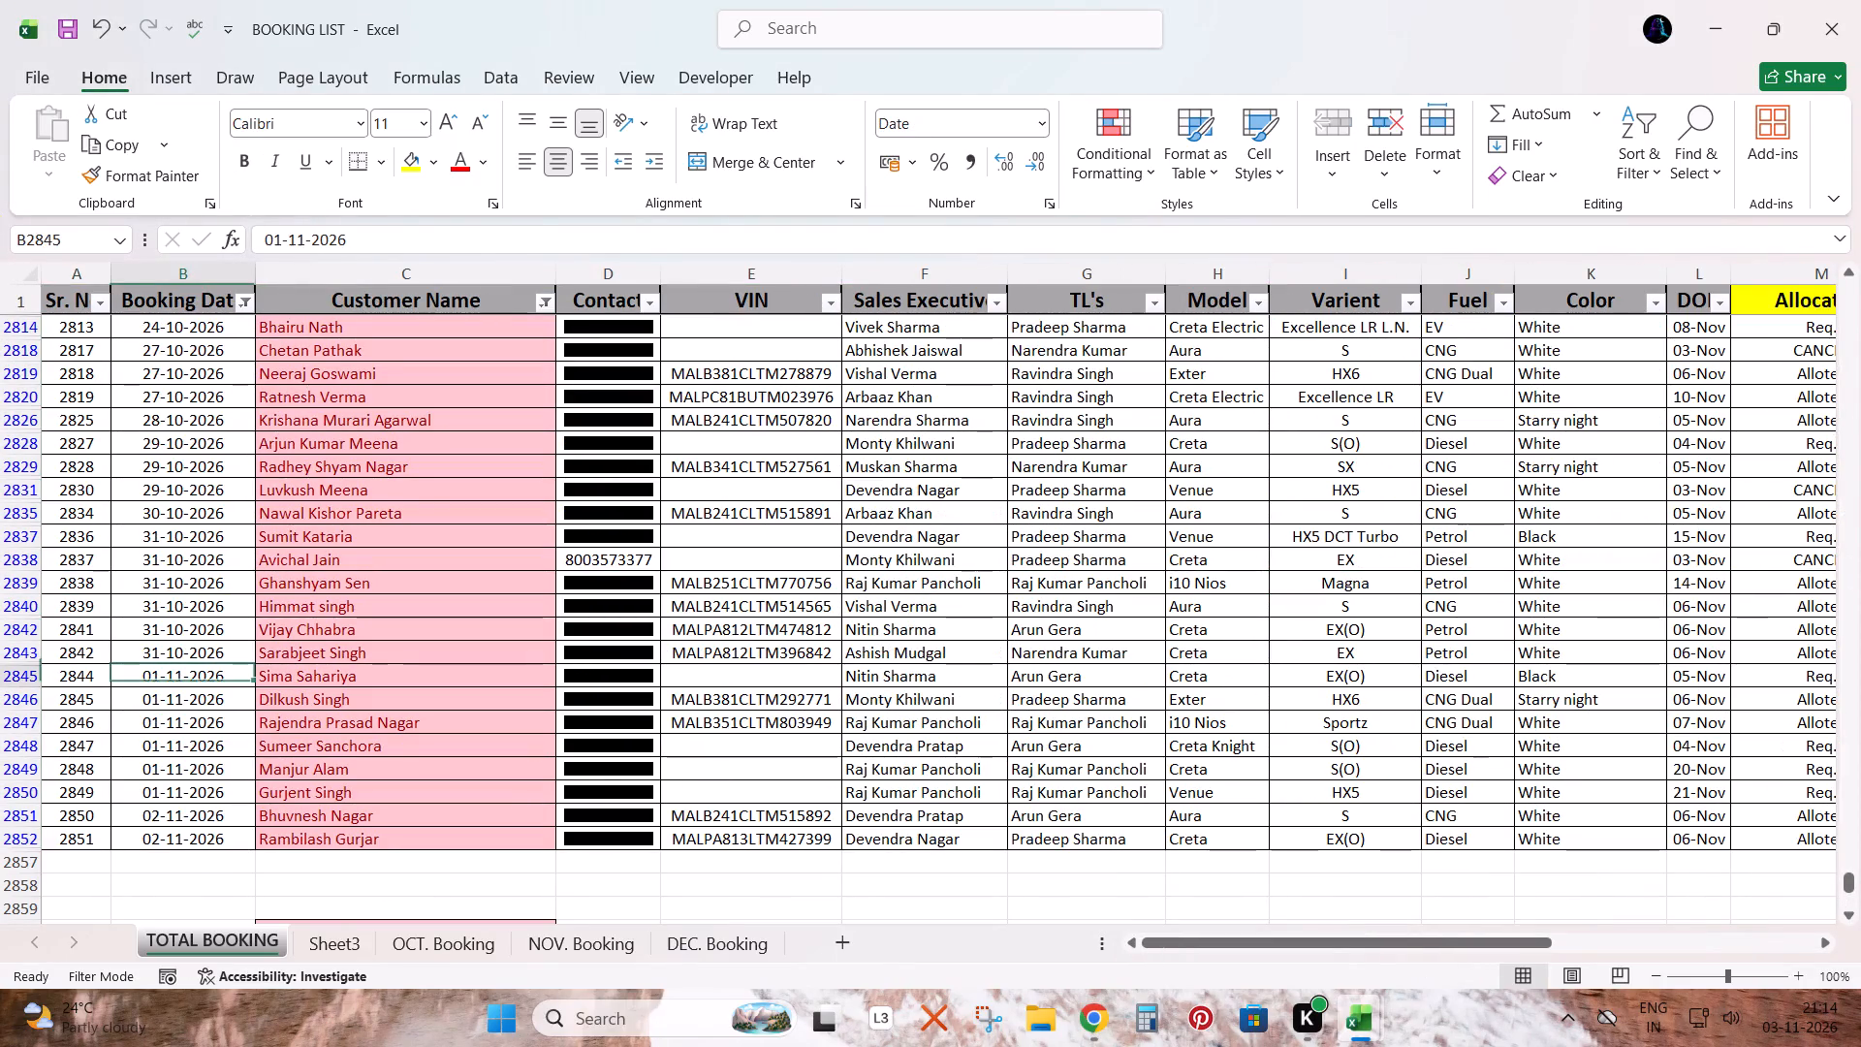
key(ctrl+Right)
key(ctrl+Right)
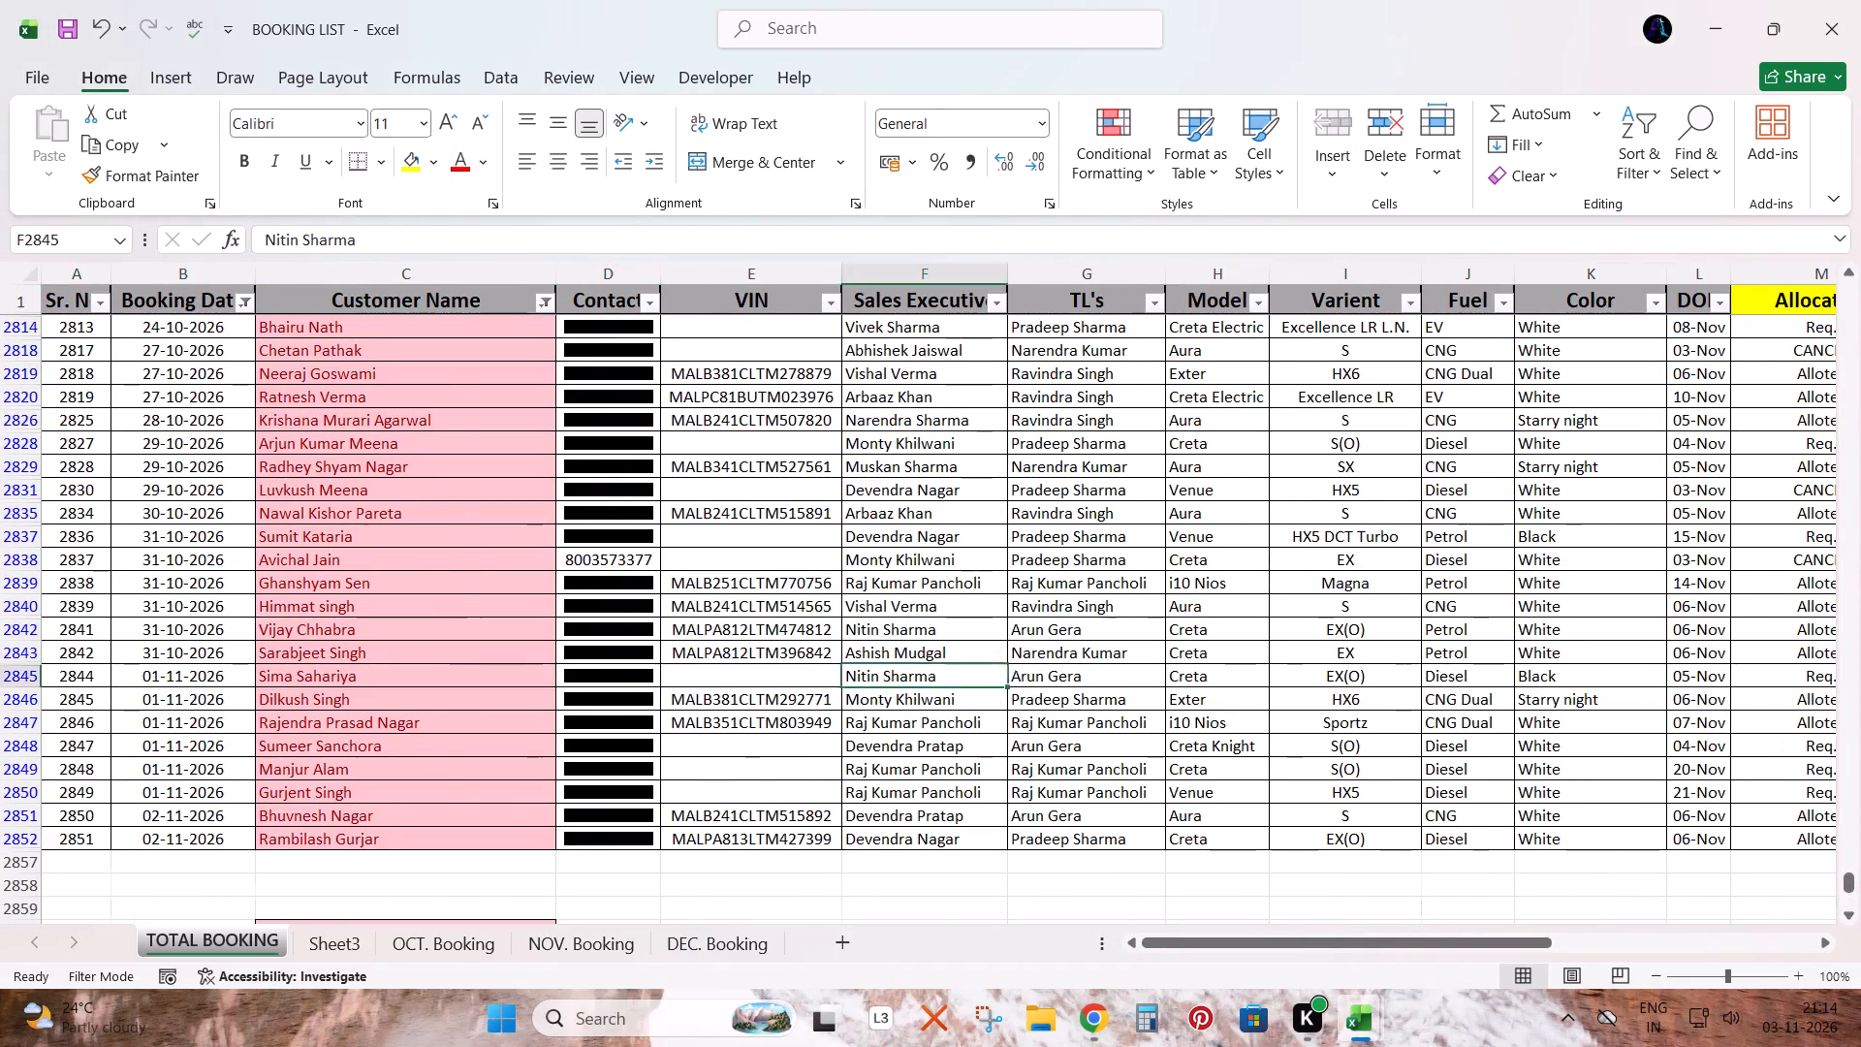
key(ctrl+Right)
key(Left)
key(Left)
key(Left)
key(Left)
key(Left)
key(Left)
key(Left)
key(Left)
key(Left)
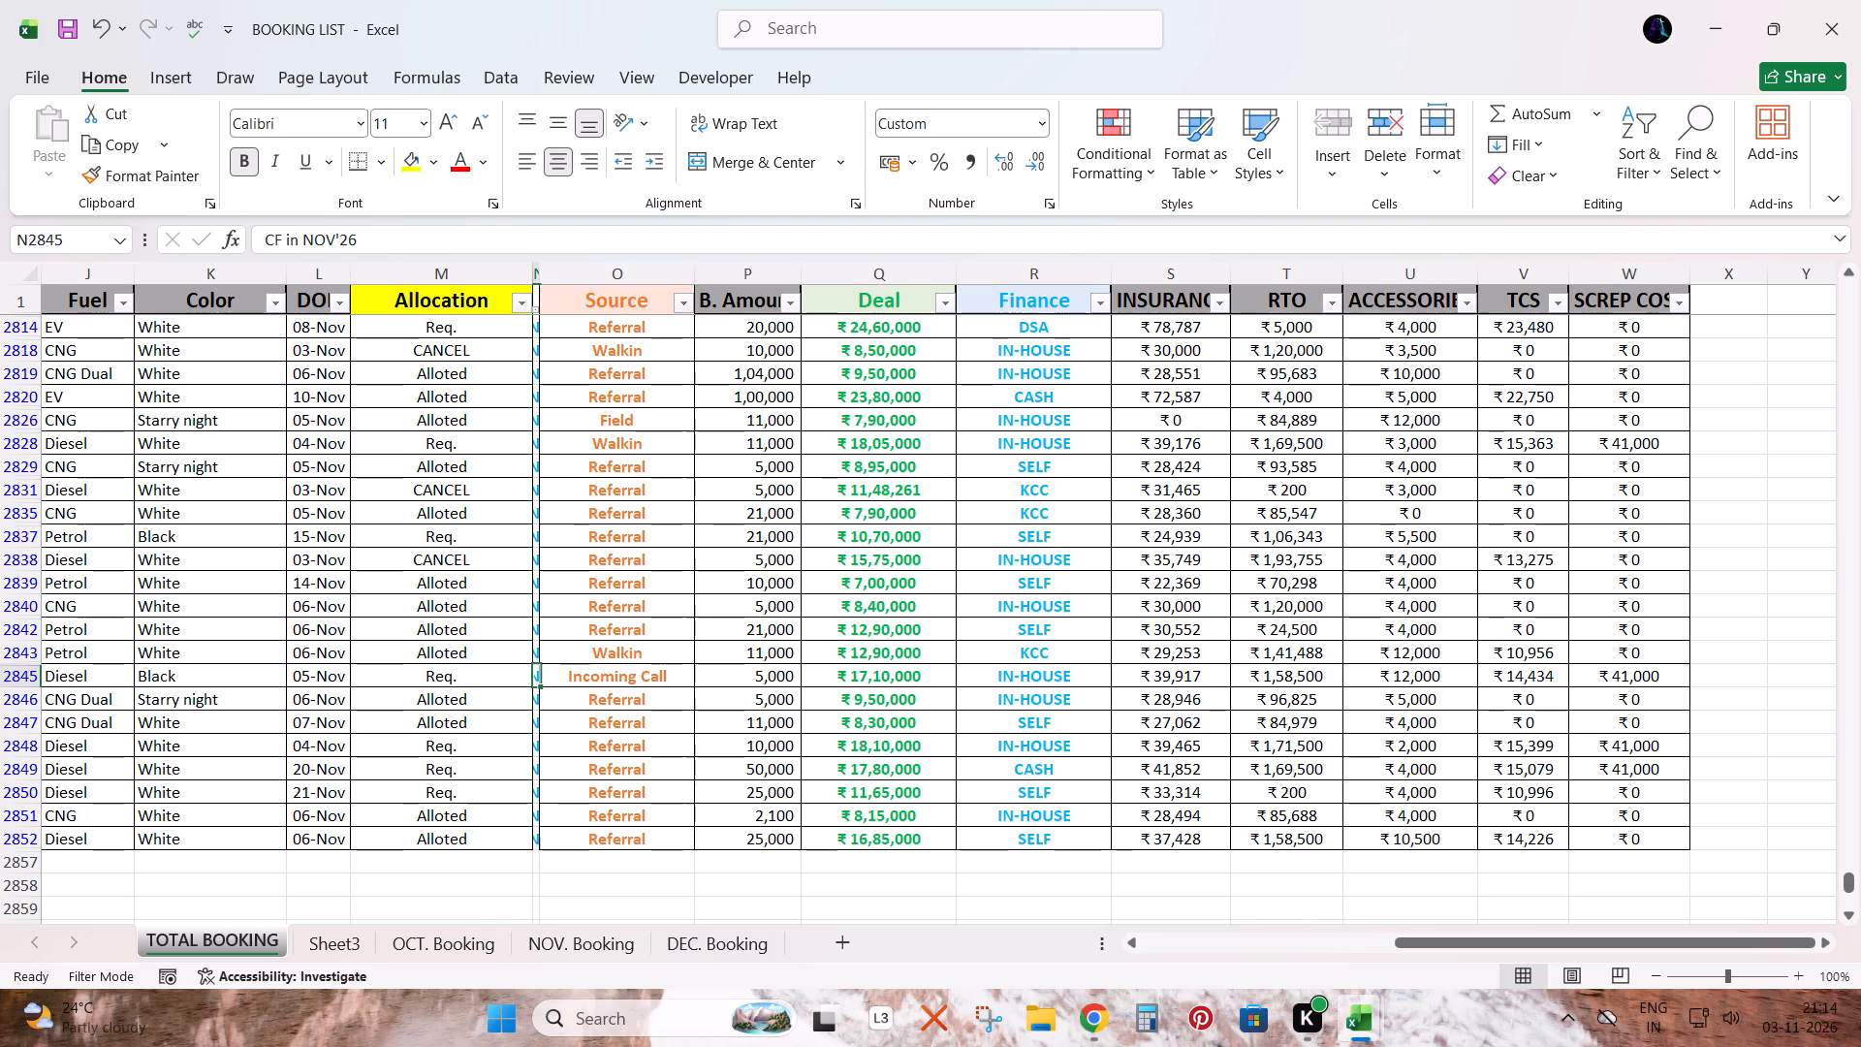
key(Delete)
key(Down)
key(Delete)
key(Down)
key(Delete)
key(Down)
key(Delete)
key(Down)
key(Delete)
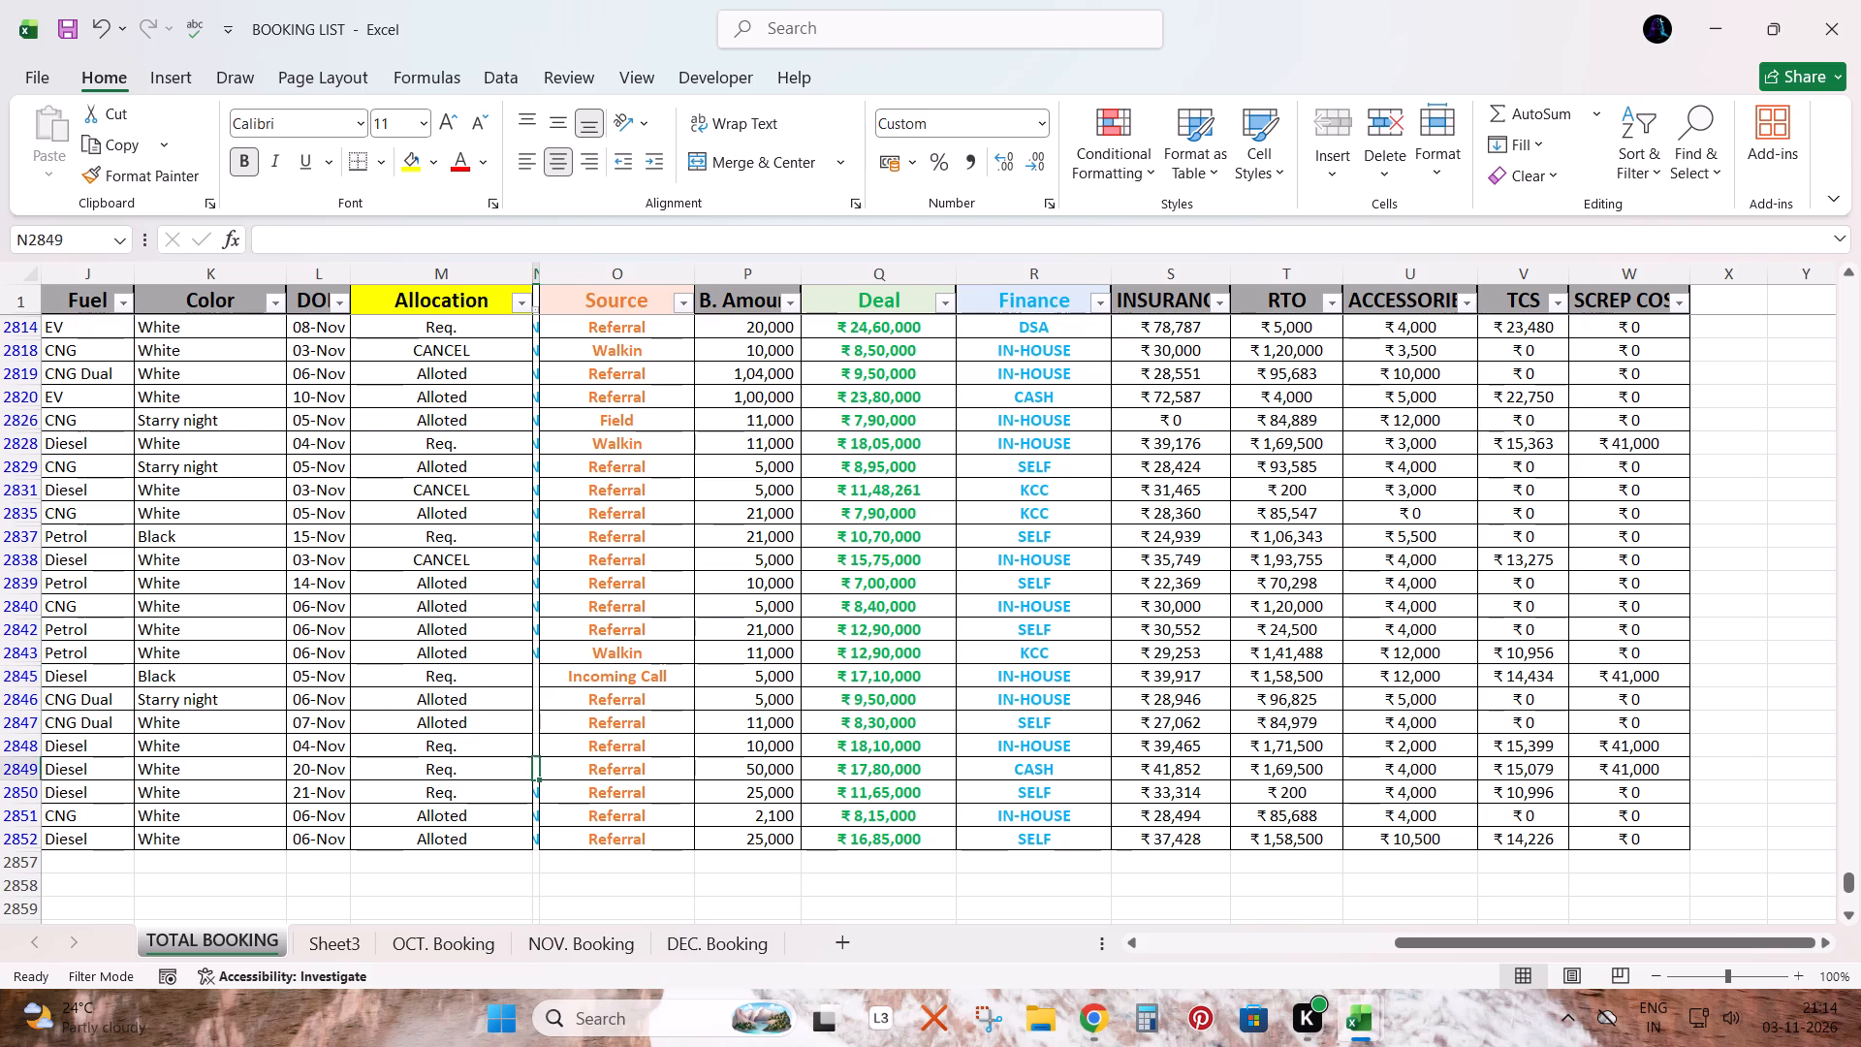
key(Down)
key(Delete)
key(Down)
key(Delete)
key(Down)
key(Delete)
Select the labelled column N cells in TOTAL BOOKING from row 2843 up to row 2594.
key(Up)
key(Left)
key(Up)
key(Up)
key(Right)
key(Up)
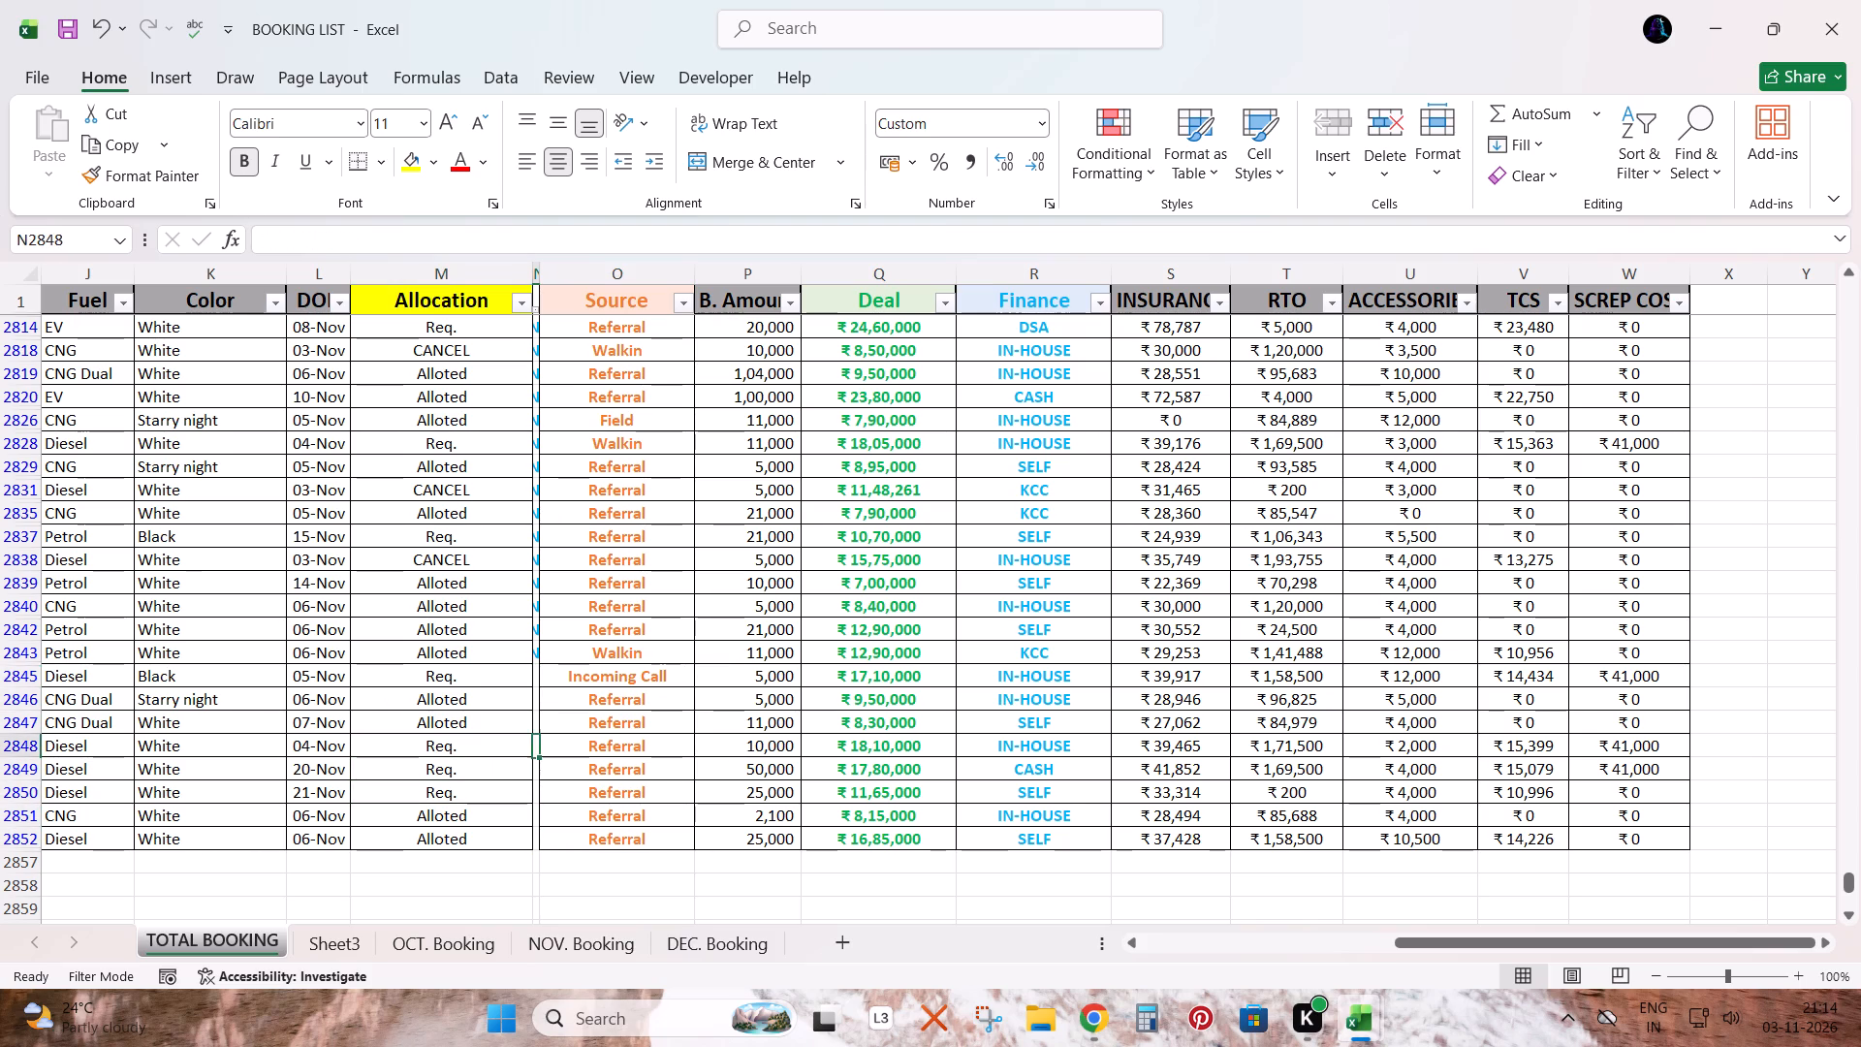
key(ctrl+Up)
key(ctrl+shift+Up)
key(shift+Down)
key(shift+Up)
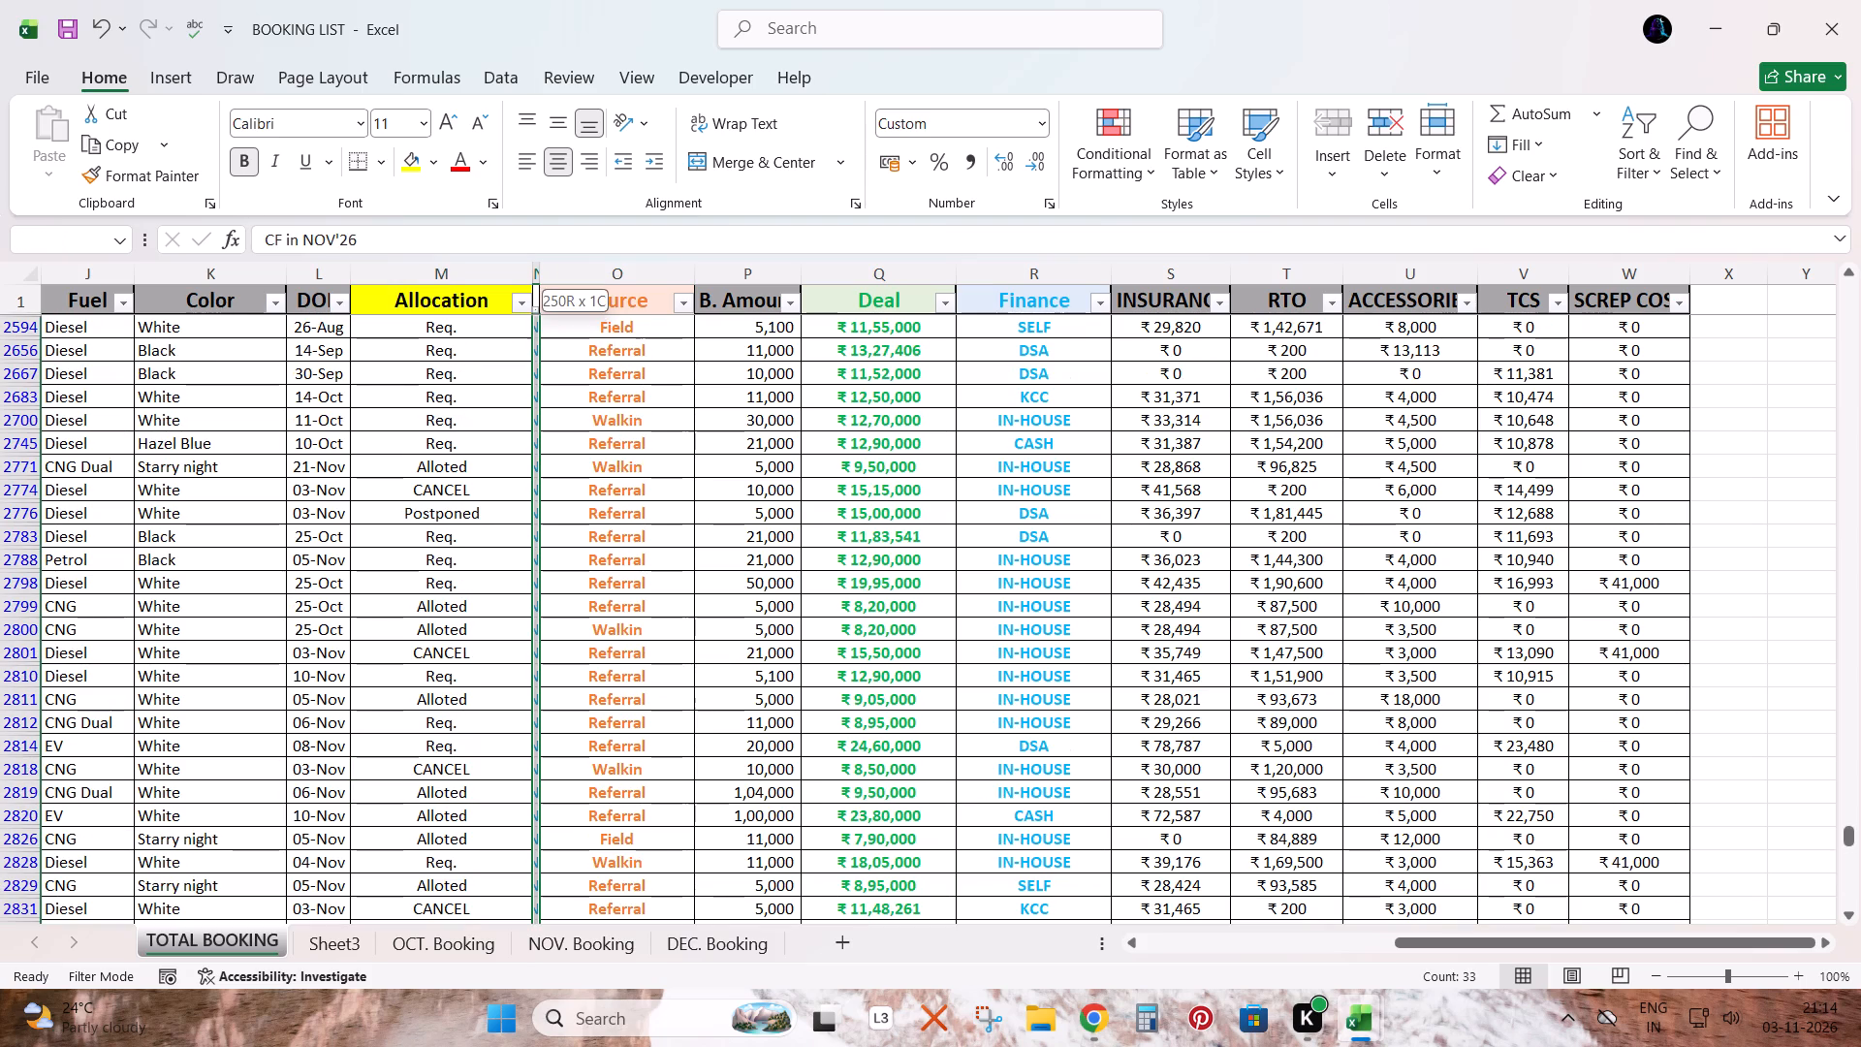
Save the BOOKING LIST workbook.
key(ctrl+s)
Switch to NOV'26 BOOKINGS and select the CF in NOV'26 cells in column N from row 2 down to compare their count.
key(alt+Tab)
key(Right)
key(Up)
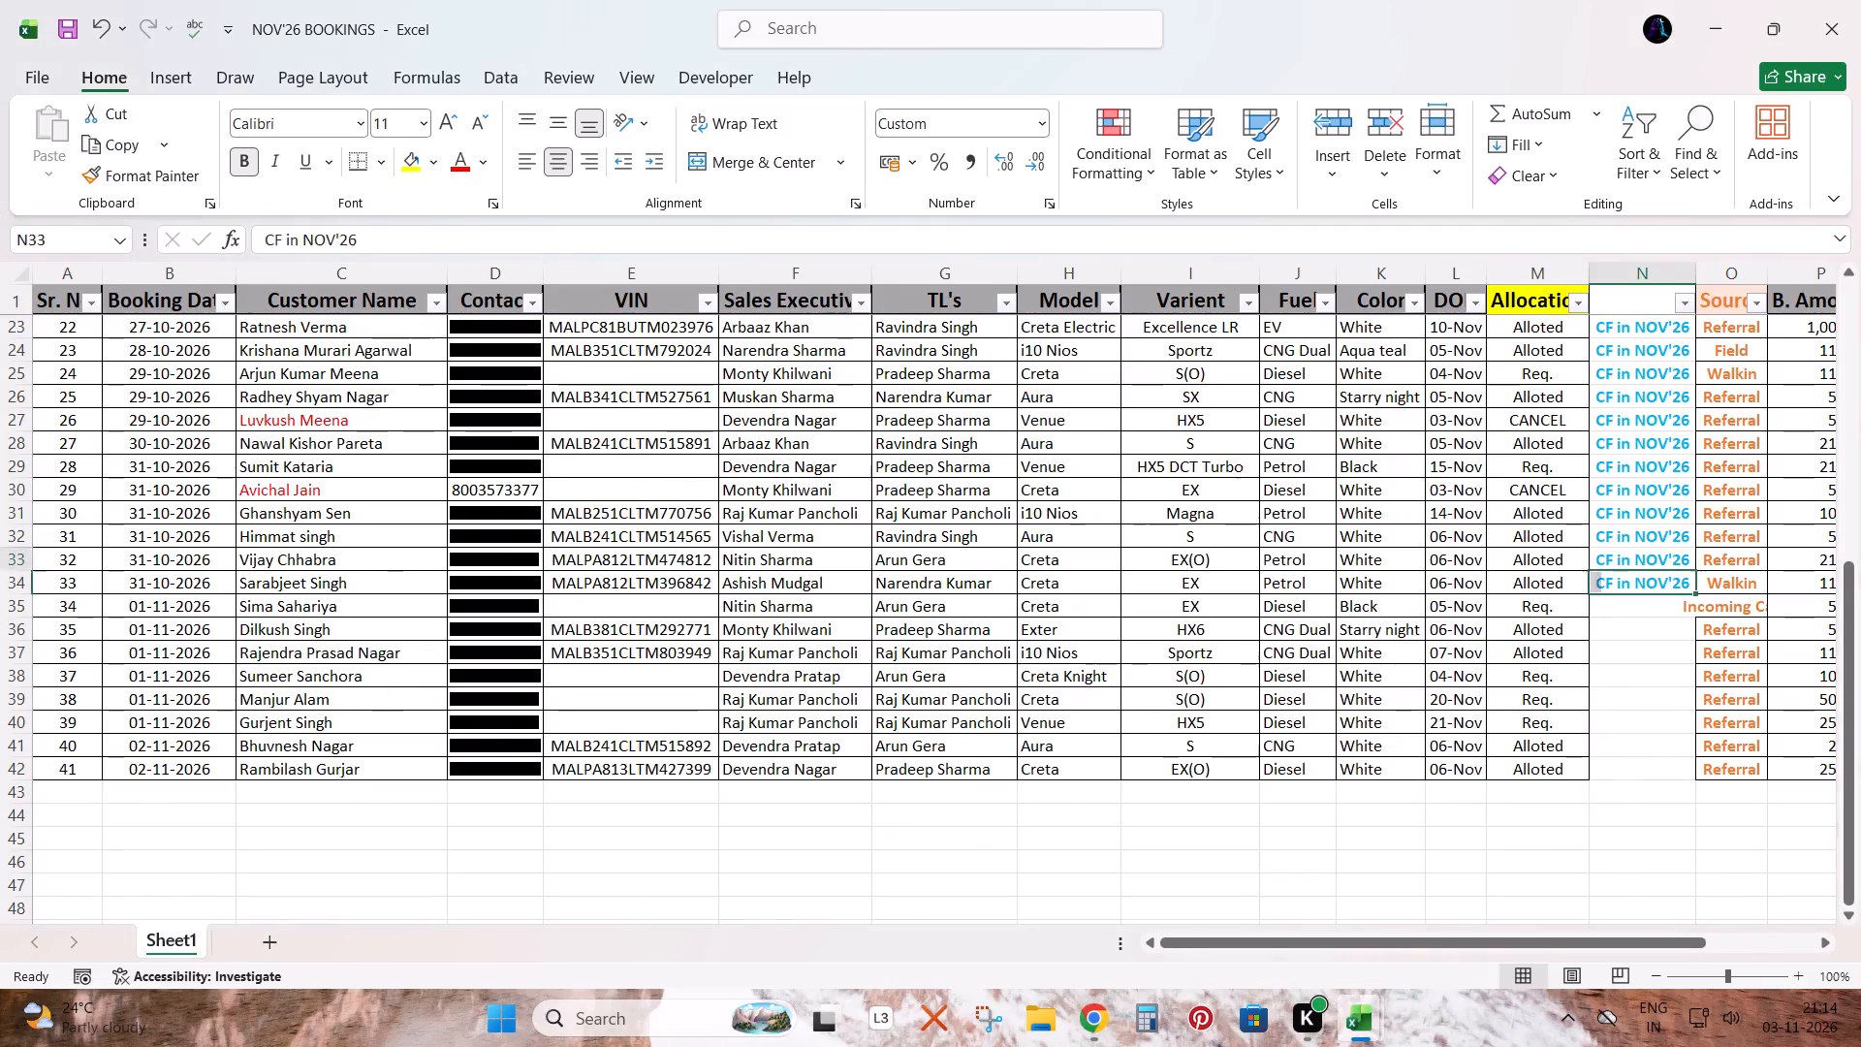
key(ctrl+Up)
key(Up)
key(Down)
key(ctrl+shift+Down)
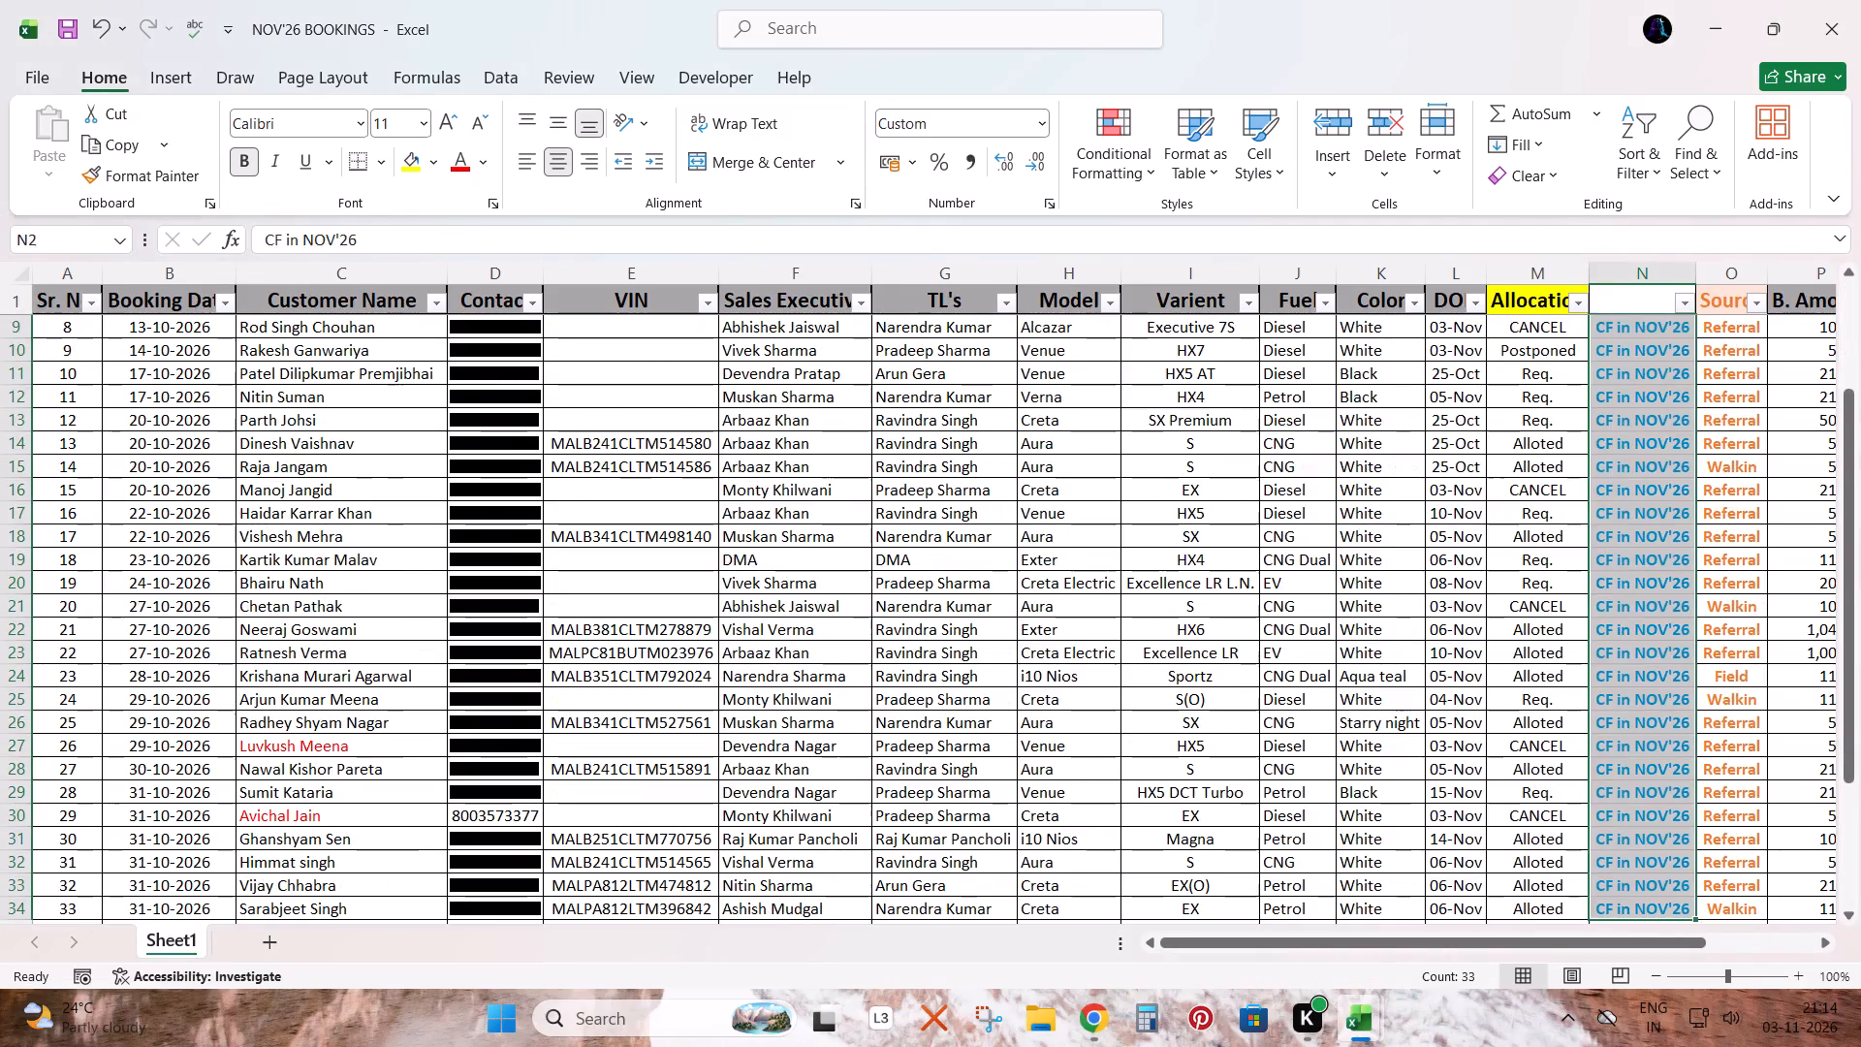
Examine the end of the NOV'26 BOOKINGS list to check where the carry-forward label stops, highlighting row 34.
key(ctrl+Down)
key(ctrl+Left)
key(ctrl+Up)
key(ctrl+Left)
key(Down)
key(Right)
key(Up)
key(Right)
key(ctrl+Down)
key(ctrl+Down)
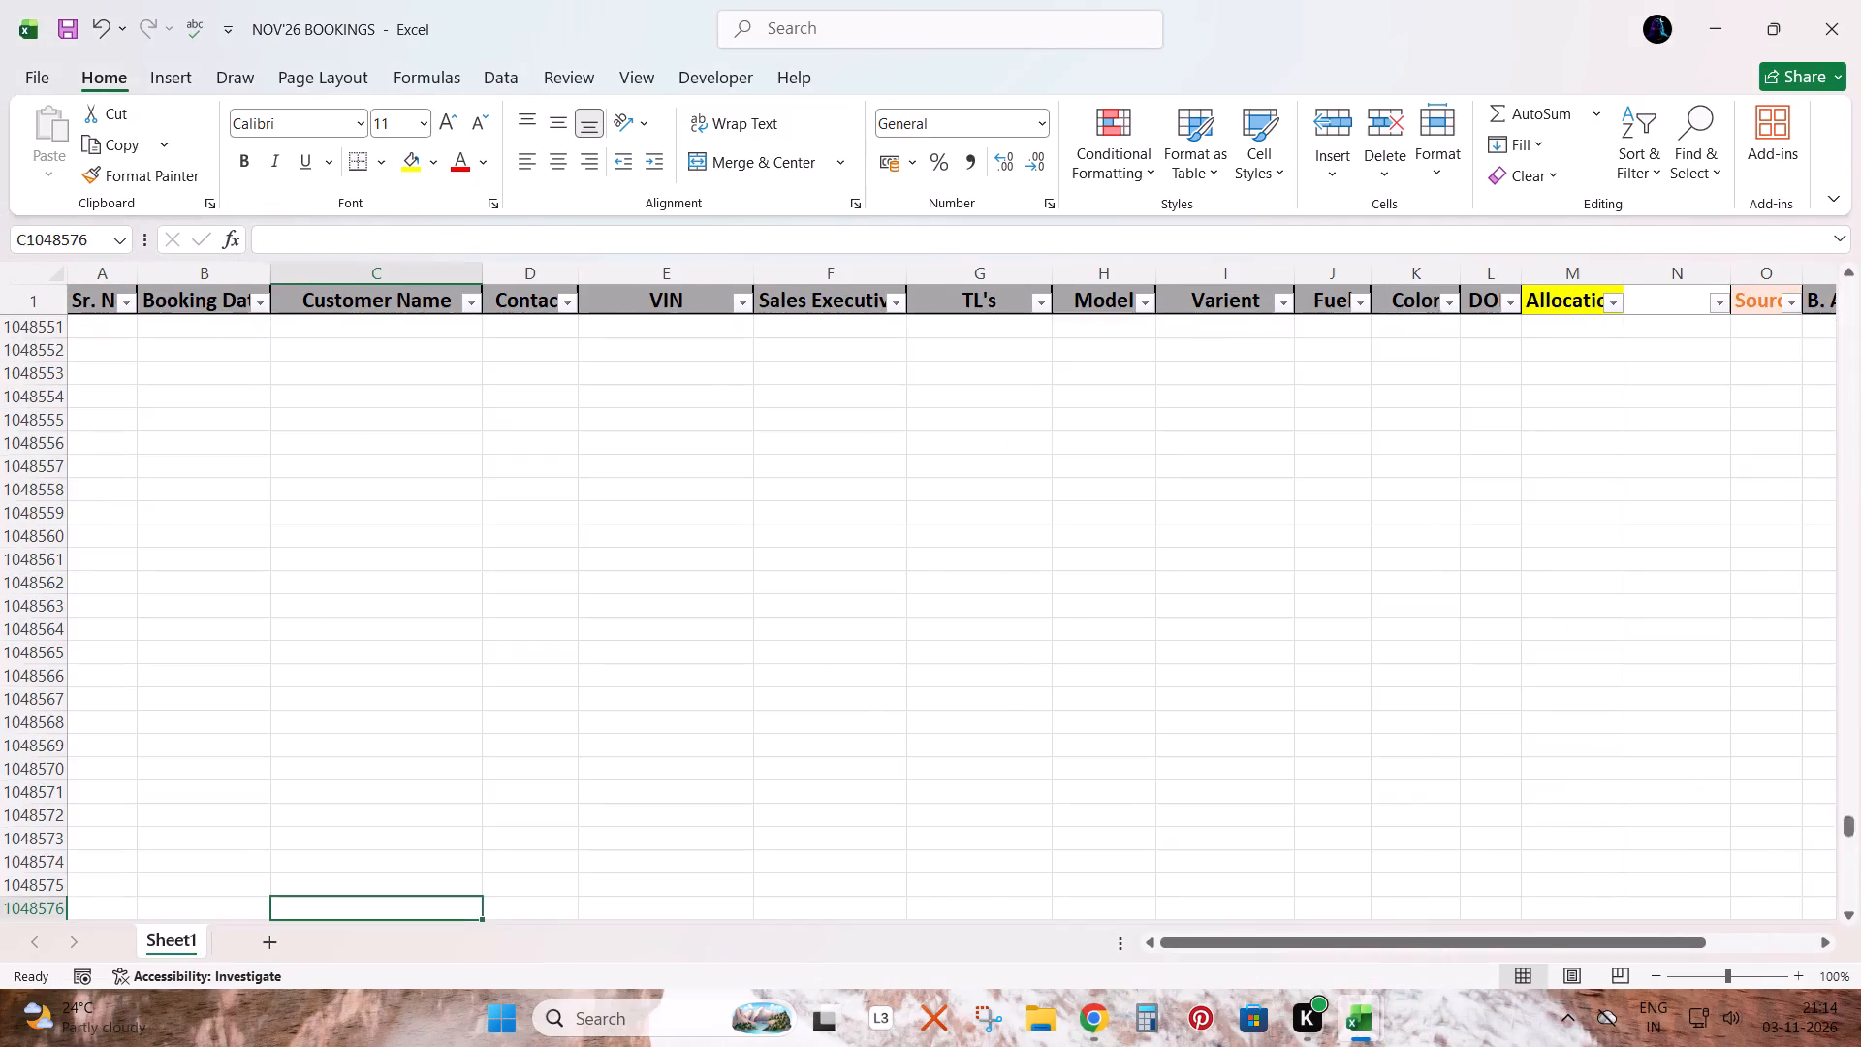
key(Right)
key(Up)
key(ctrl+Up)
key(Up)
key(Up)
key(ctrl+Right)
key(ctrl+Right)
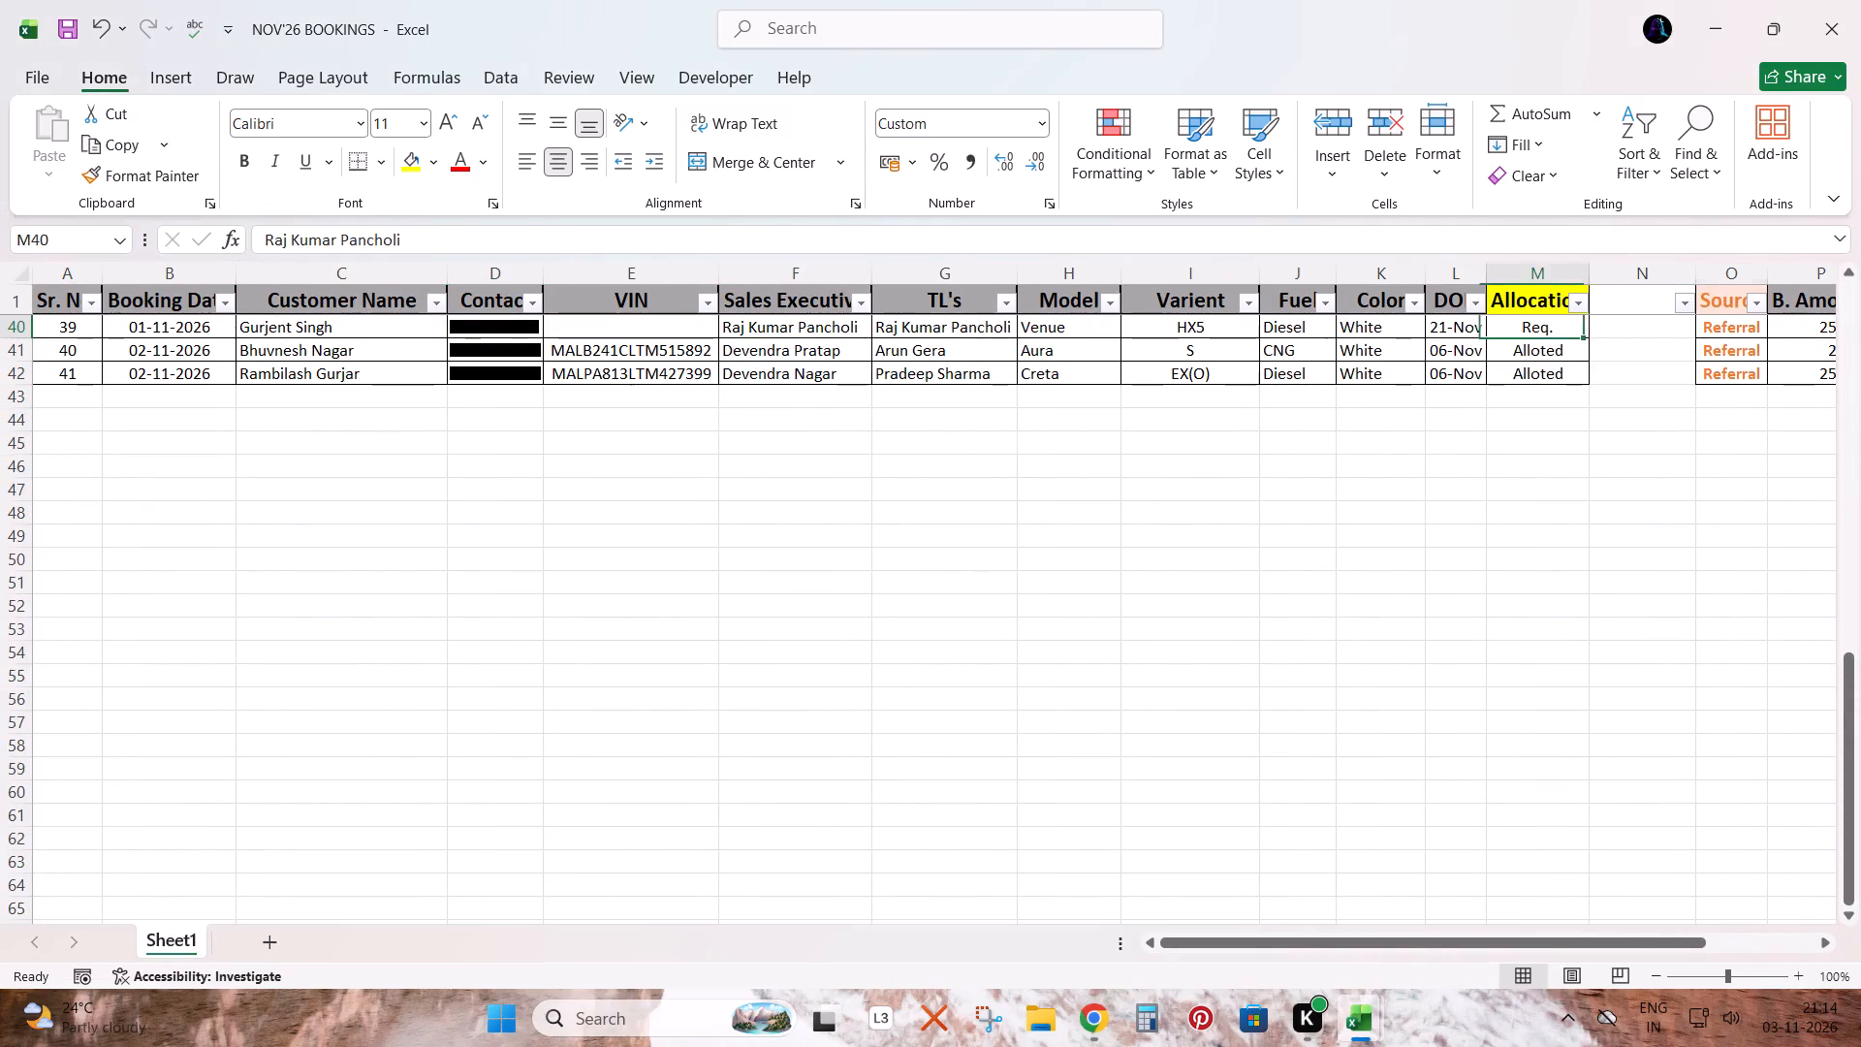
key(ctrl+Right)
key(Left)
key(ctrl+Up)
key(Left)
key(ctrl+Left)
key(ctrl+Left)
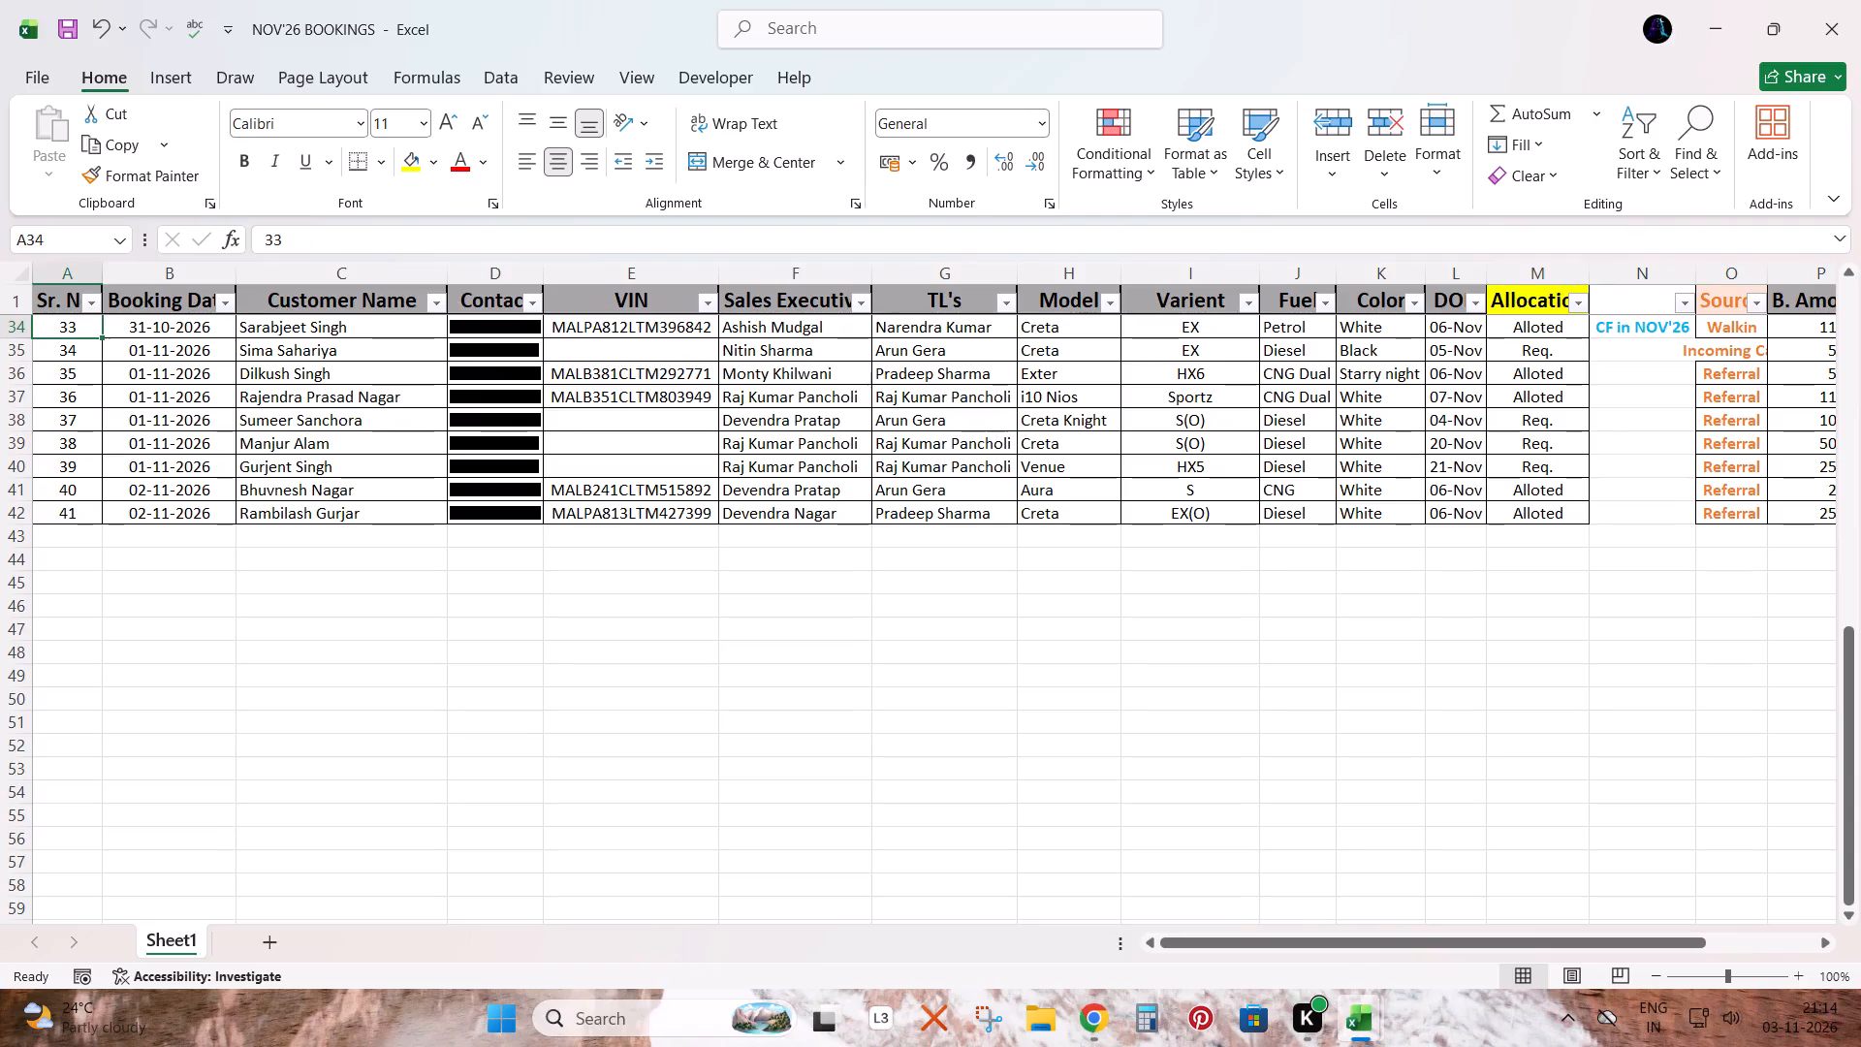
key(Right)
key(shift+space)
Return to BOOKING LIST and highlight TOTAL BOOKING row 2843 to compare it with the matching booking in NOV'26 BOOKINGS.
key(alt+Tab)
key(ctrl+Down)
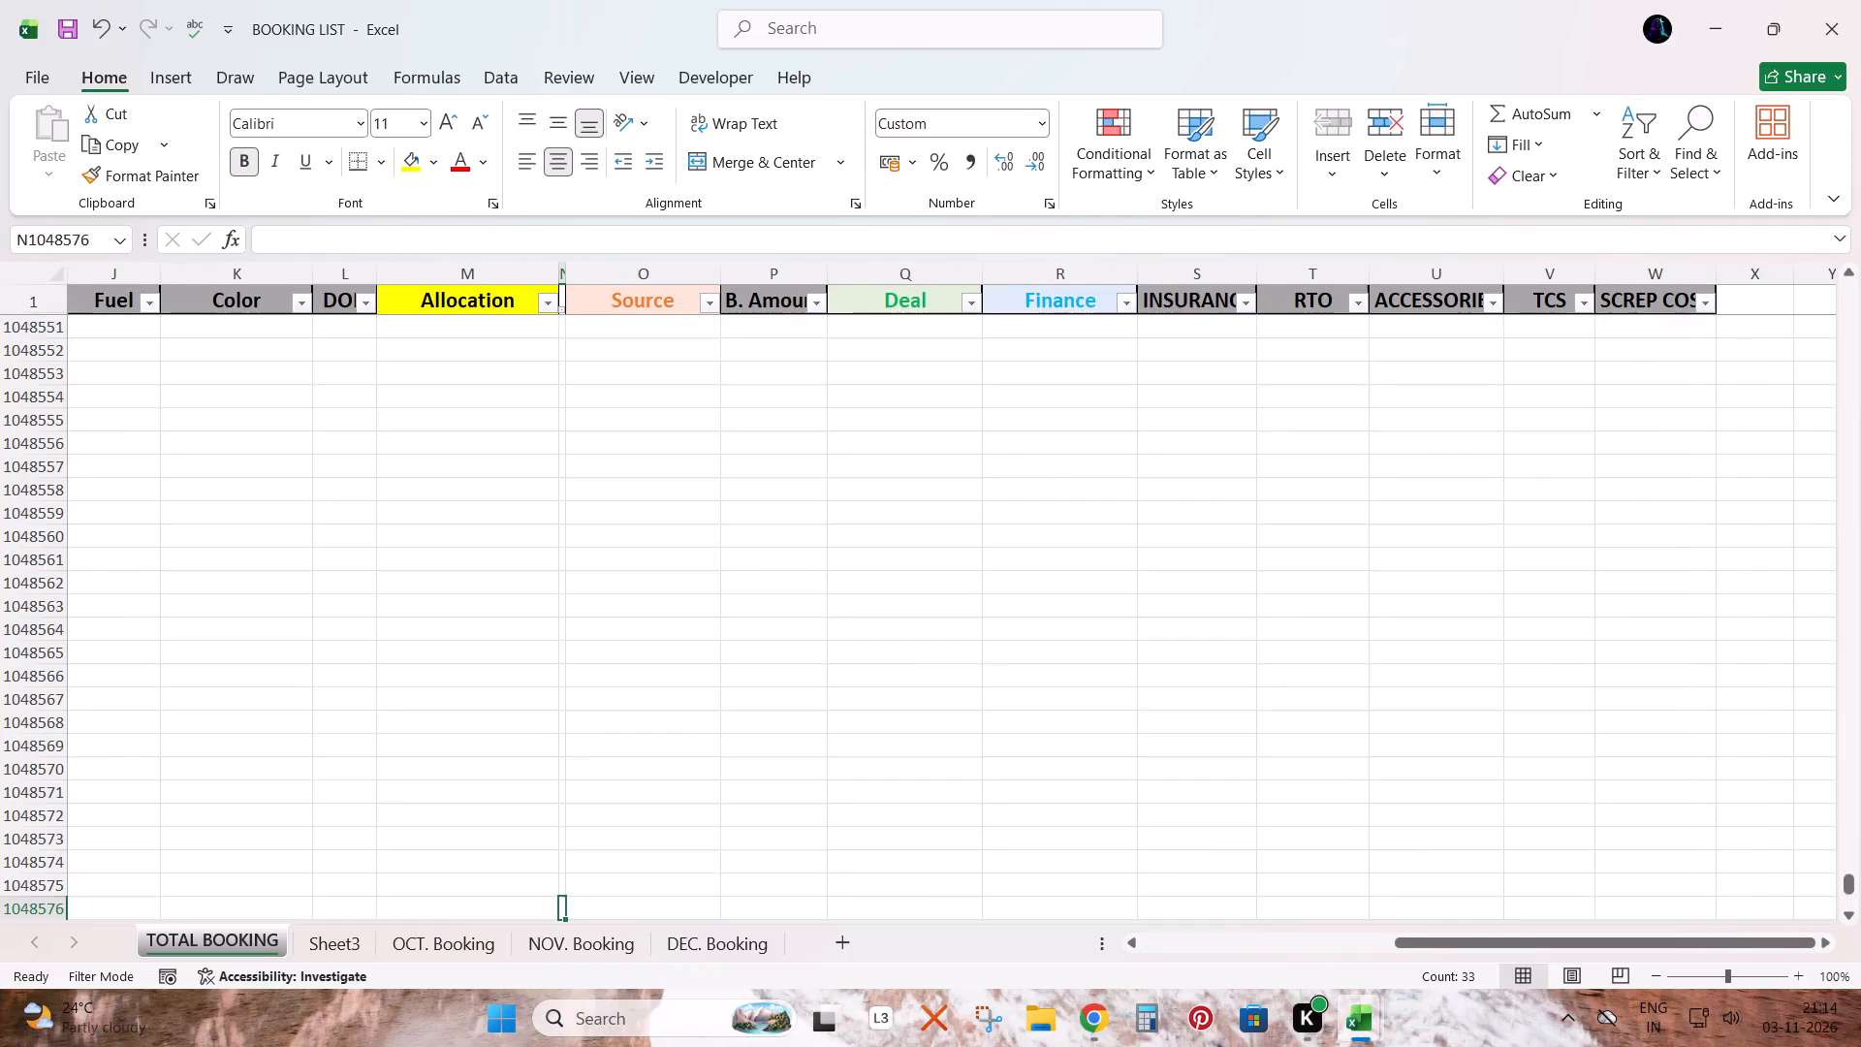
key(ctrl+Up)
key(ctrl+Left)
key(ctrl+Left)
key(ctrl+Left)
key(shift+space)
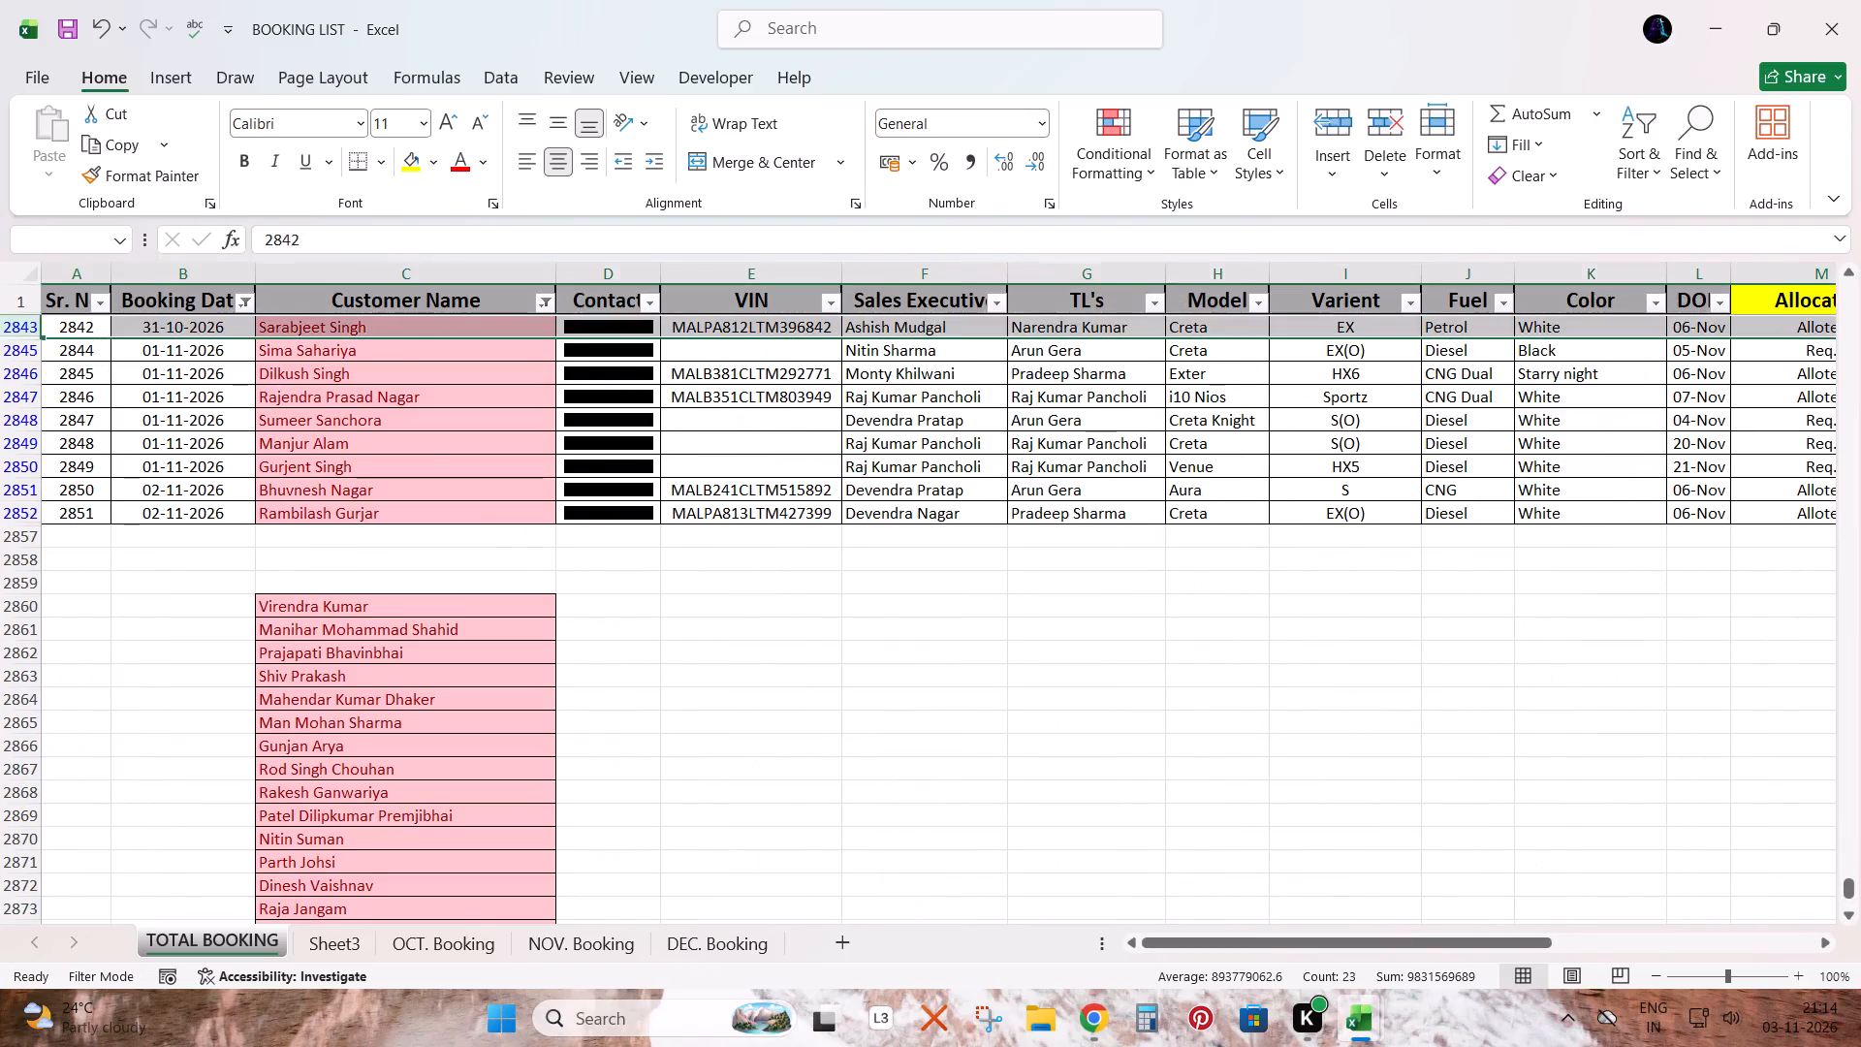
Save the BOOKING LIST workbook again.
key(Down)
key(Right)
key(Down)
key(ctrl+s)
Select the separate list of customer names below the TOTAL BOOKING table, in column C from row 2860 down.
key(Right)
key(Down)
key(Right)
key(Down)
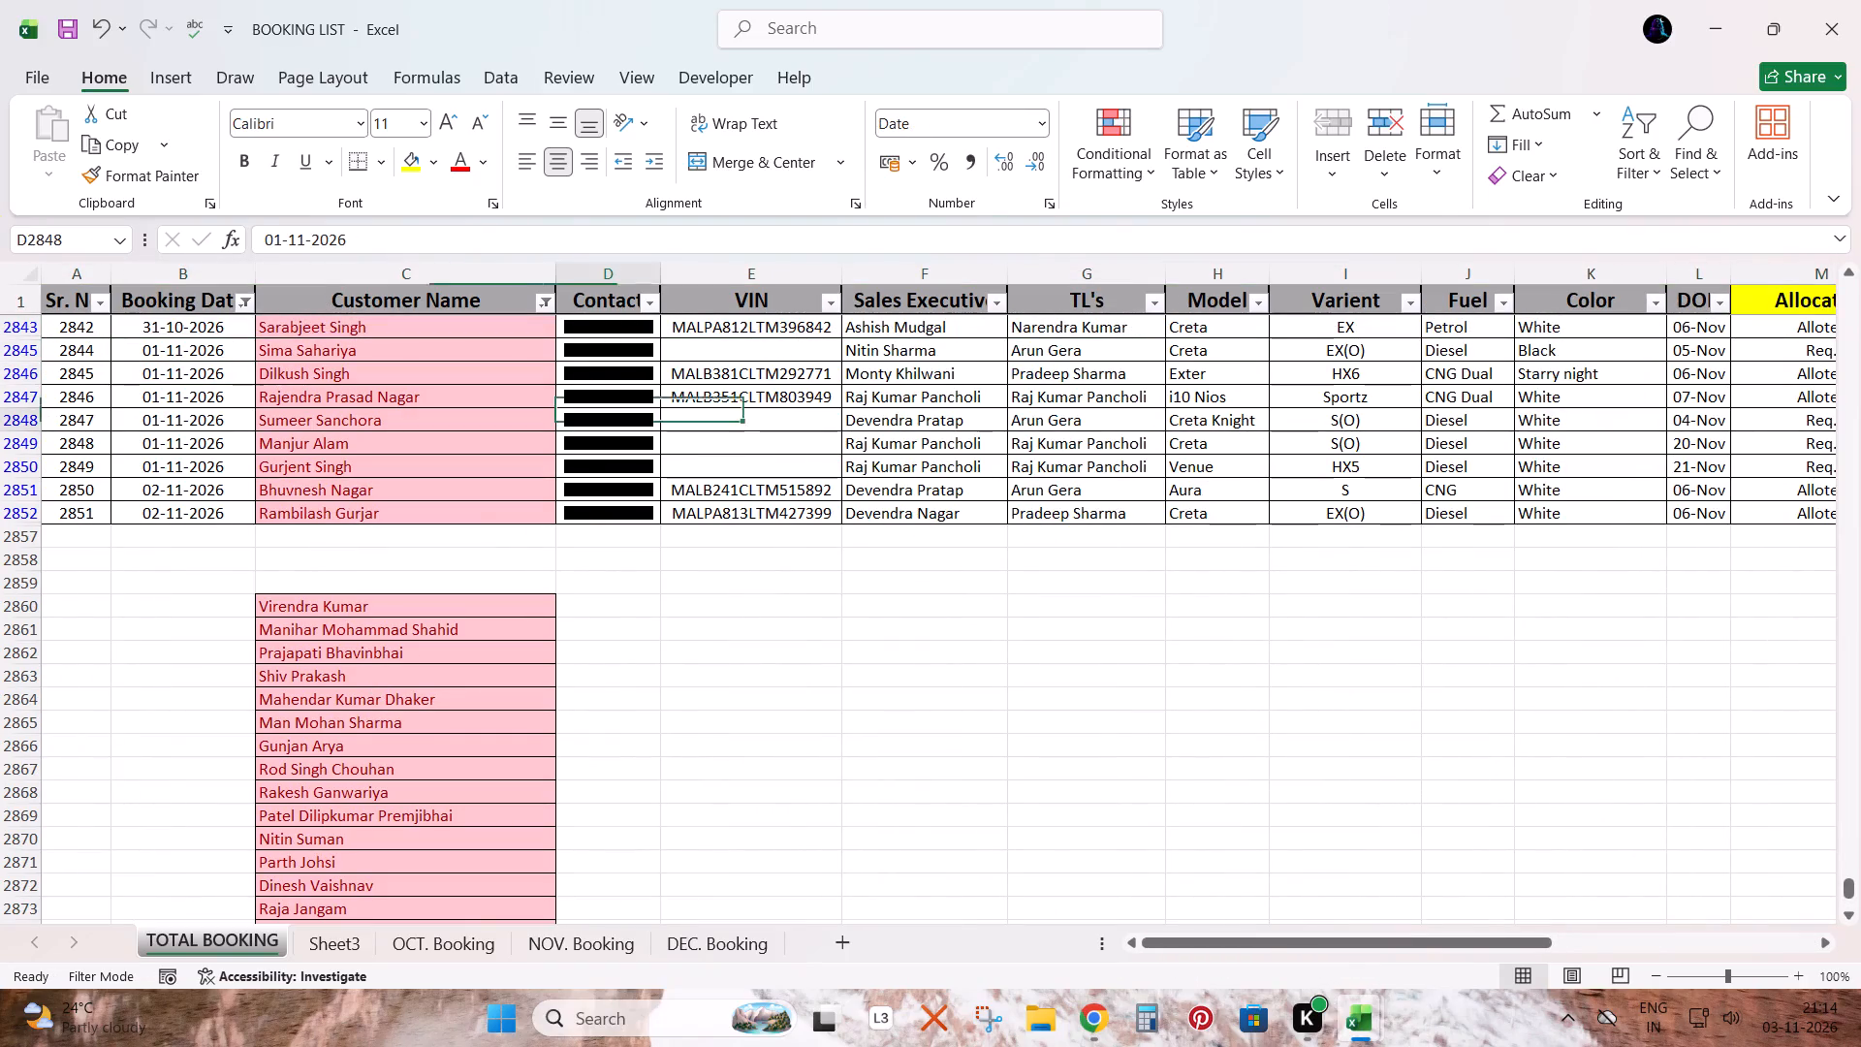
key(Down)
key(Left)
key(ctrl+Down)
key(Down)
key(Down)
key(Down)
key(Down)
key(ctrl+shift+Down)
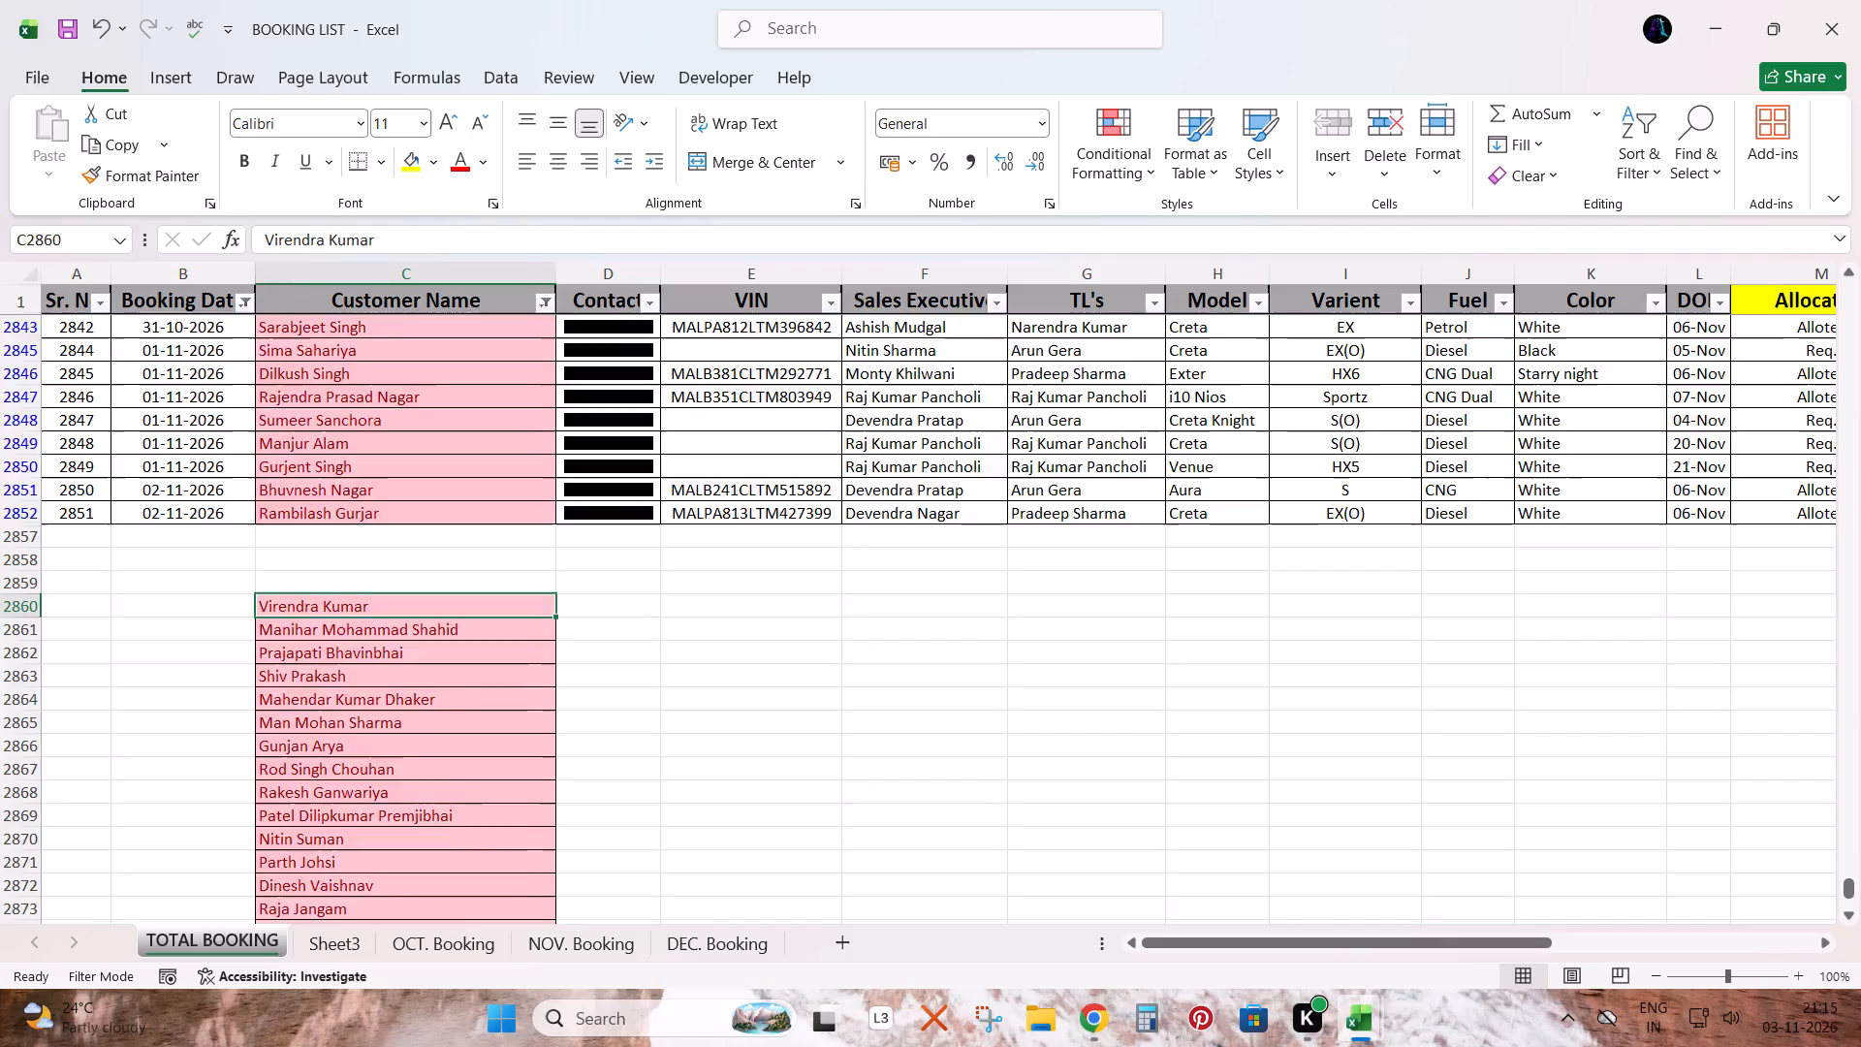
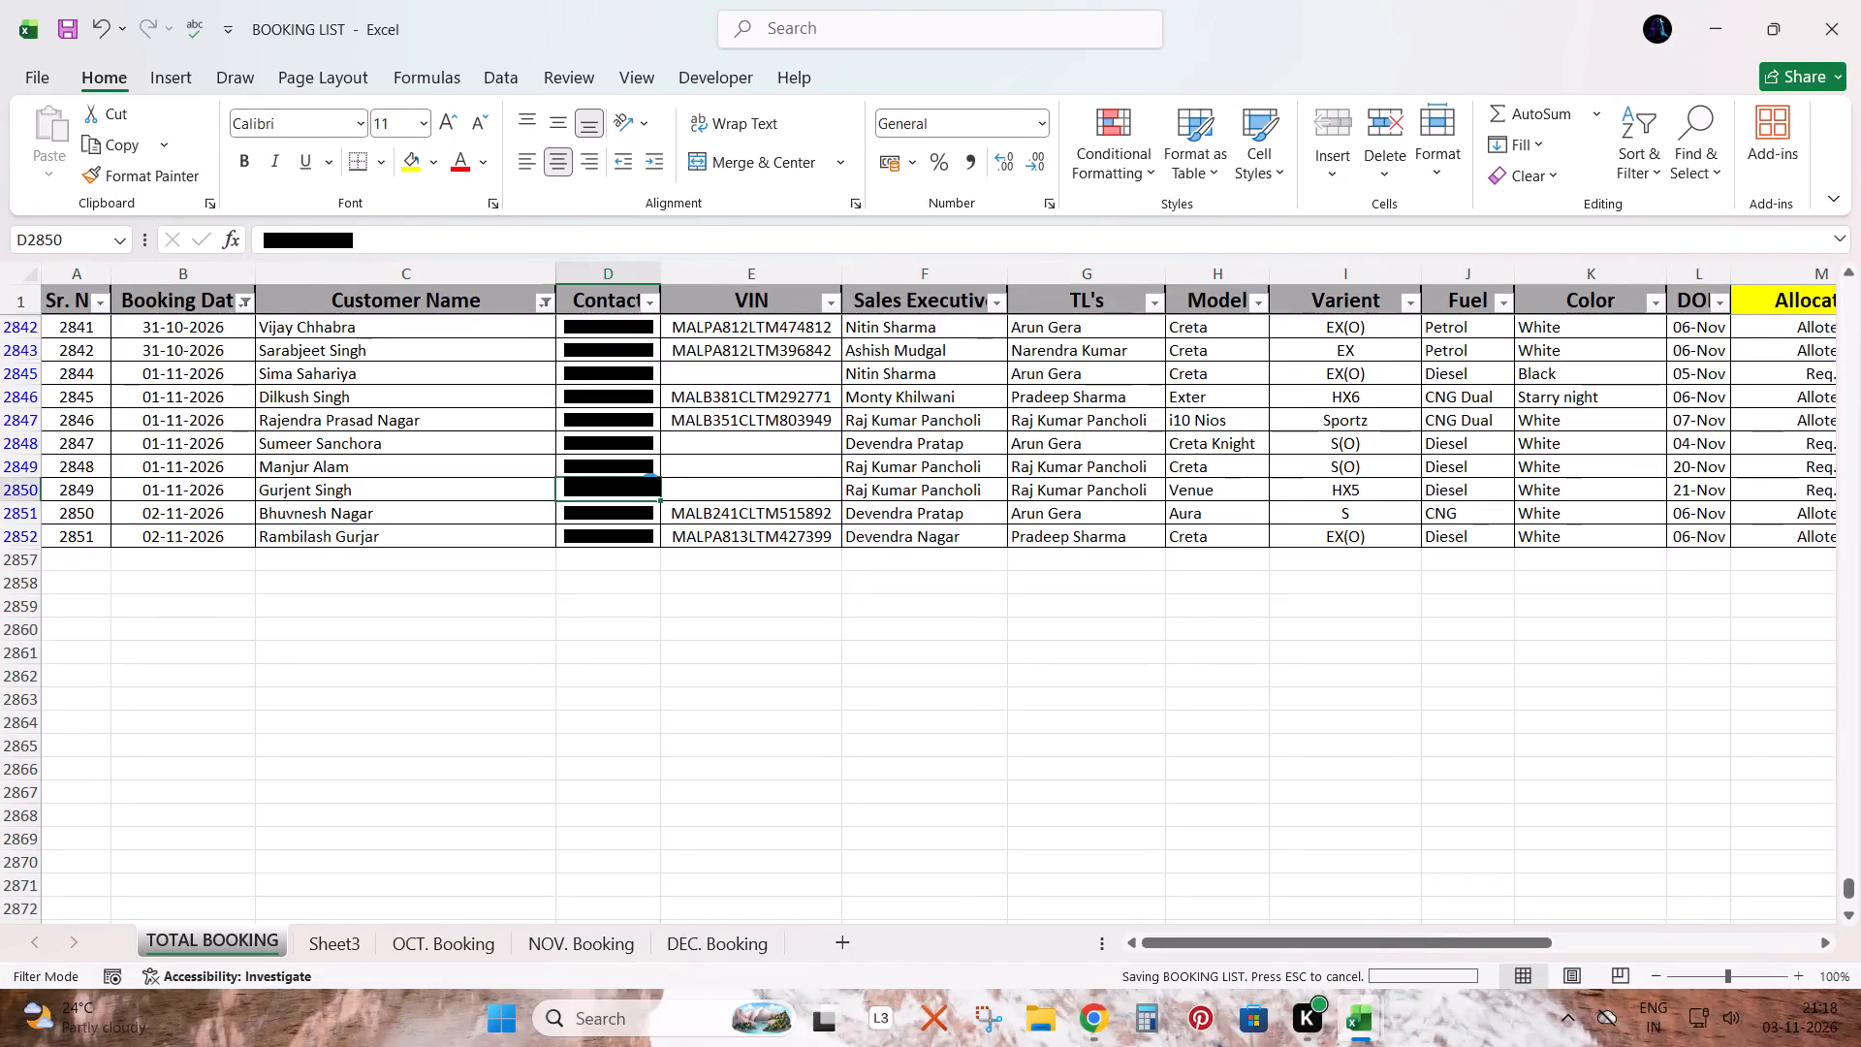
Review the filtered bookings in TOTAL BOOKING and count the customer names in column C from row 2594 through 2852.
key(ctrl+Up)
key(Down)
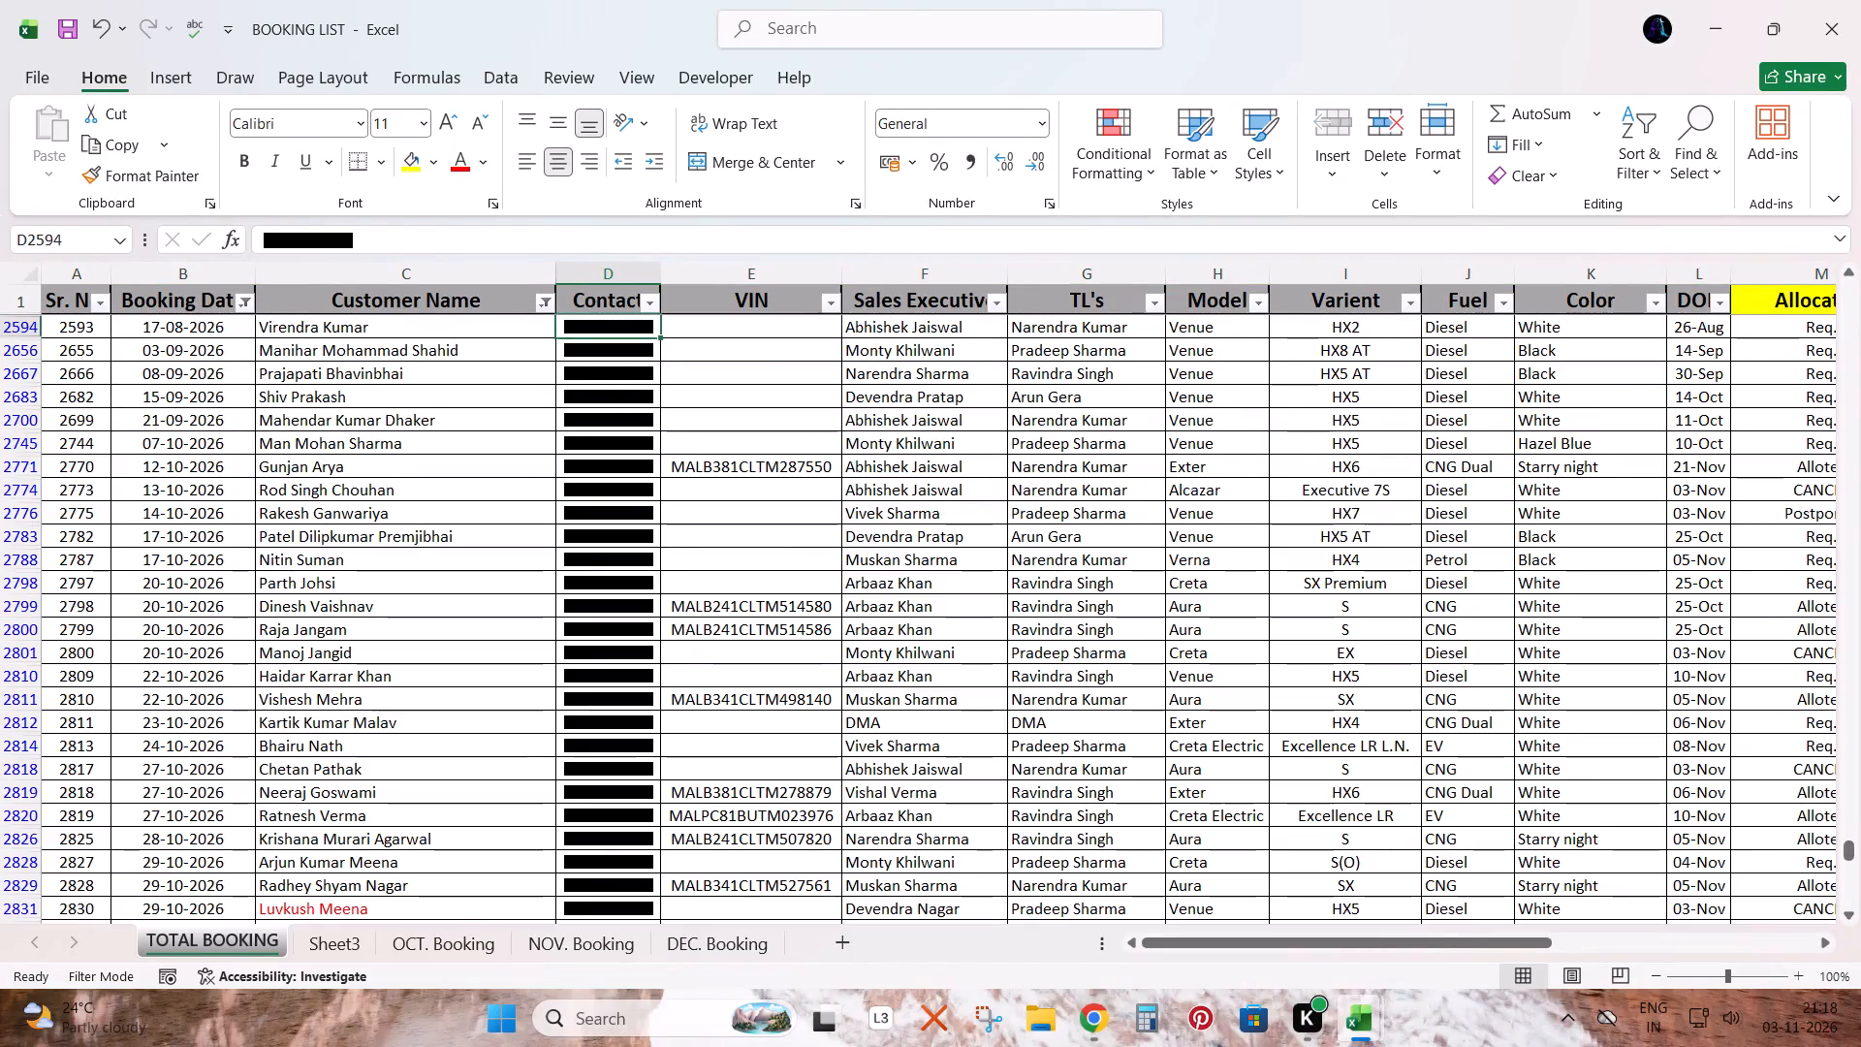
key(Down)
key(ctrl+Down)
key(Down)
key(Left)
key(Up)
key(Up)
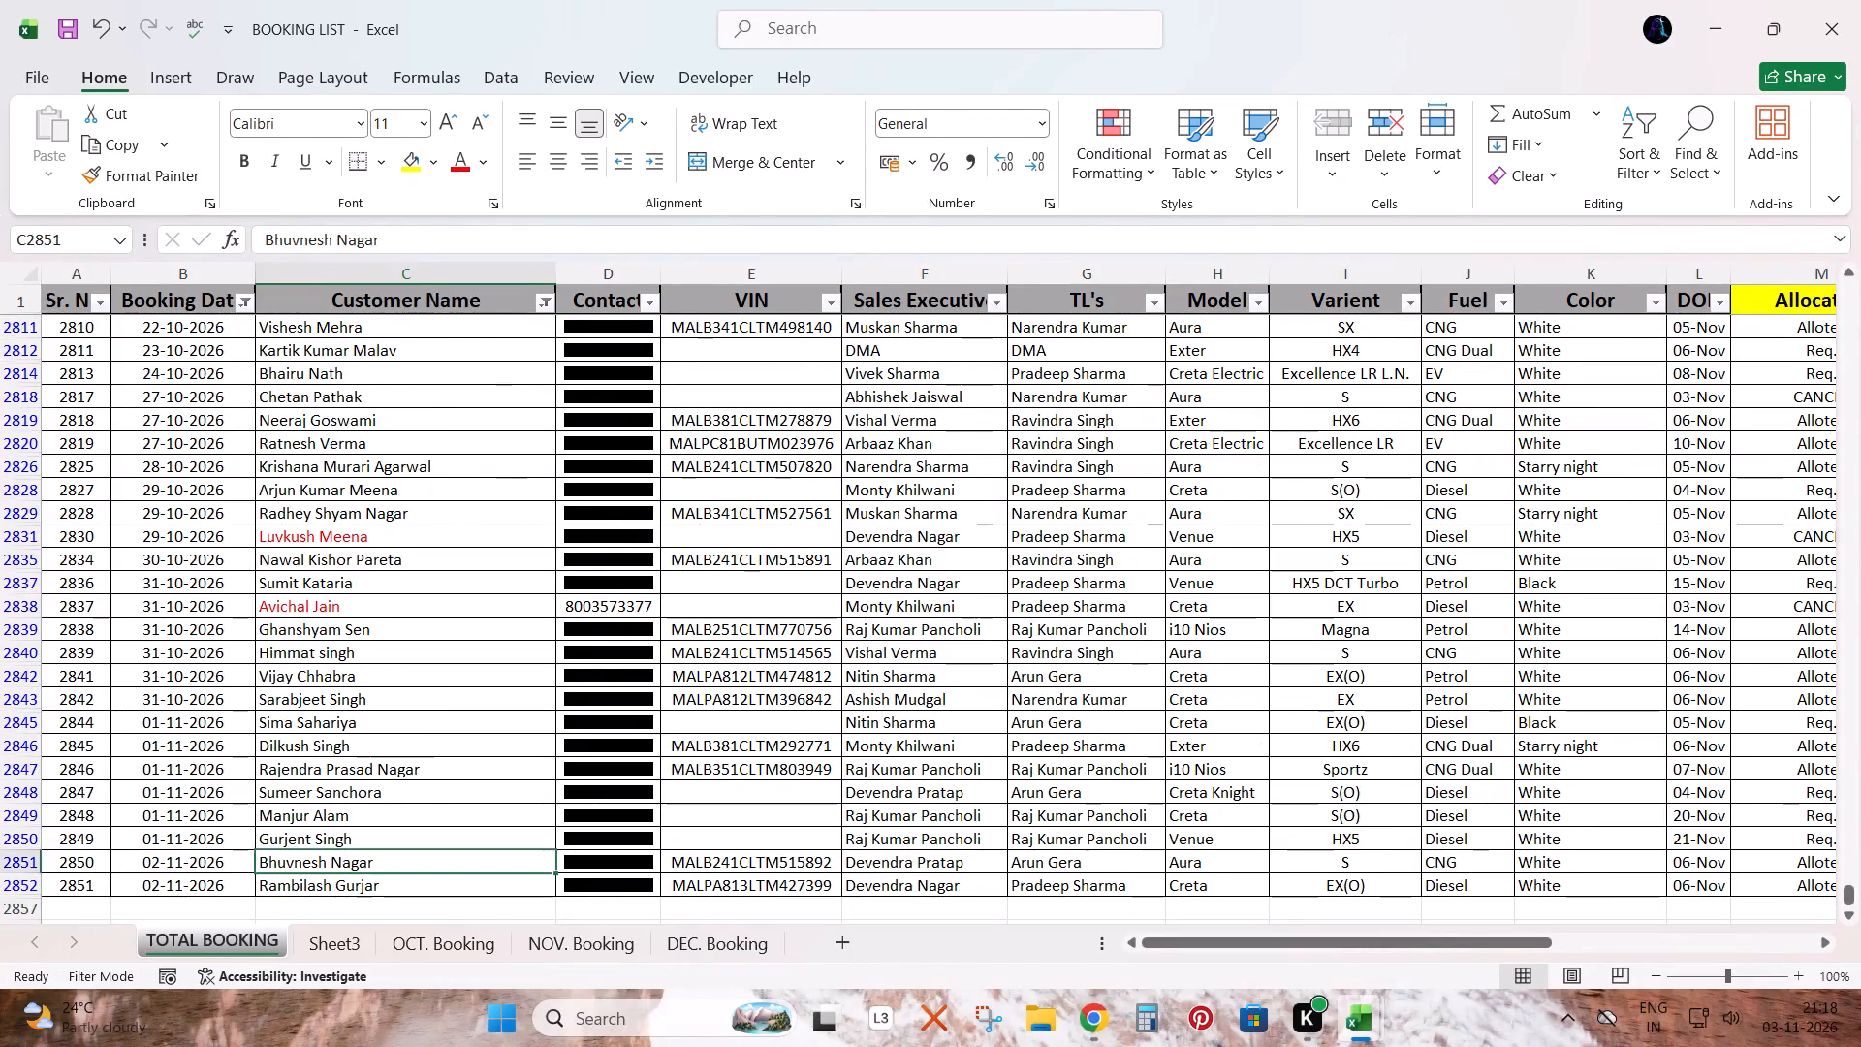
key(Left)
key(Up)
key(ctrl+Up)
key(Down)
key(Right)
key(ctrl+shift+Down)
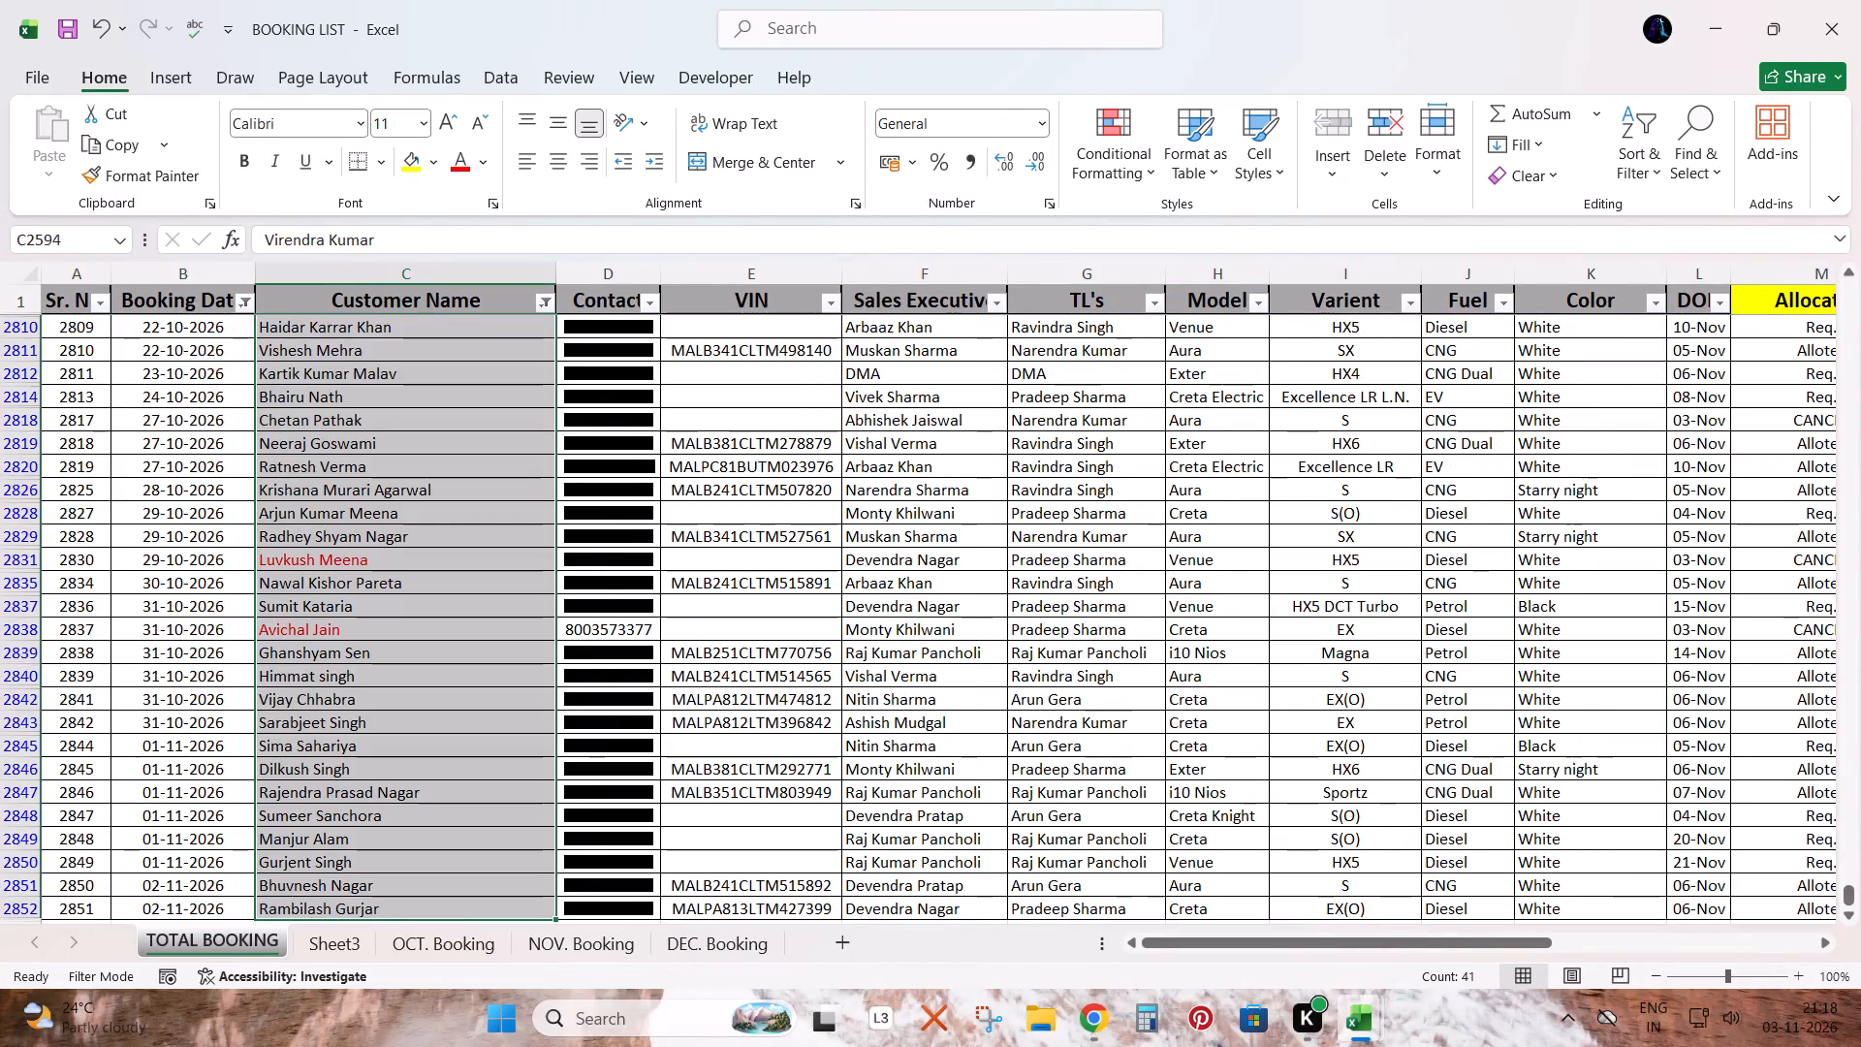
key(ctrl+Up)
key(Down)
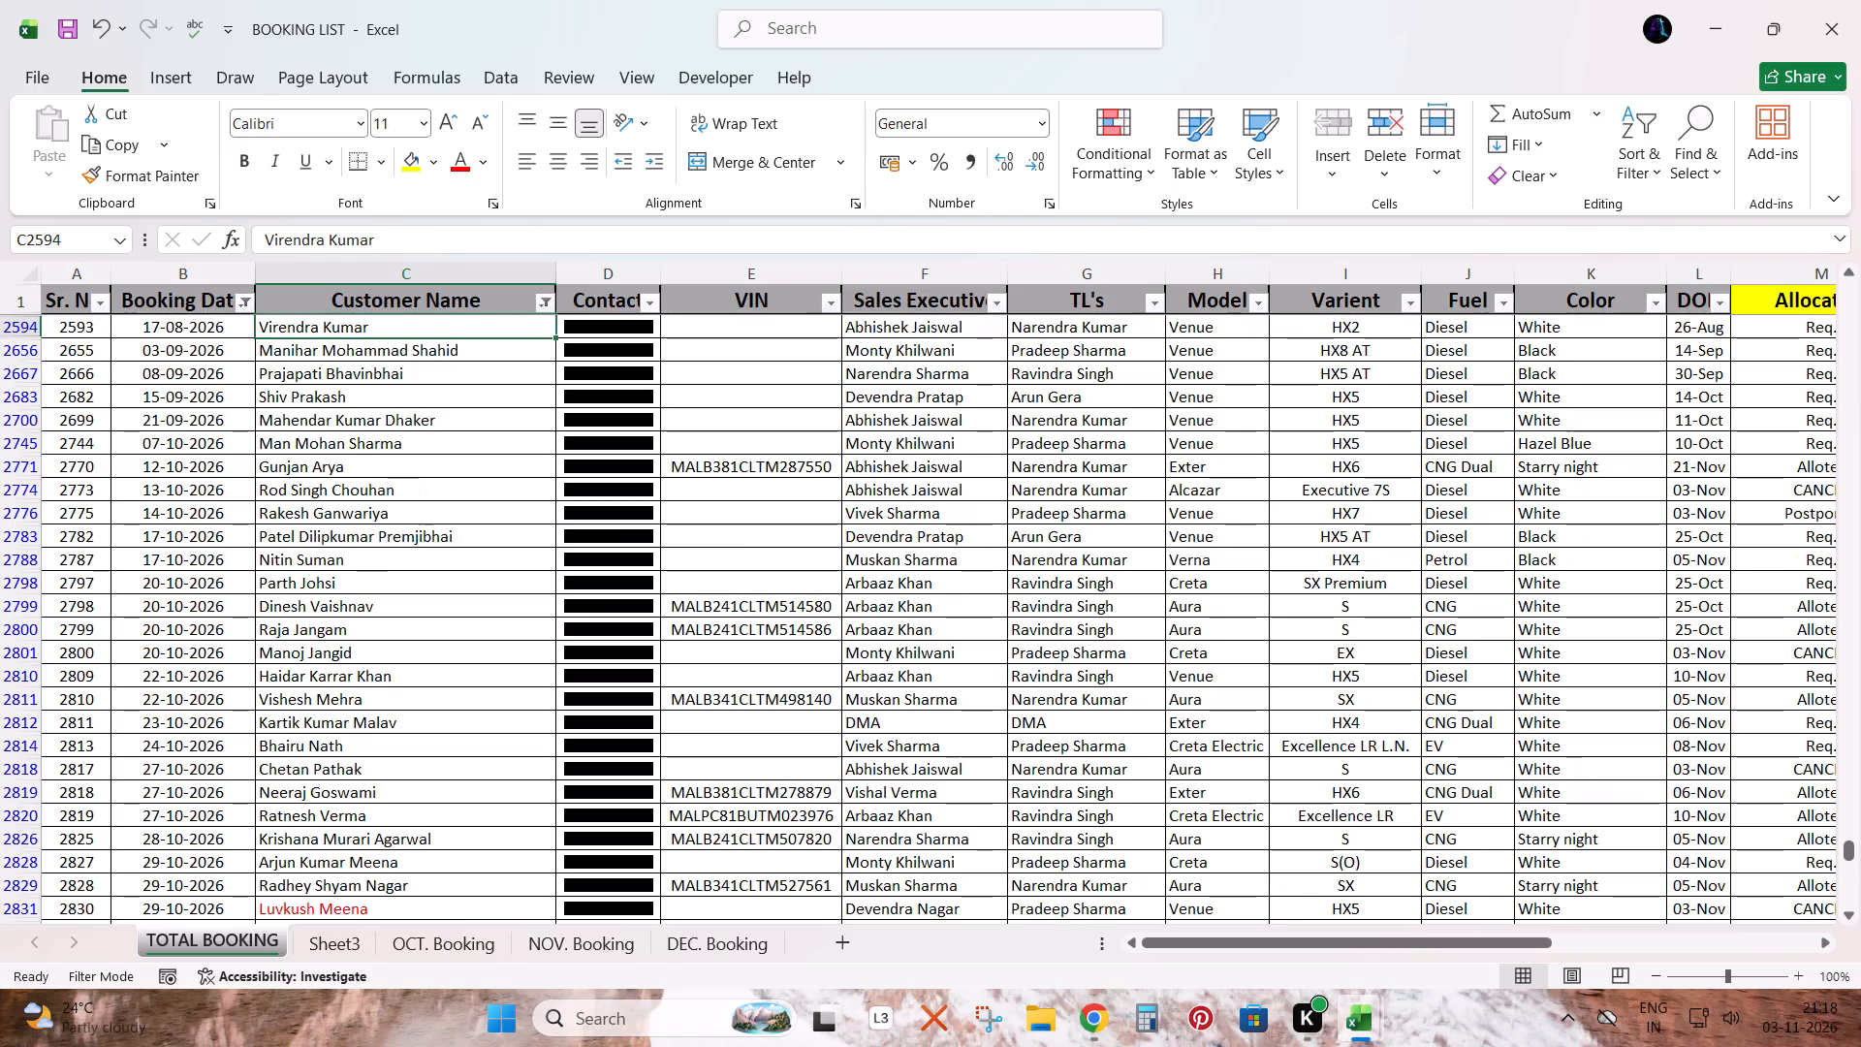
Switch to Calculator and add 6, 2 and 3, keeping the sum open for another addend.
click(1142, 1014)
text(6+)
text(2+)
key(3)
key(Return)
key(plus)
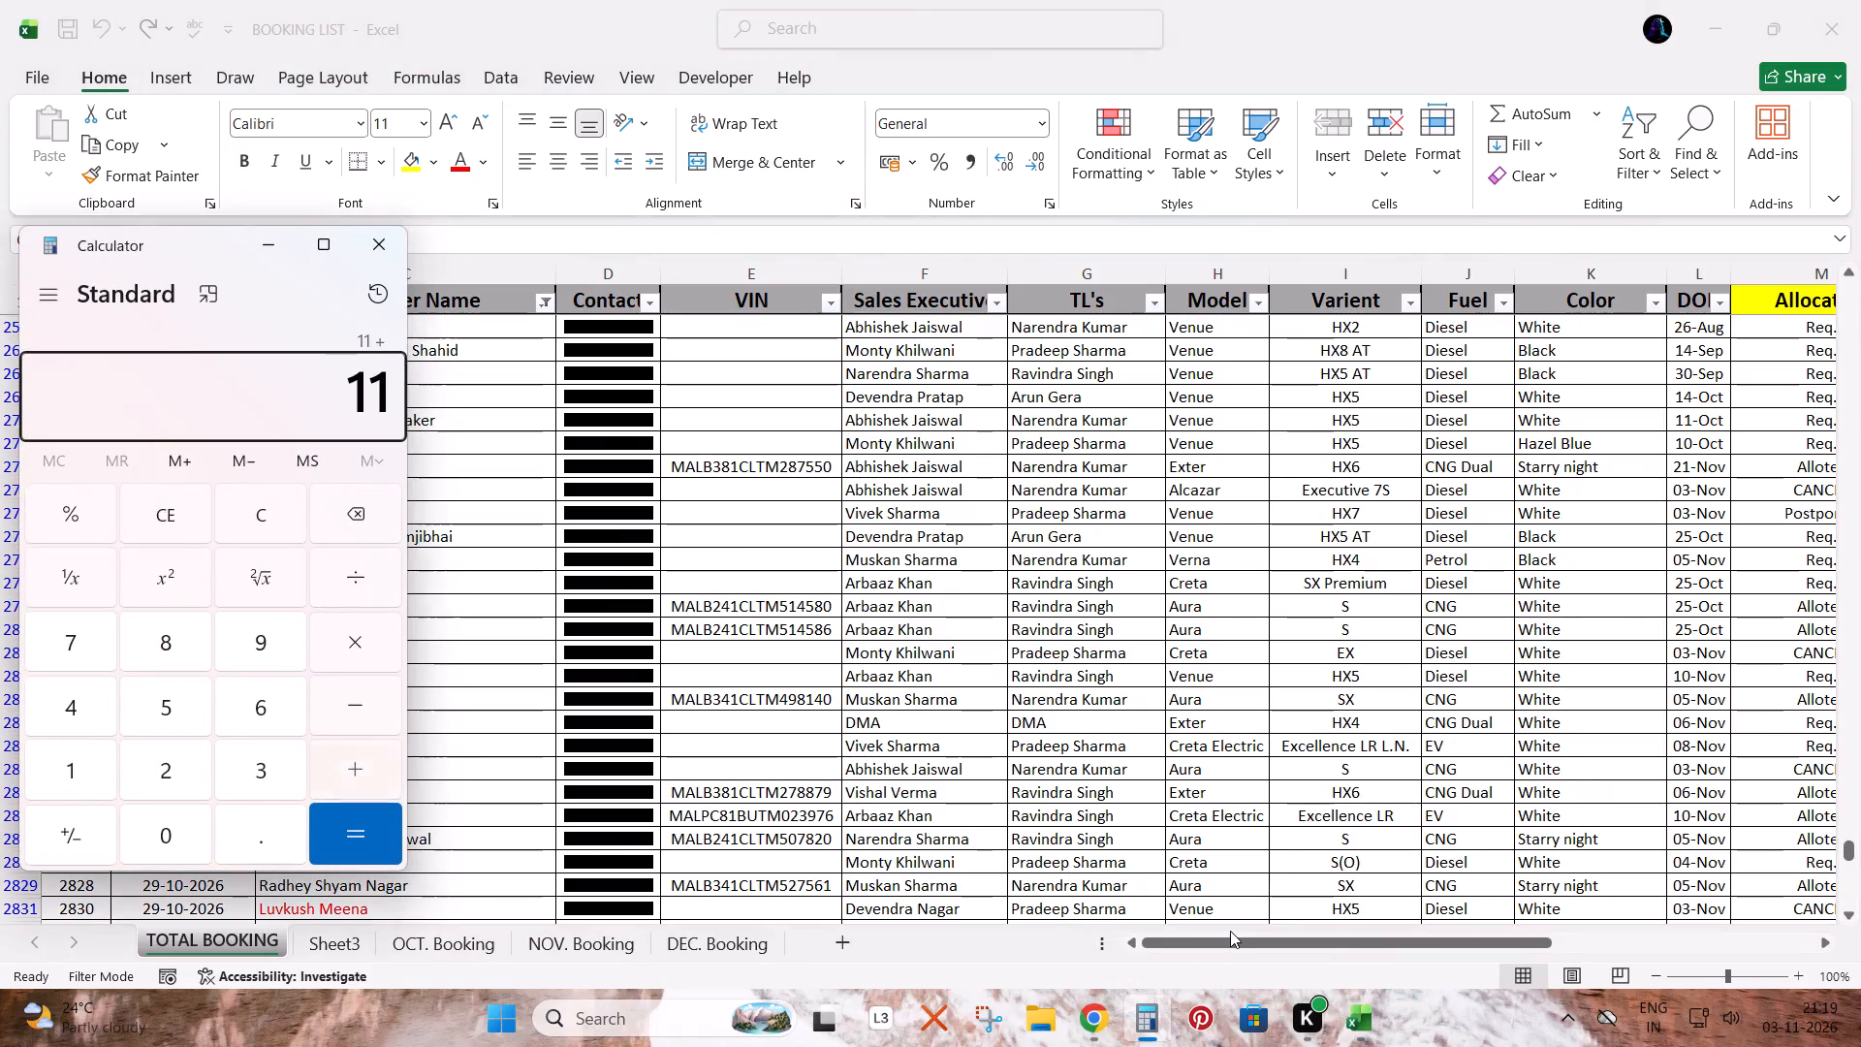
Complete the calculator sum by adding 33 to the 11 already entered.
text(33)
key(Return)
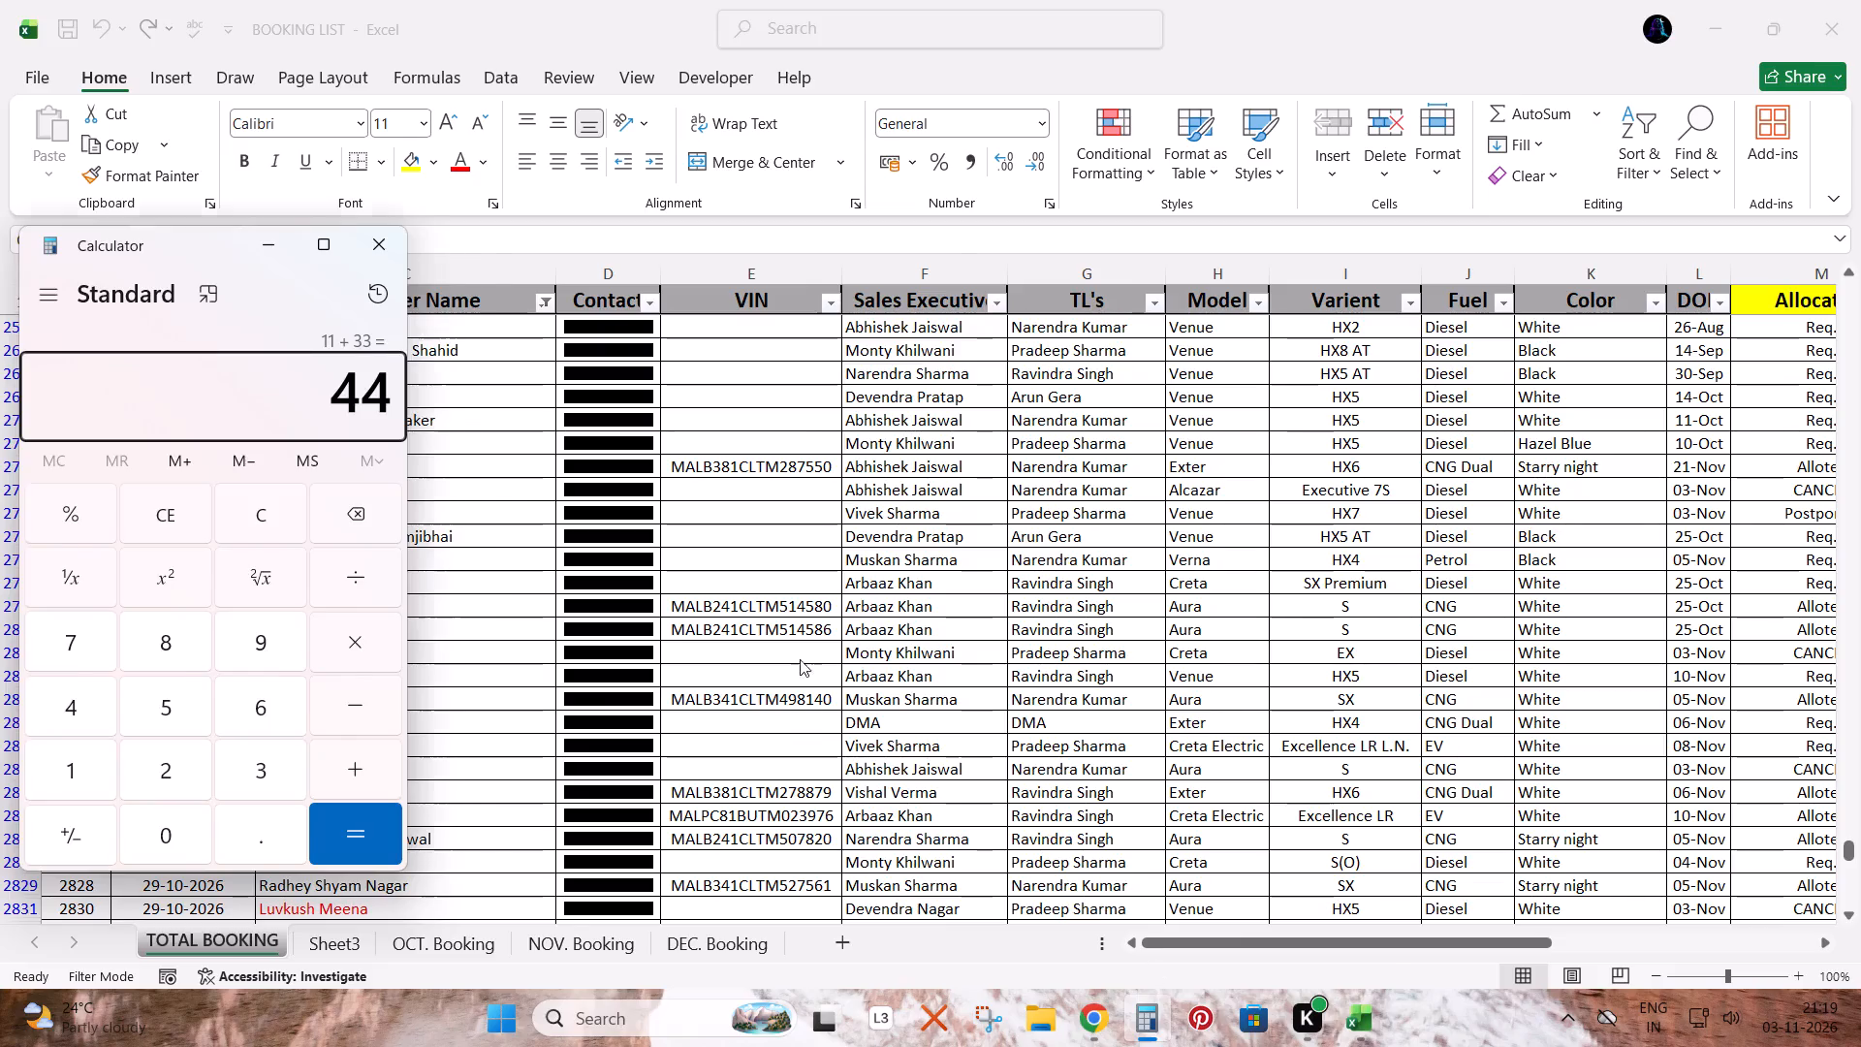
Switch back to BOOKING LIST and review the booking dates of the filtered TOTAL BOOKING rows from end to start.
click(800, 659)
click(492, 659)
key(ctrl+Down)
key(Down)
key(Left)
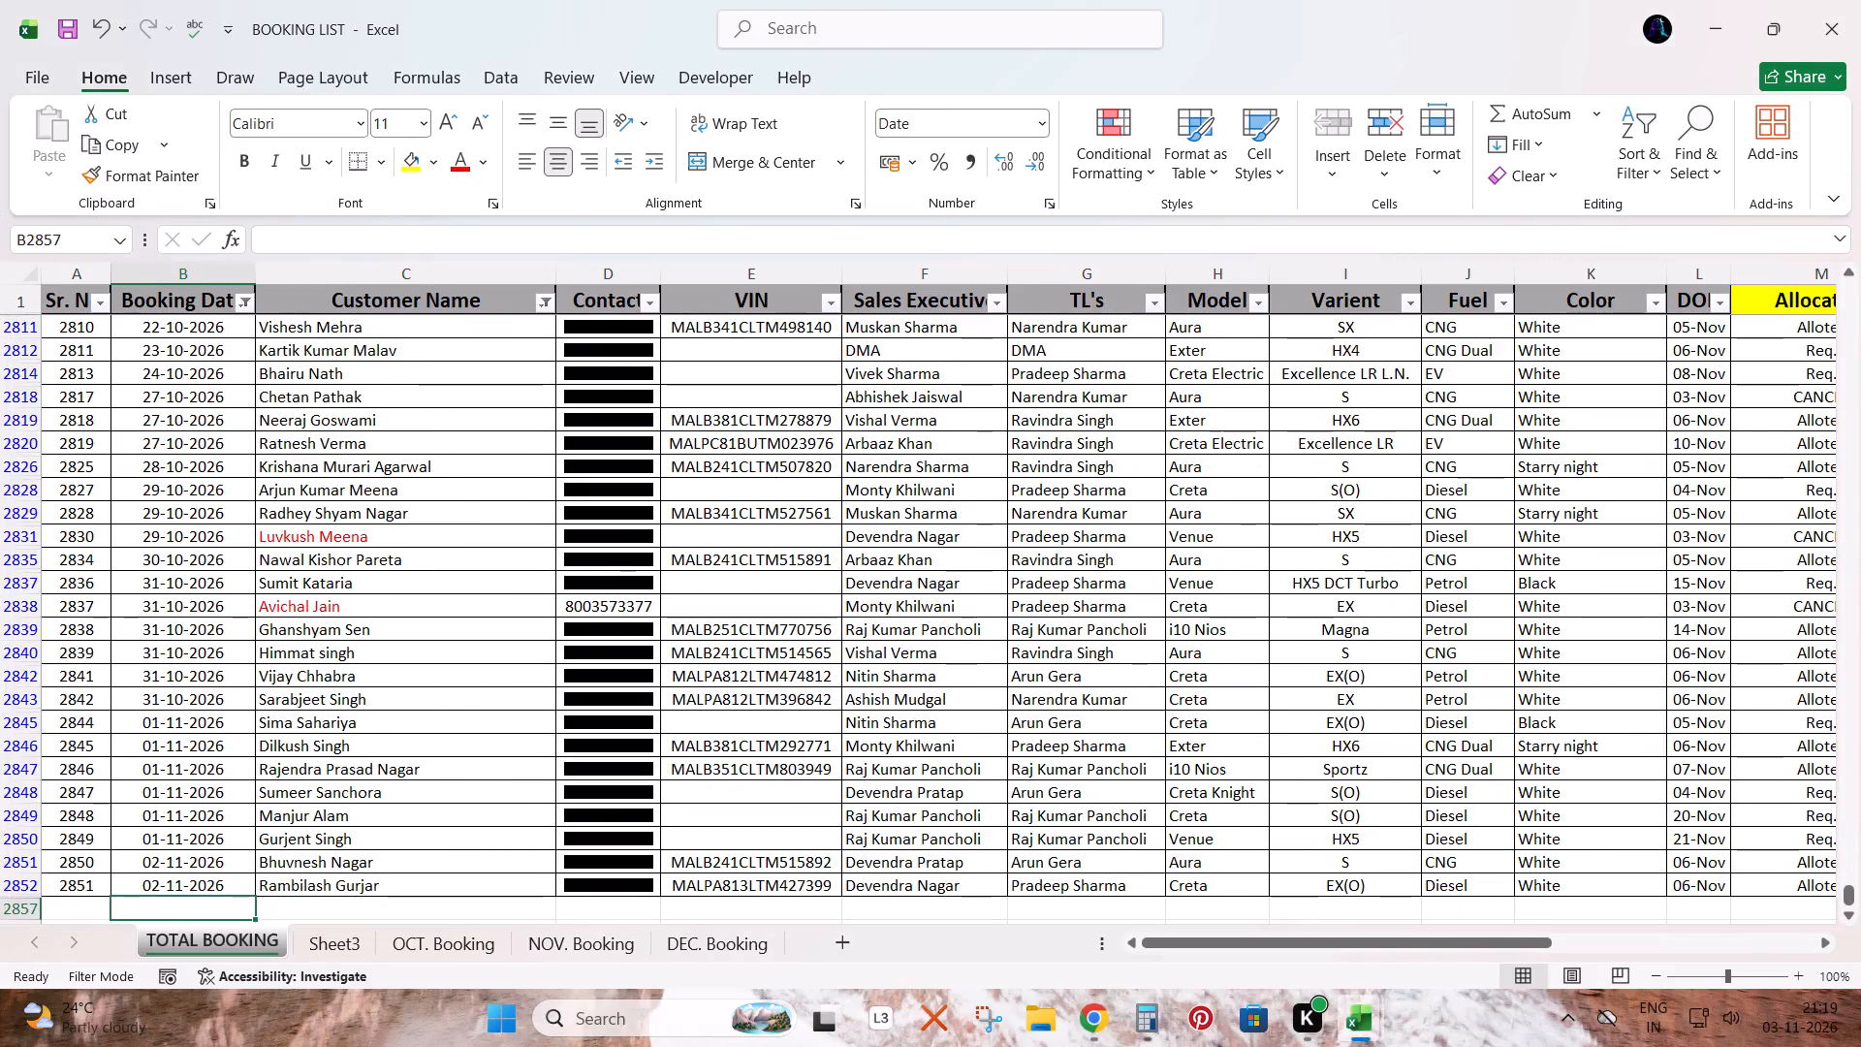
key(Up)
key(Up)
key(ctrl+Up)
key(Down)
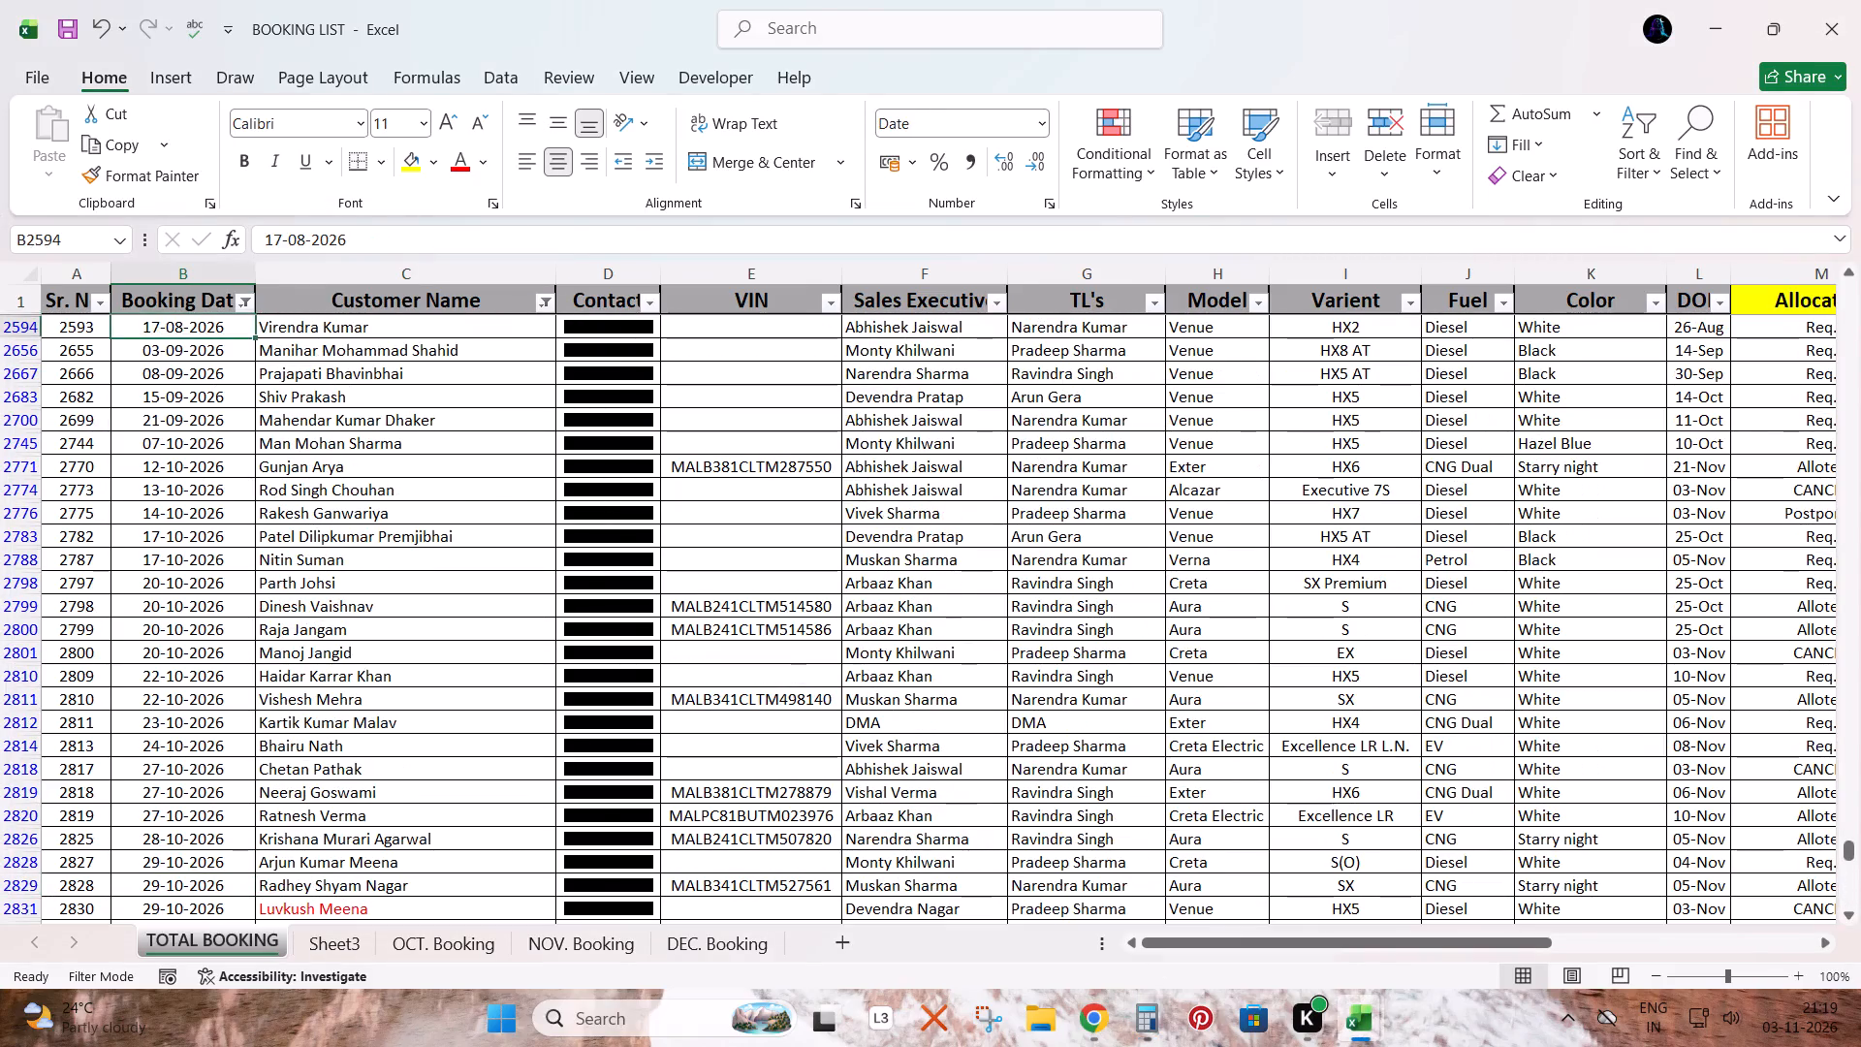
key(Down)
key(Down)
key(ctrl+Down)
key(ctrl+Up)
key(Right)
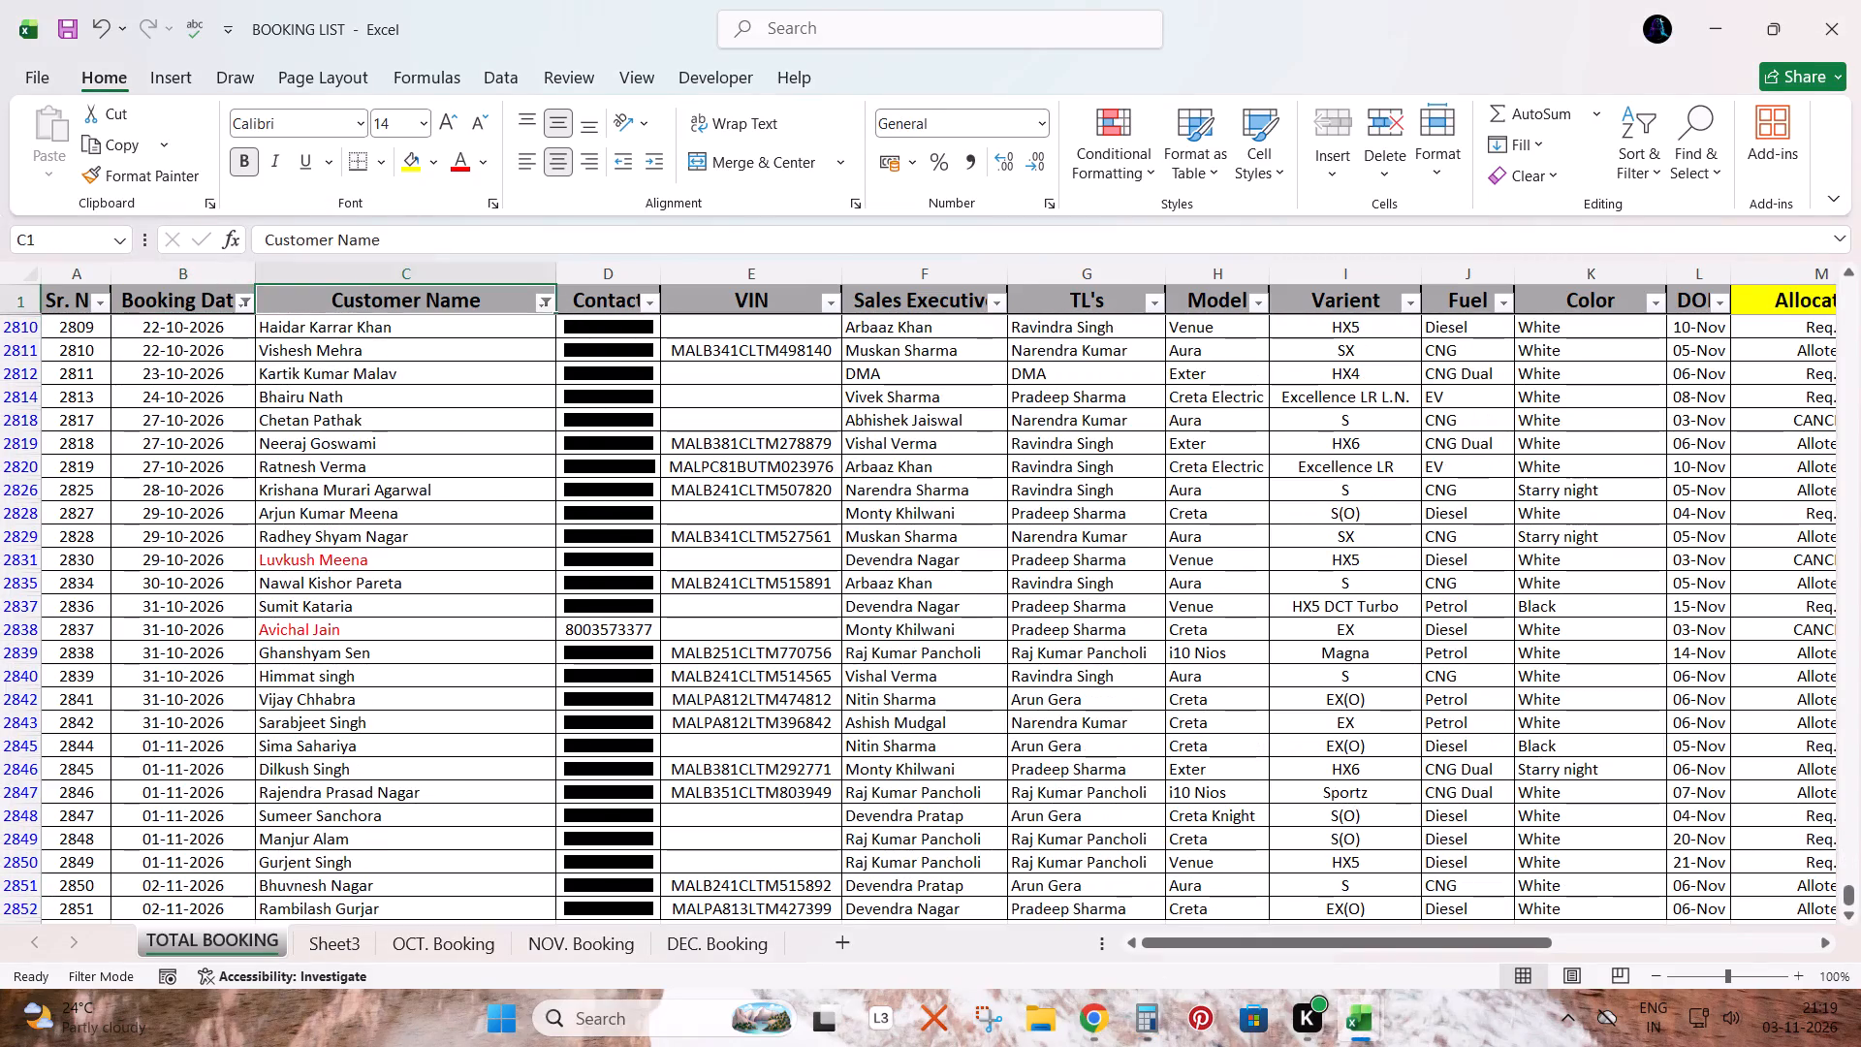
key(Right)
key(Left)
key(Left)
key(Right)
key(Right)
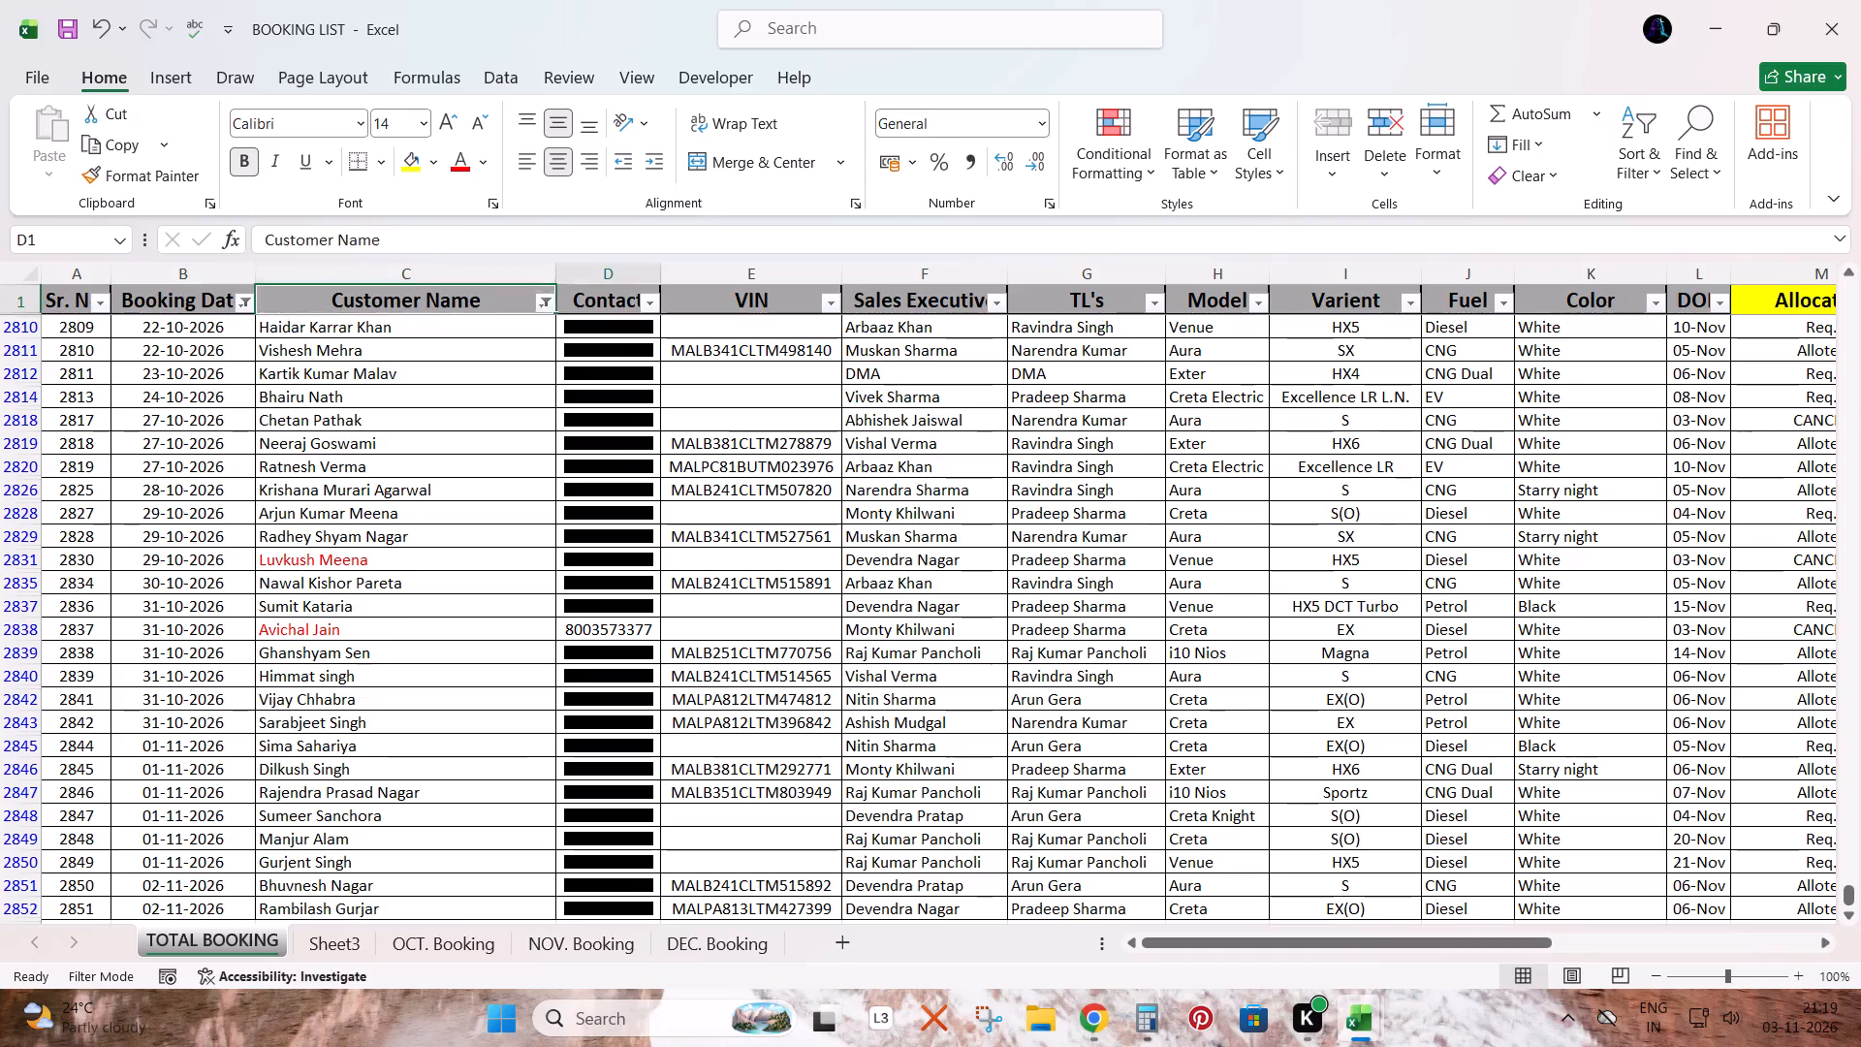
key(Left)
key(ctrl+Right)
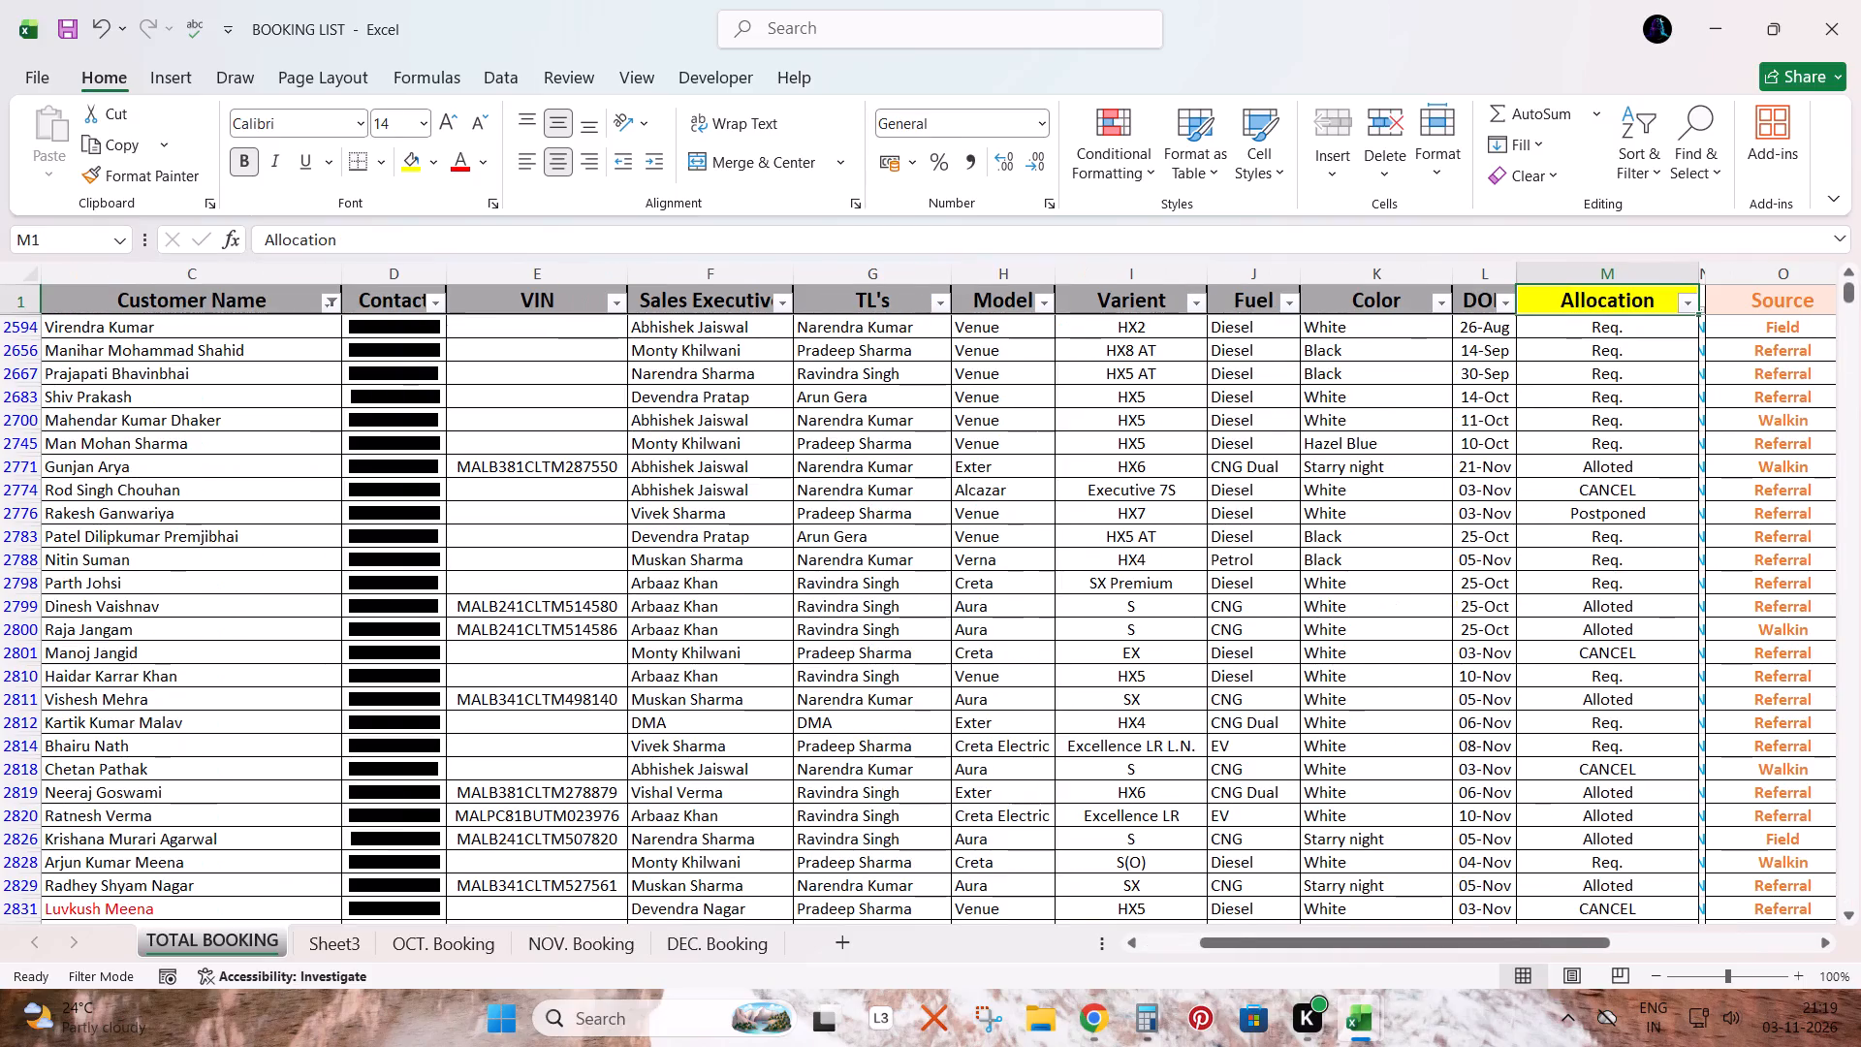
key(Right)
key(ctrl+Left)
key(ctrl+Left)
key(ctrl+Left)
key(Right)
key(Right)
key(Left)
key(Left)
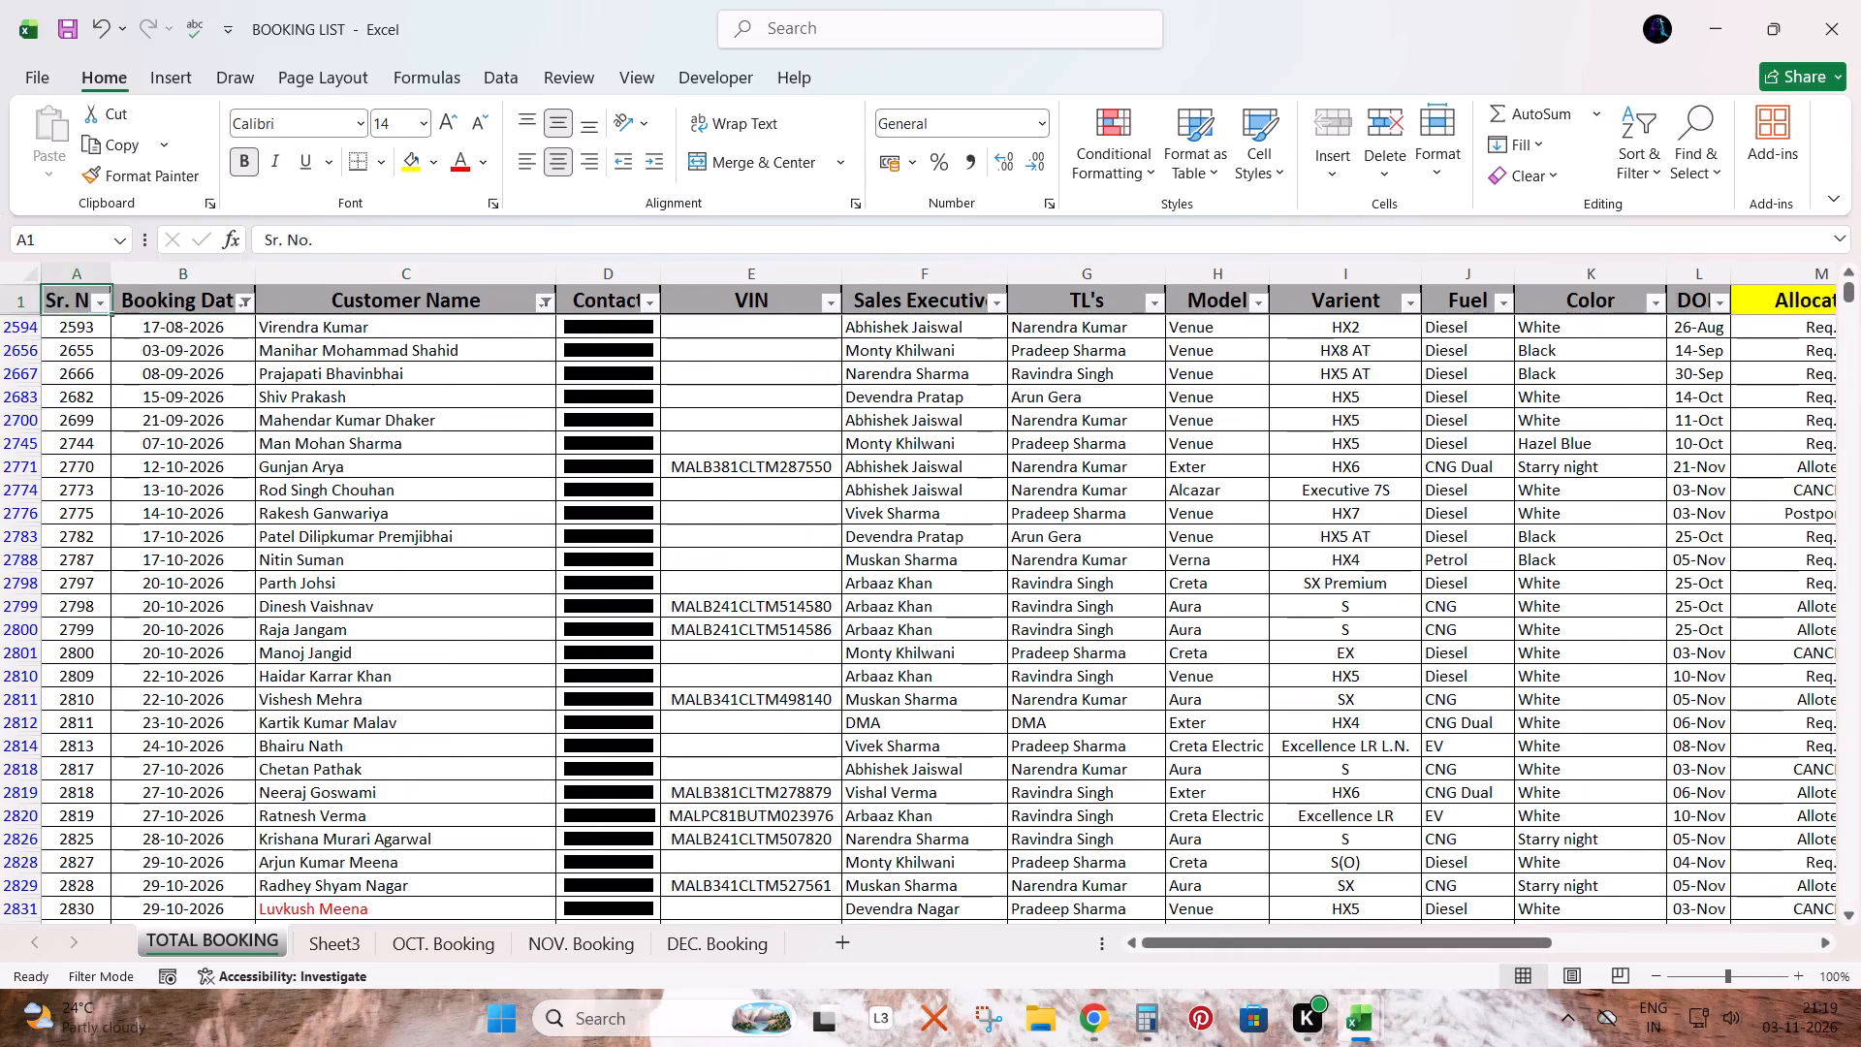
Replace the colour filter on the Customer Name column with a selection of all customer names.
key(Right)
key(Right)
key(alt+Down)
key(Down)
key(Down)
key(Down)
key(Down)
key(Down)
key(Down)
key(Down)
key(Down)
key(Down)
key(Down)
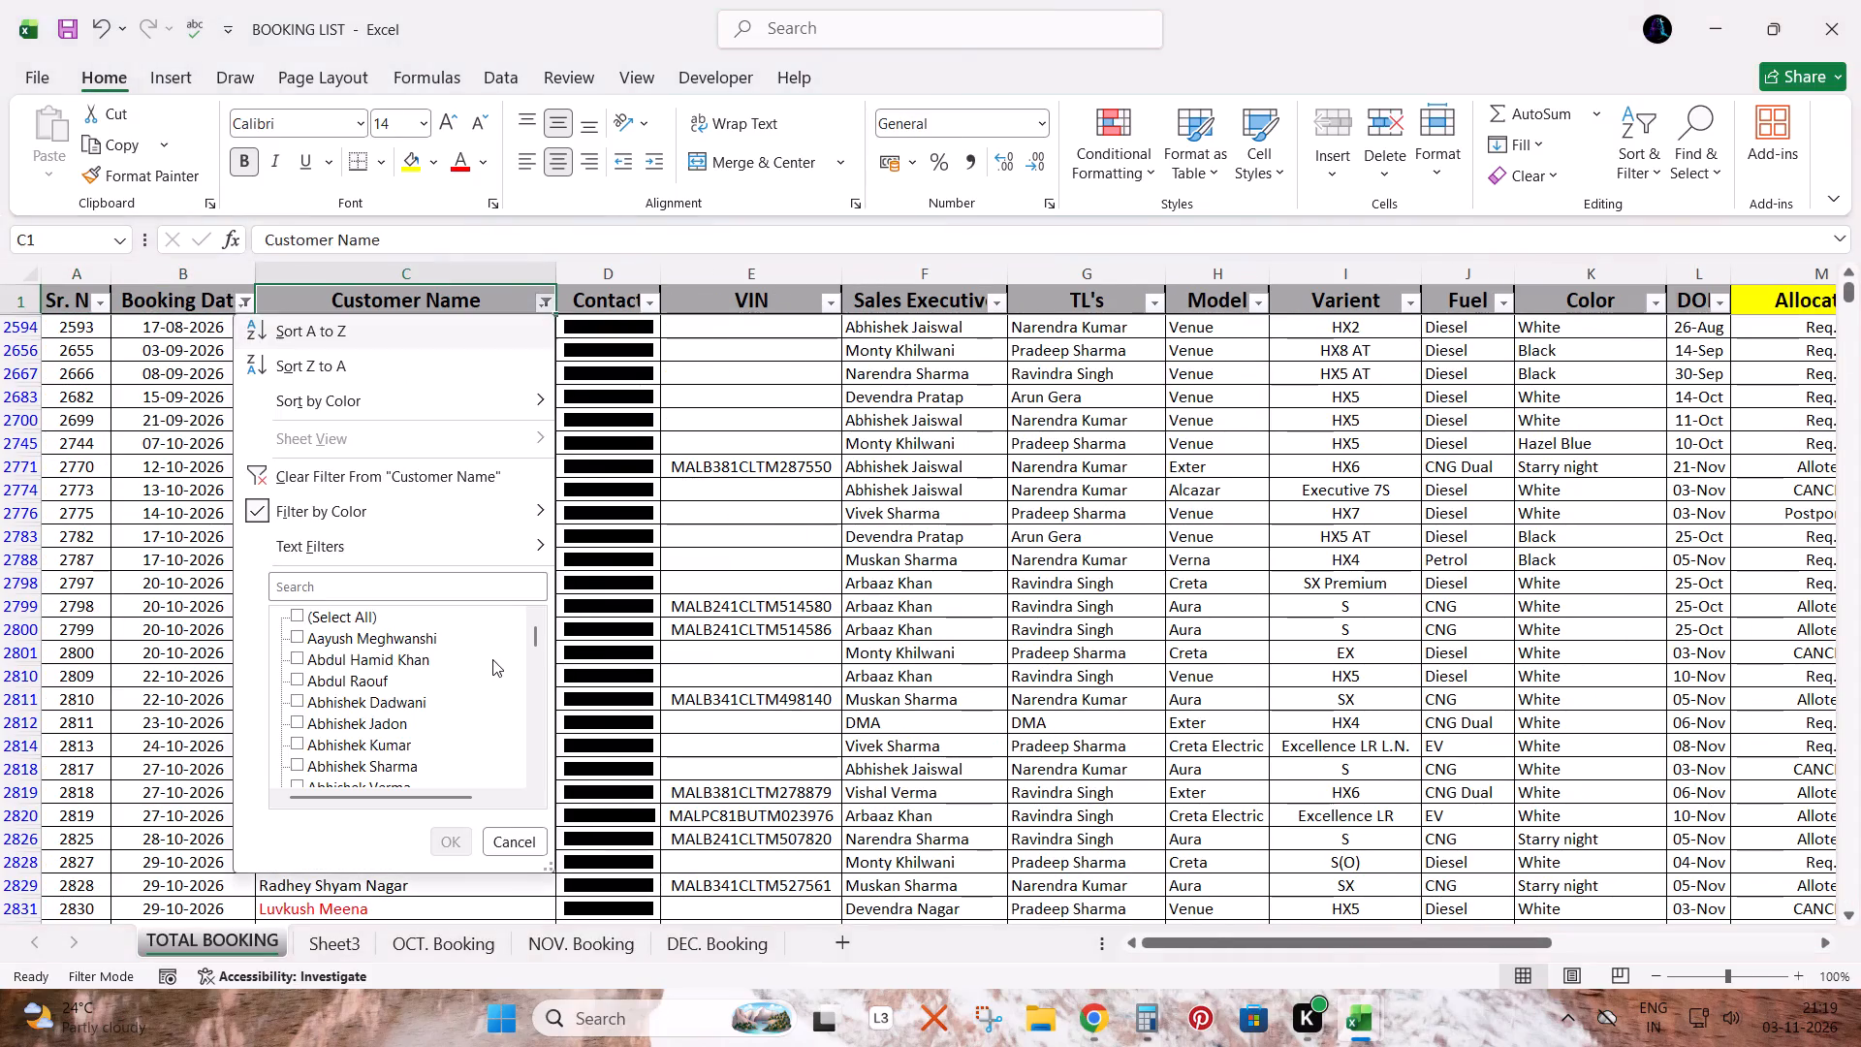
key(Up)
key(space)
key(Return)
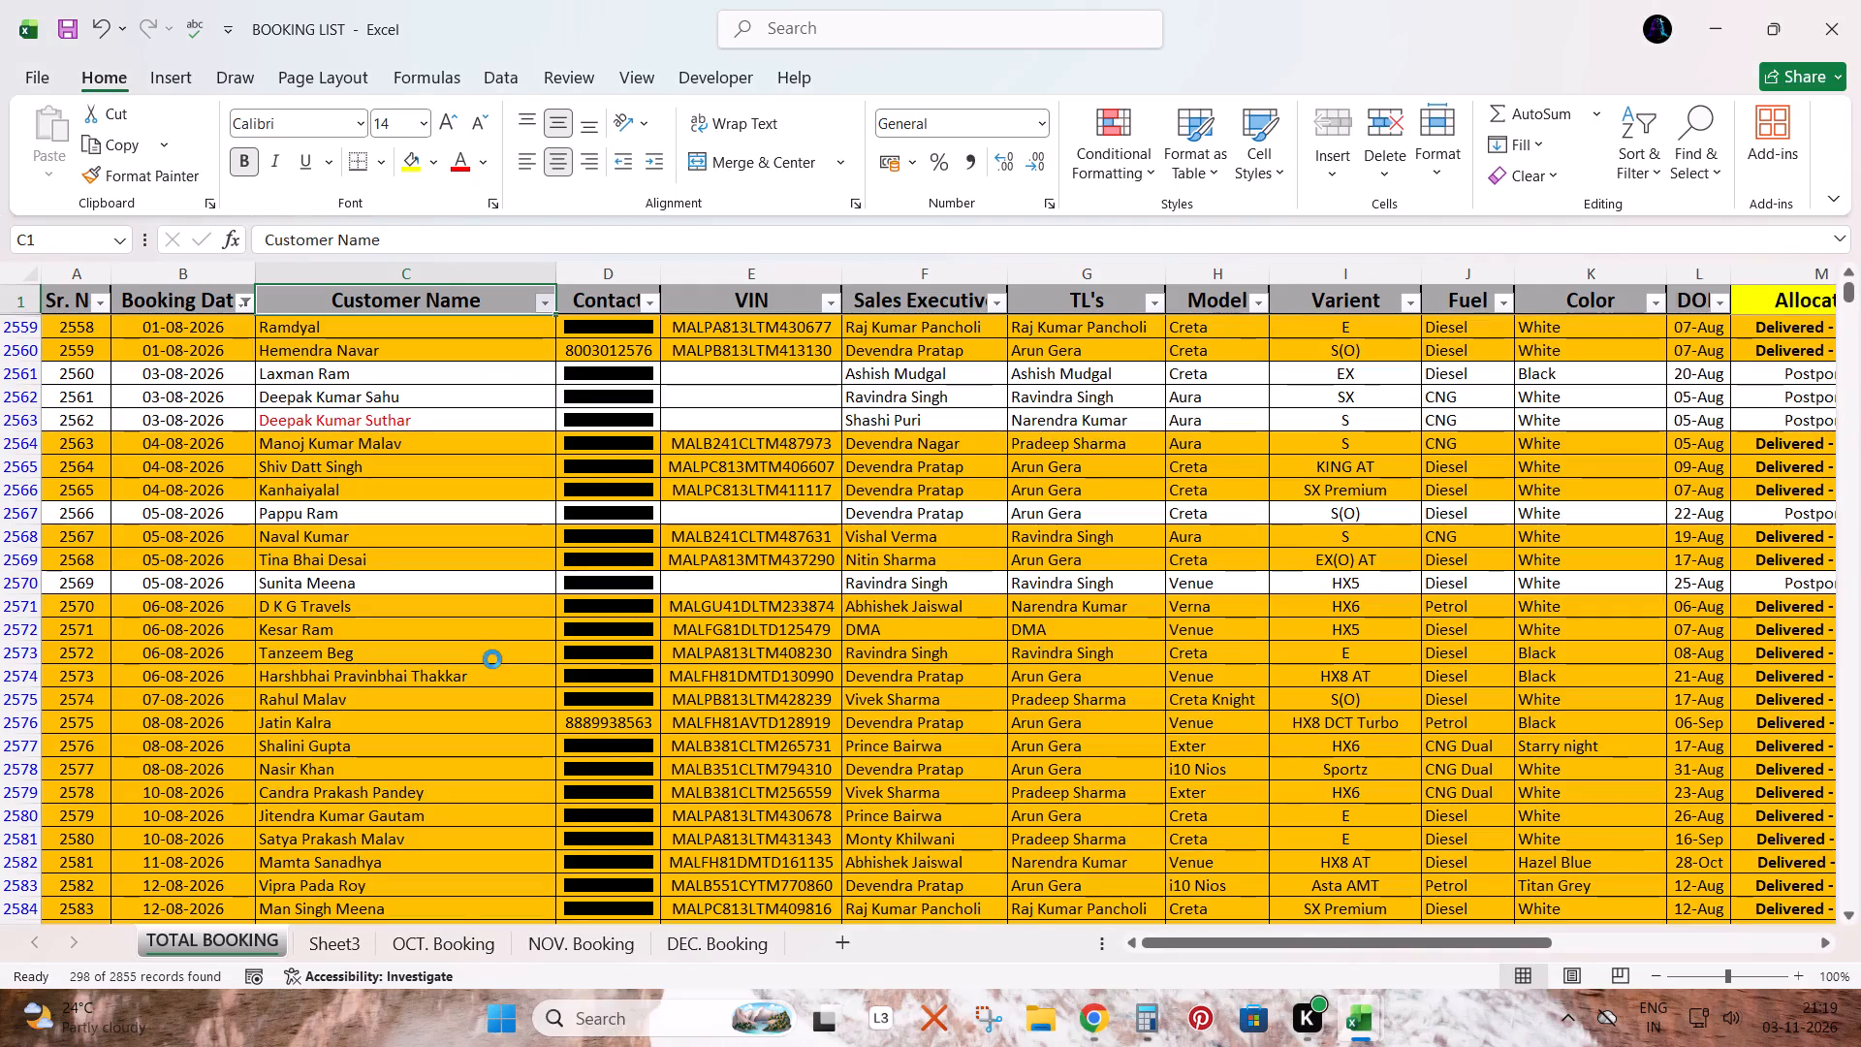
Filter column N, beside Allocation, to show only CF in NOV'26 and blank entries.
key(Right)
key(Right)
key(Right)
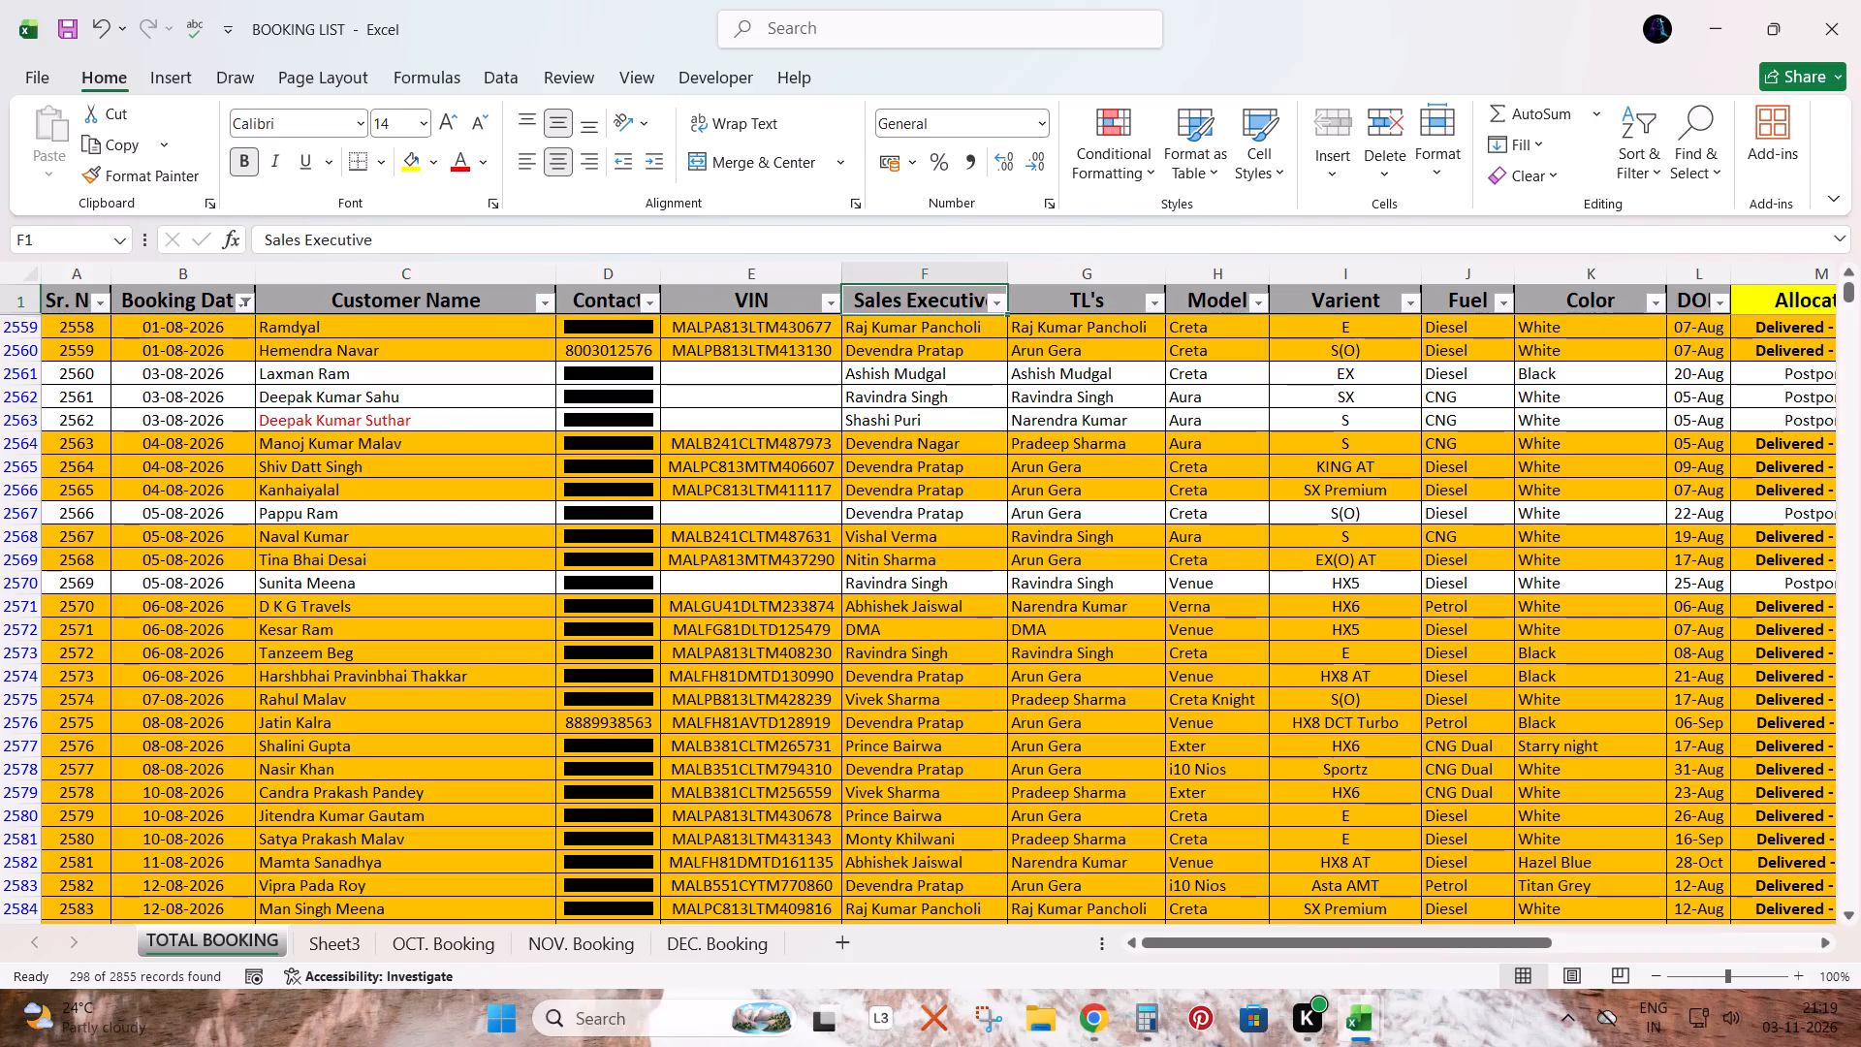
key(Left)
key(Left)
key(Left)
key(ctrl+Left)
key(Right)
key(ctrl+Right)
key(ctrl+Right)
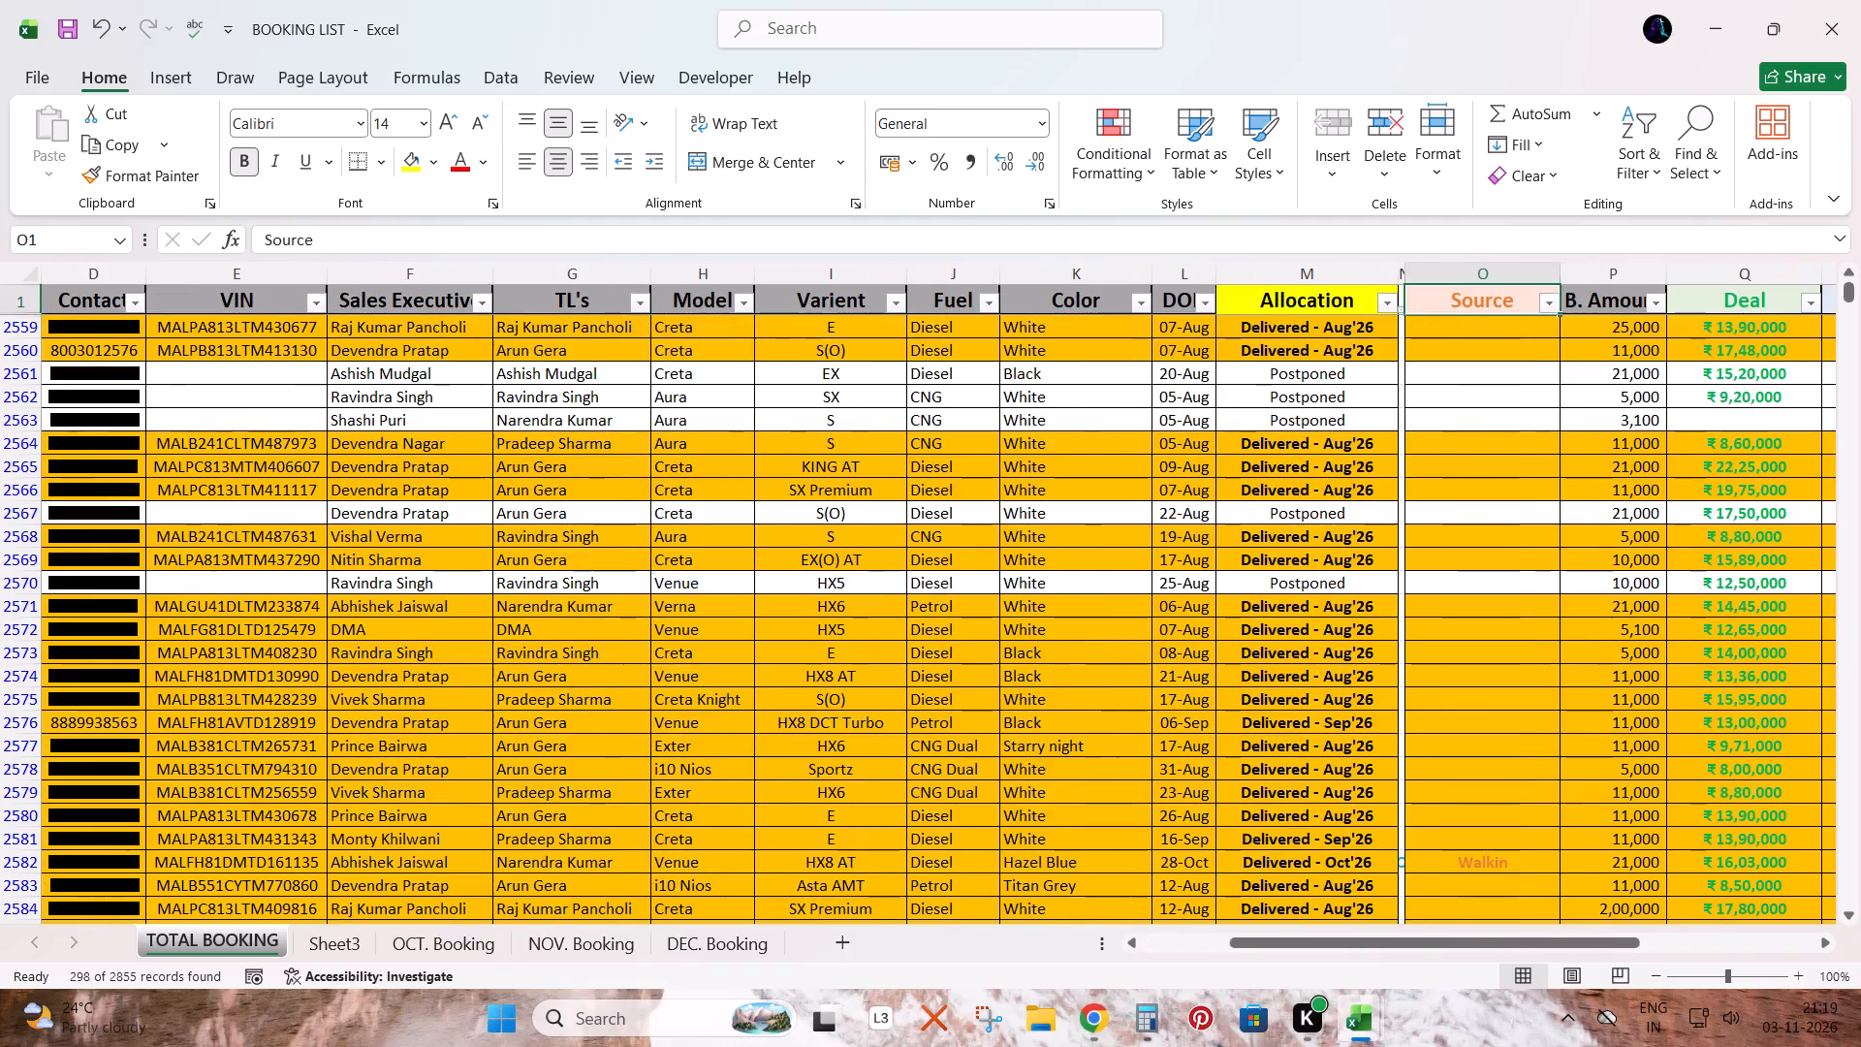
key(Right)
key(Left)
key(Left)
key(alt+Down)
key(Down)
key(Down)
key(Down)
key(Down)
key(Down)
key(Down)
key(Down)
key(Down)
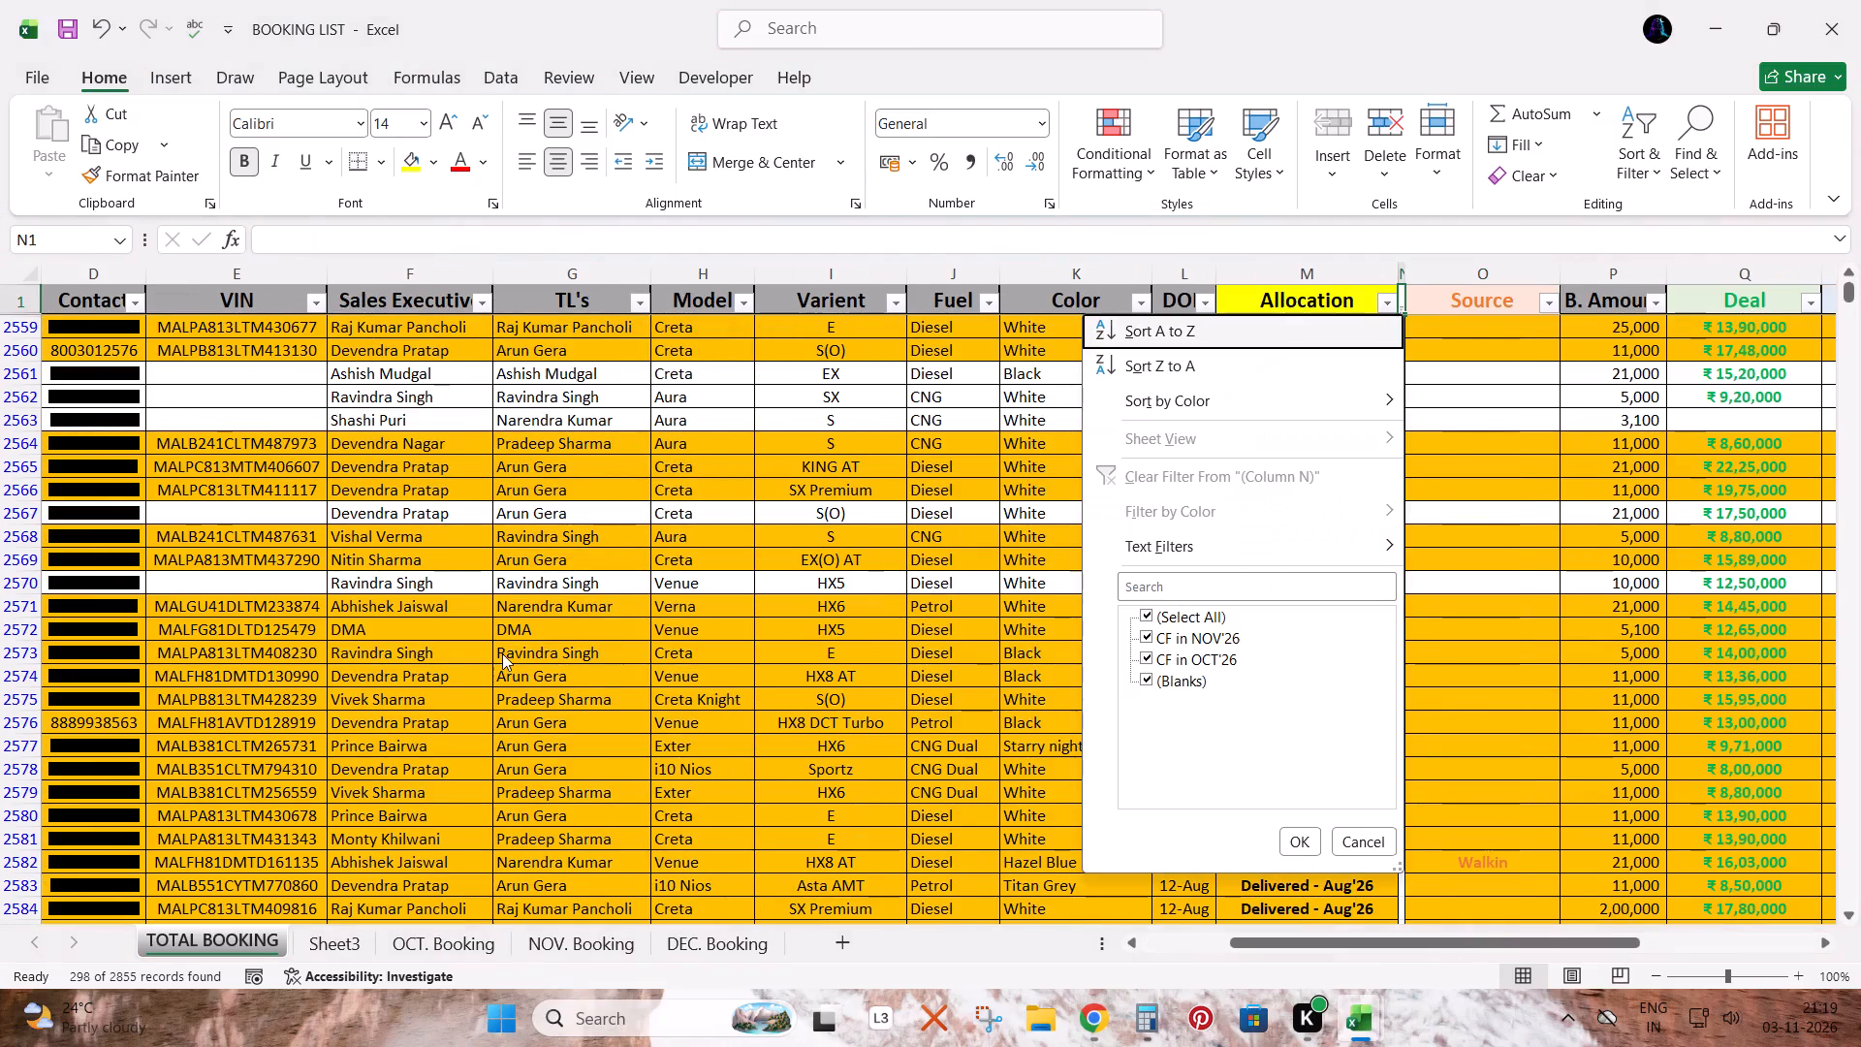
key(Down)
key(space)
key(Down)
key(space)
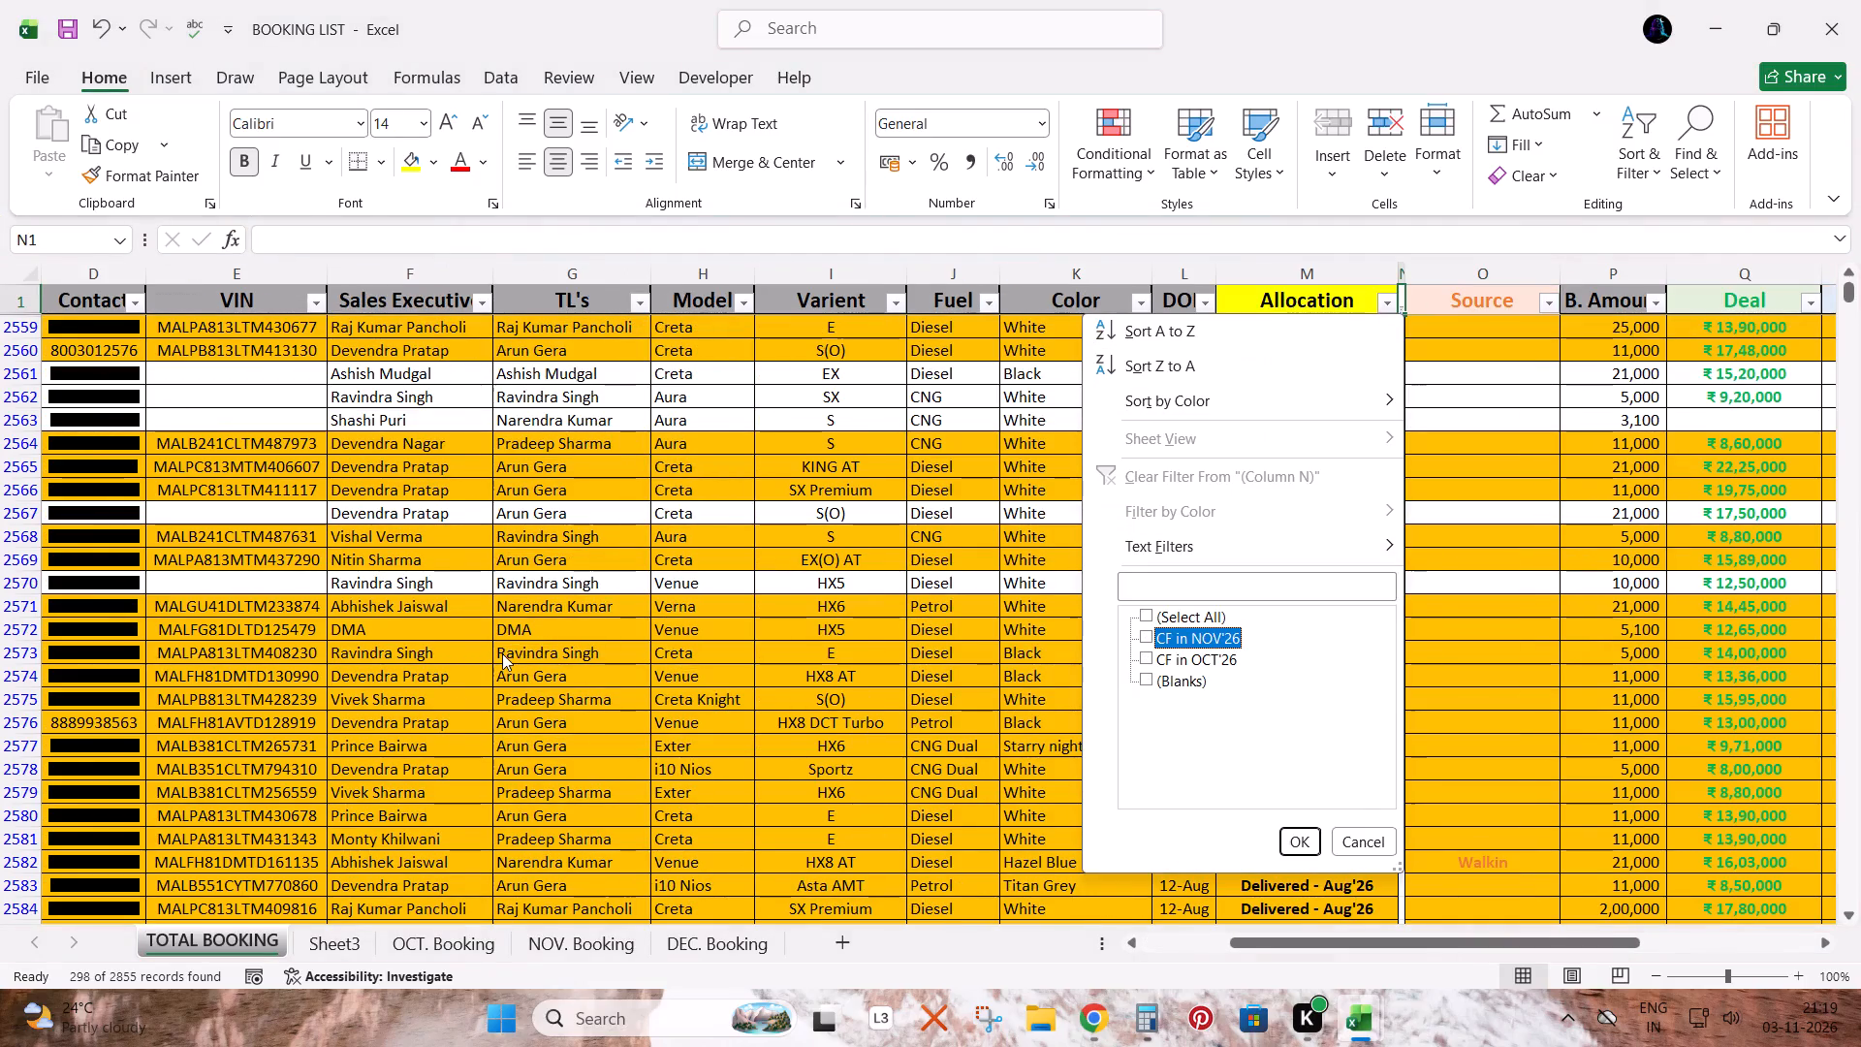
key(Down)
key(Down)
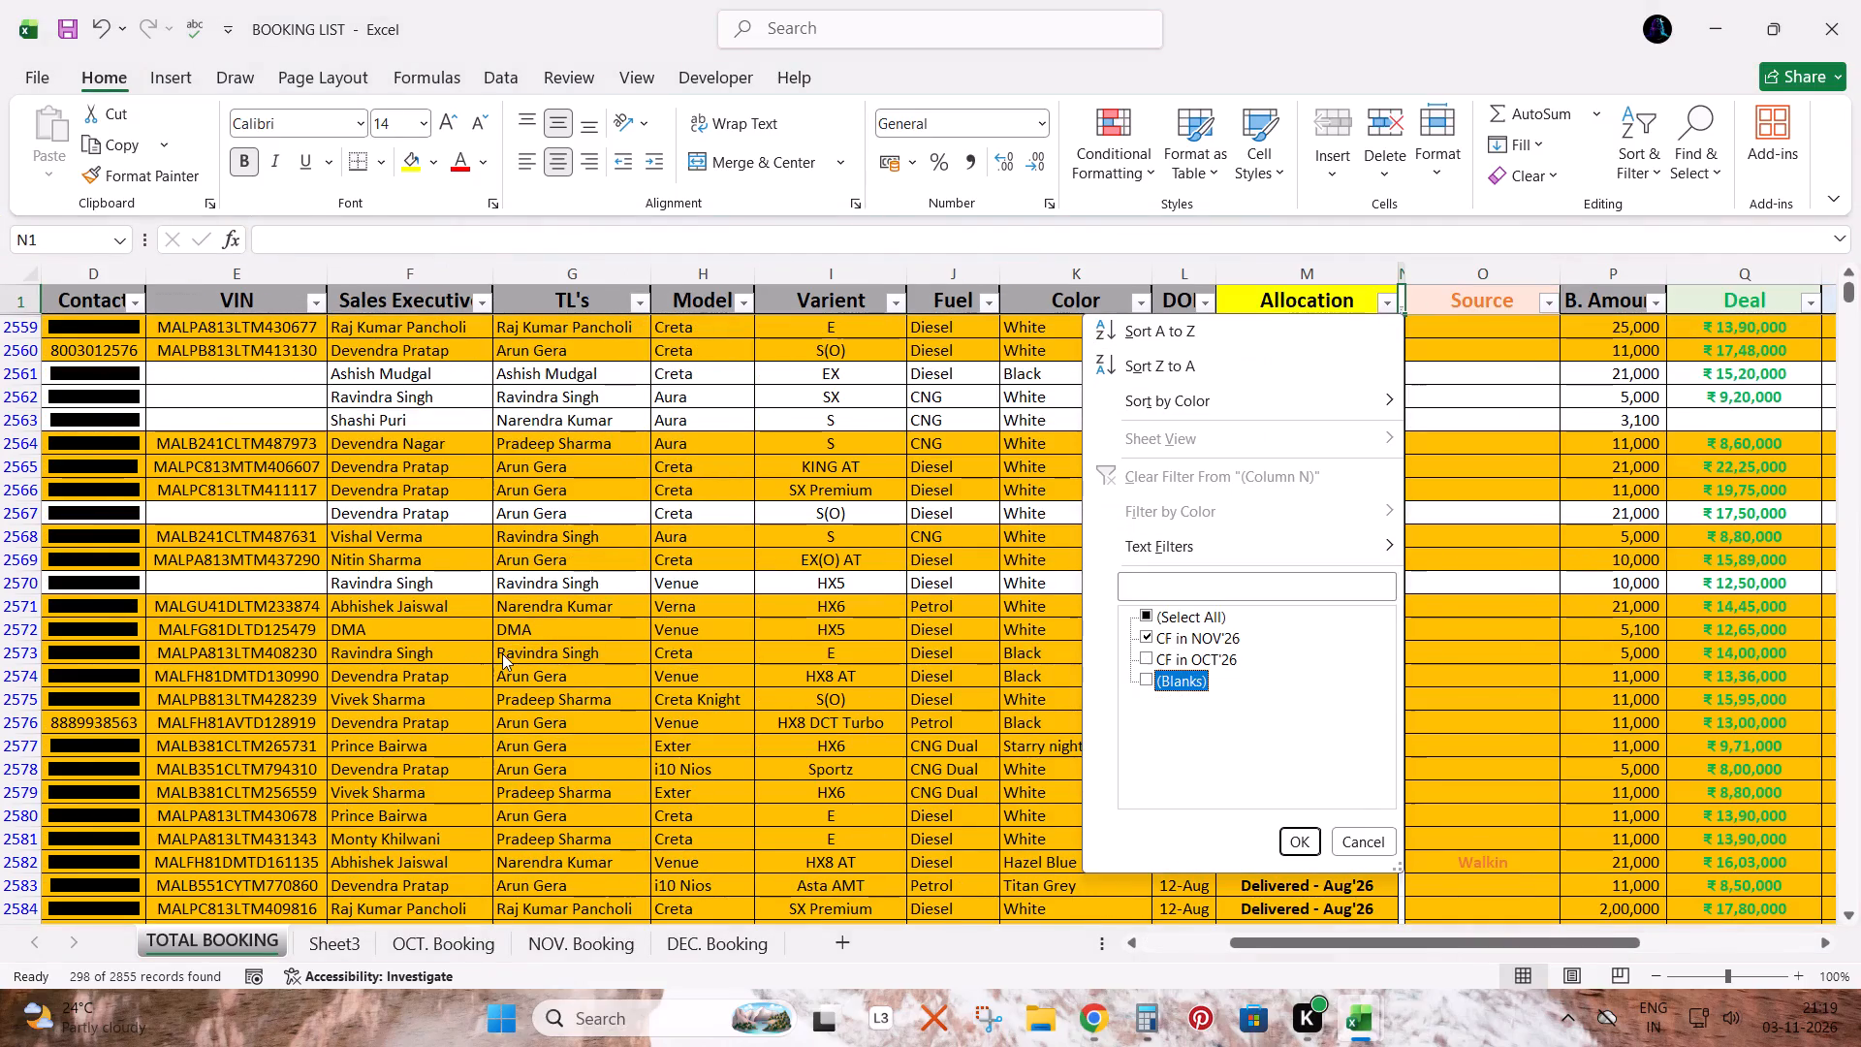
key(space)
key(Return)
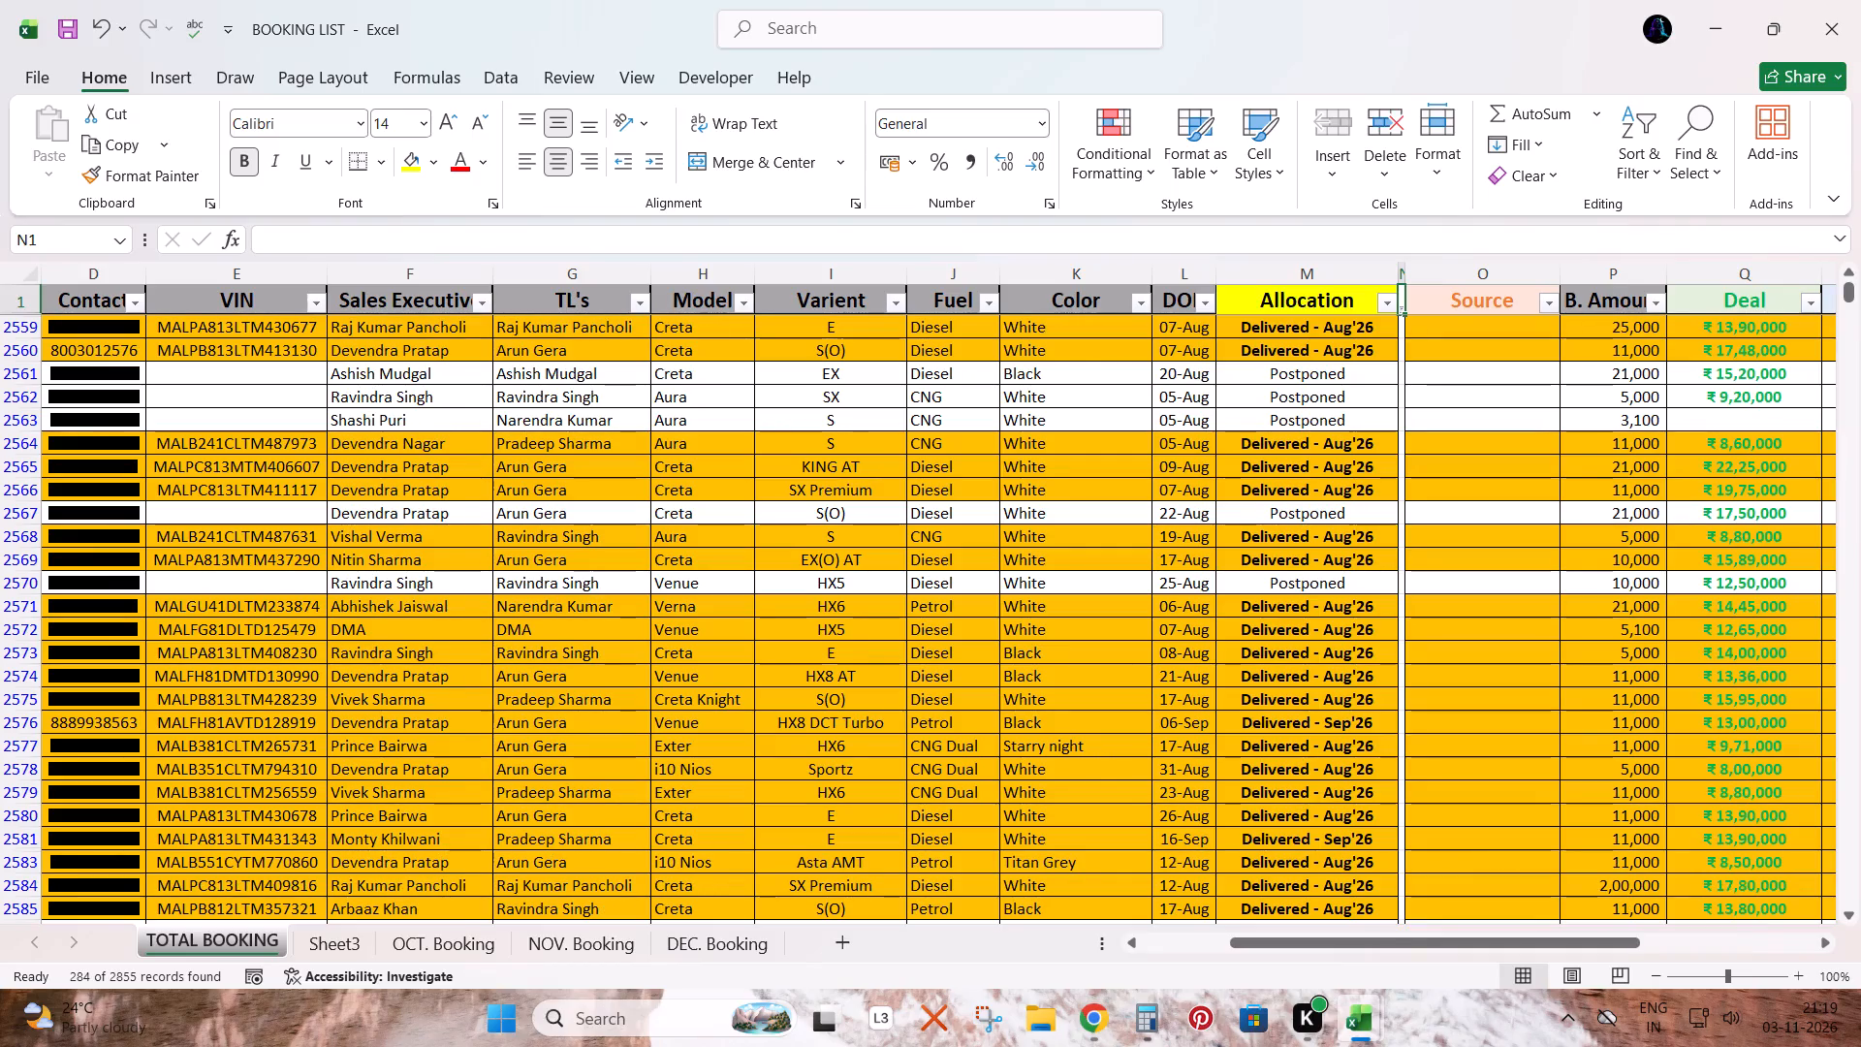
Change the column N filter to show only the CF in OCT'26 entries.
key(Down)
key(Down)
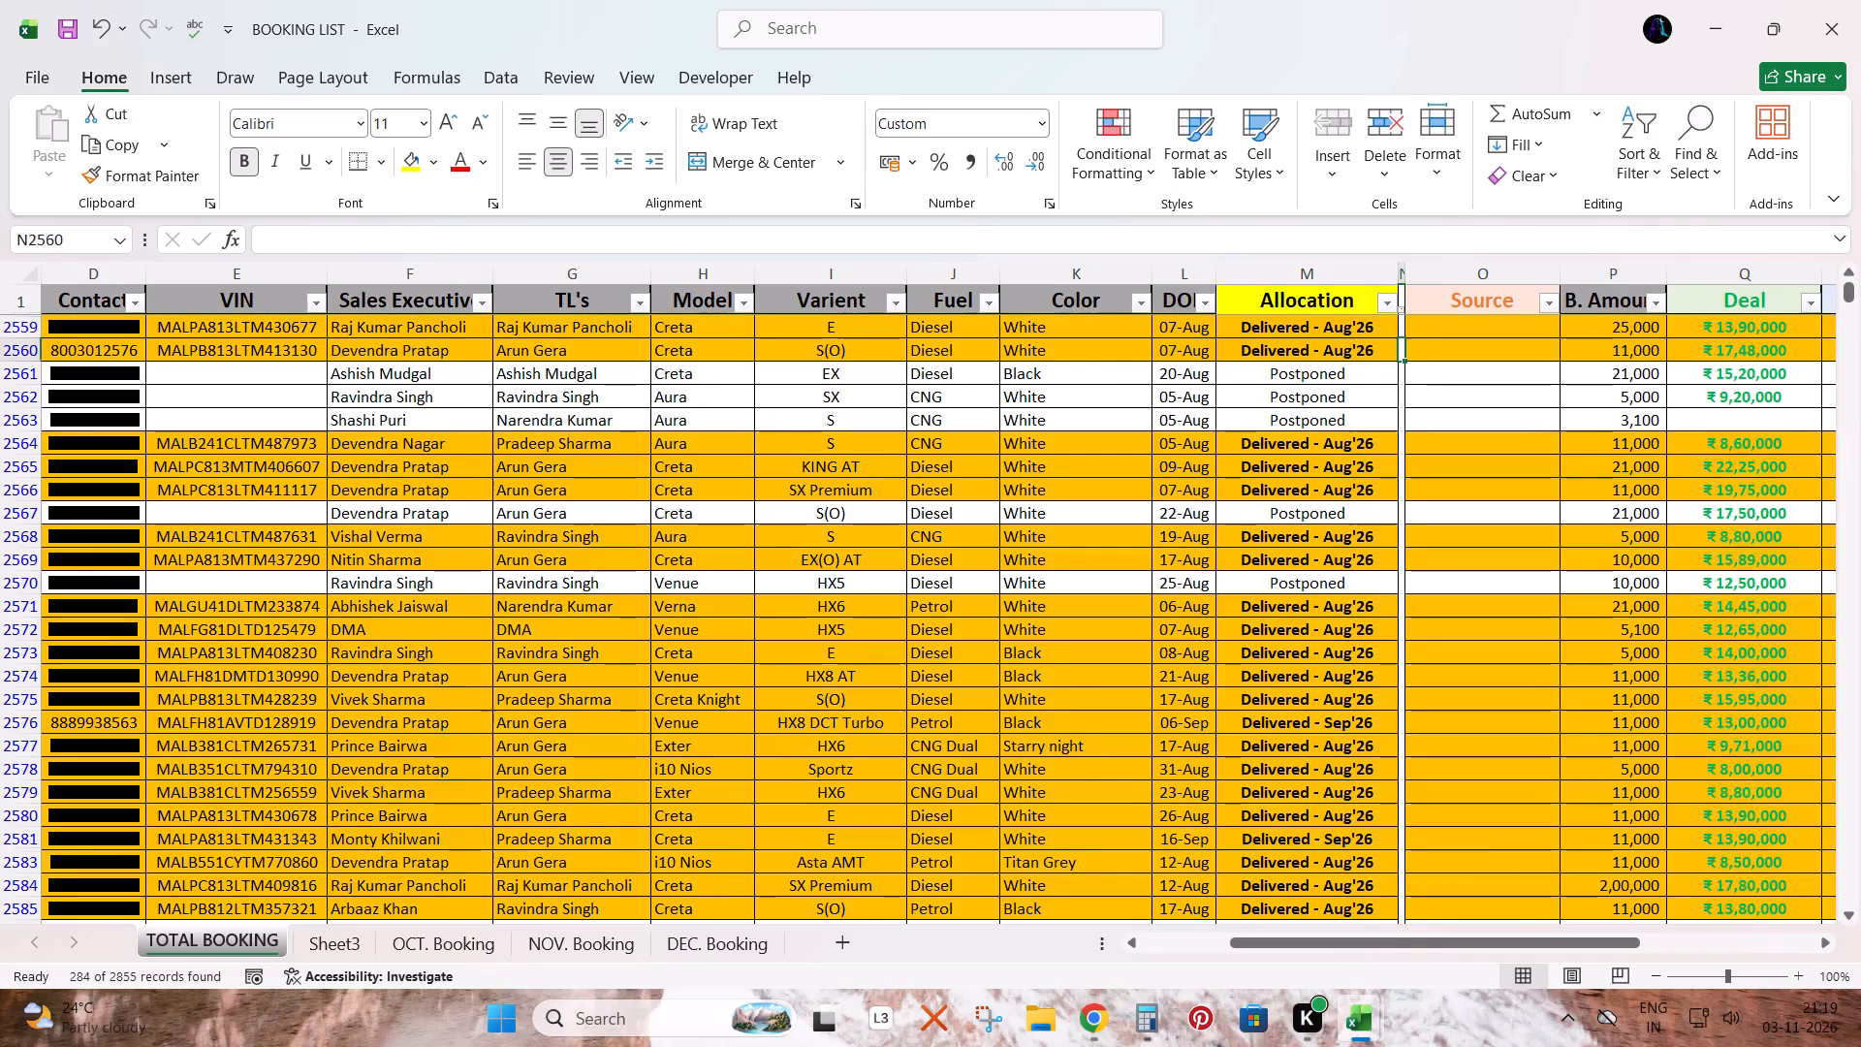
key(Up)
key(Left)
key(Up)
key(Right)
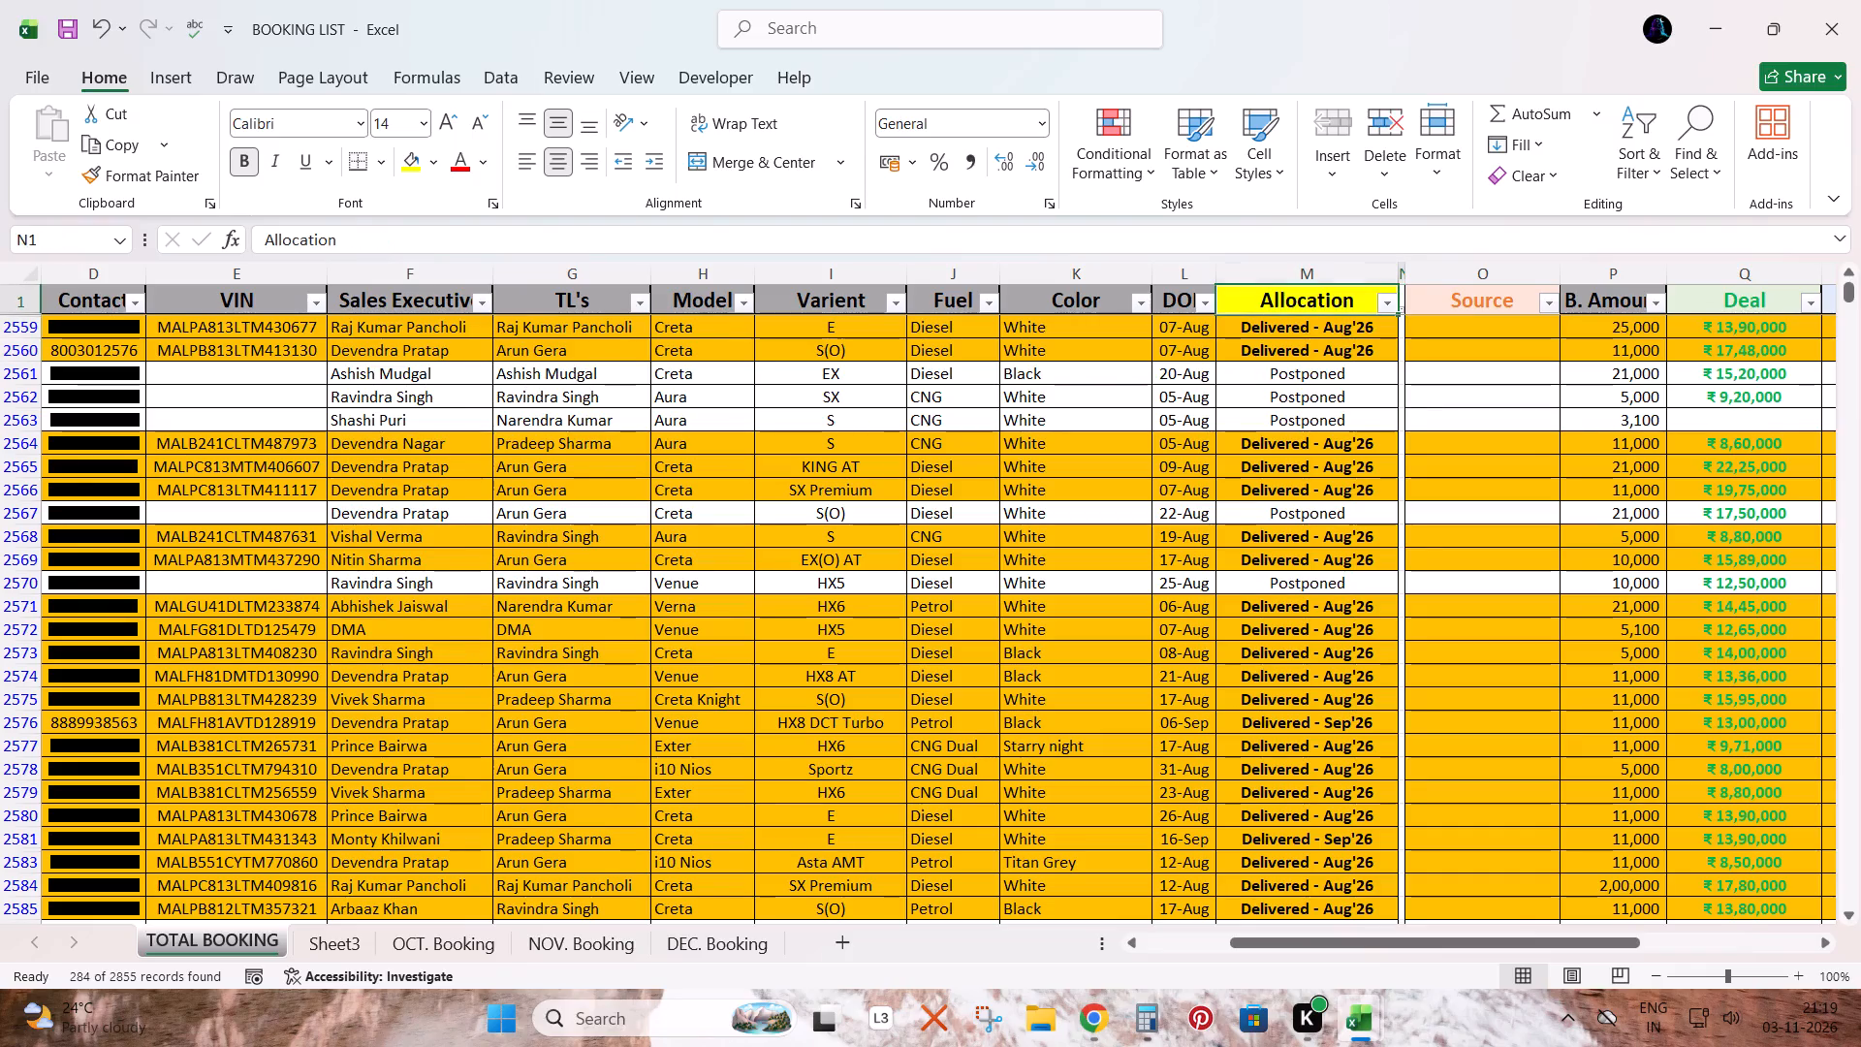
key(alt+Down)
key(Down)
key(Down)
key(Down)
key(Down)
key(Down)
key(Down)
key(Down)
key(Down)
key(Down)
key(space)
key(space)
key(Down)
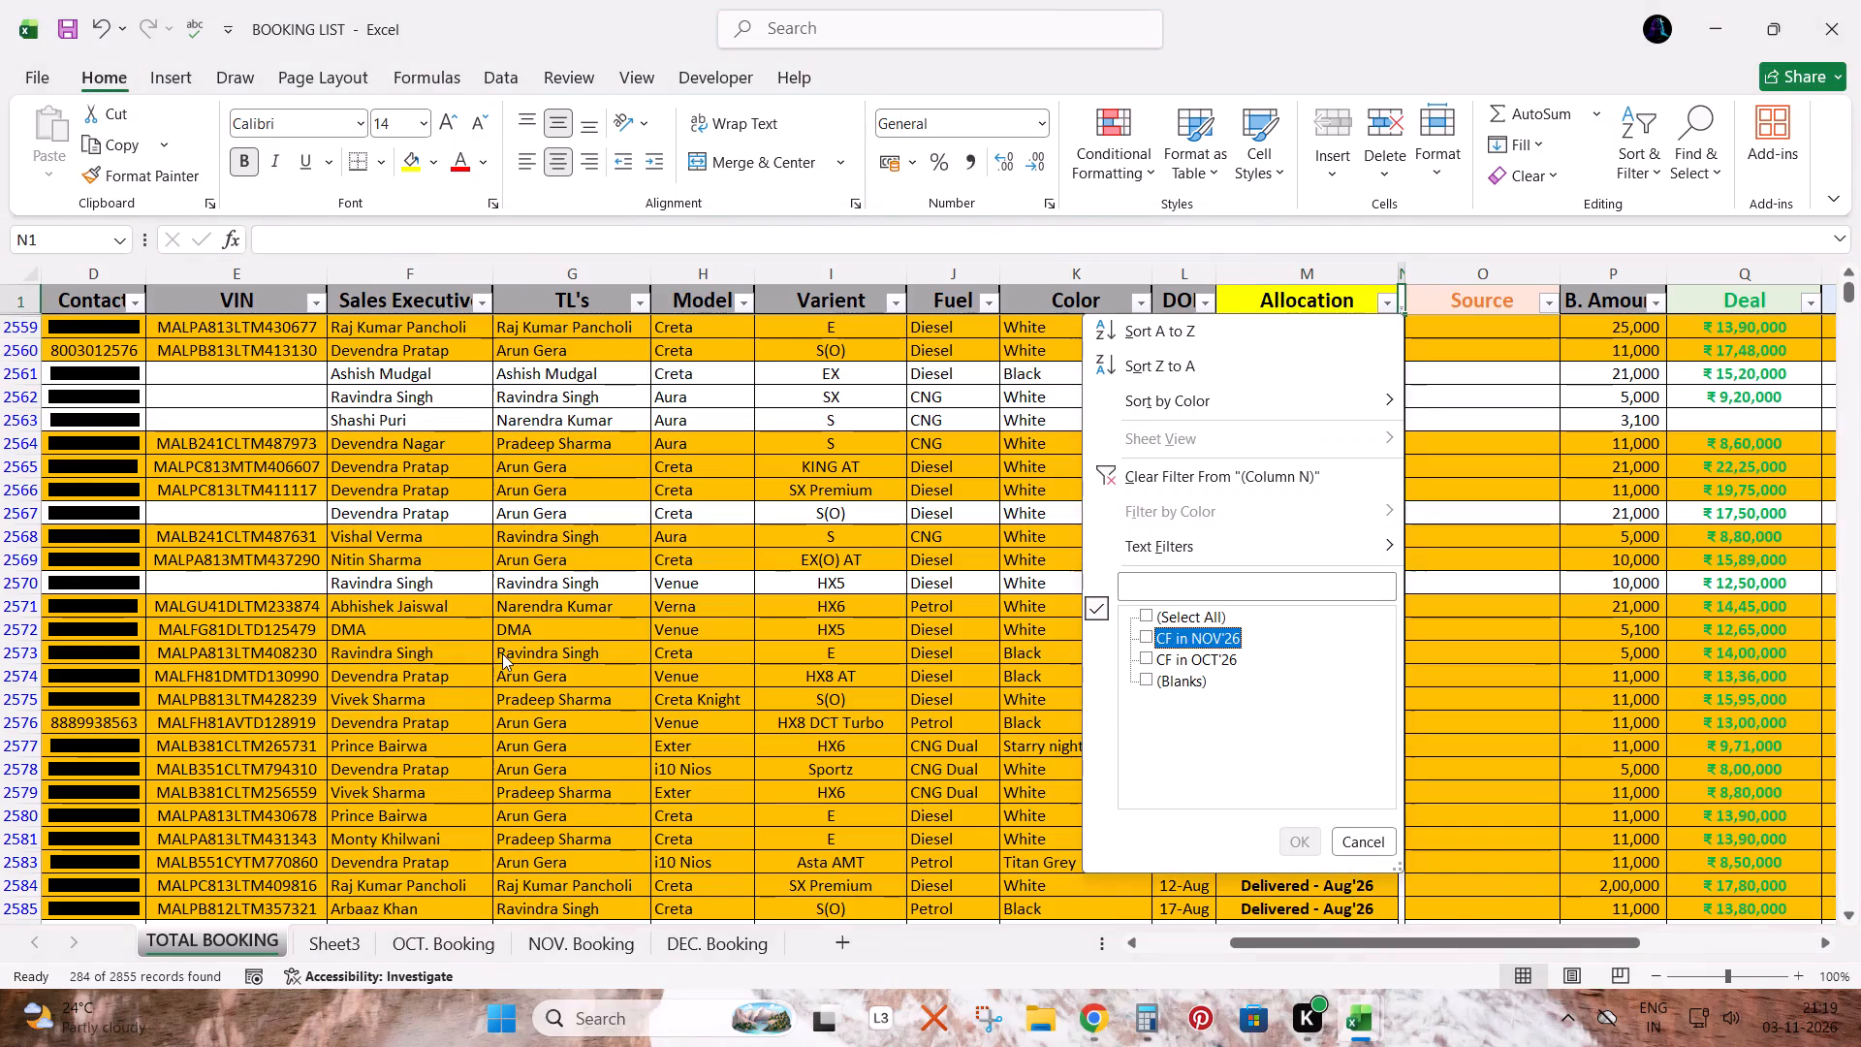
key(Down)
key(space)
key(Return)
key(Down)
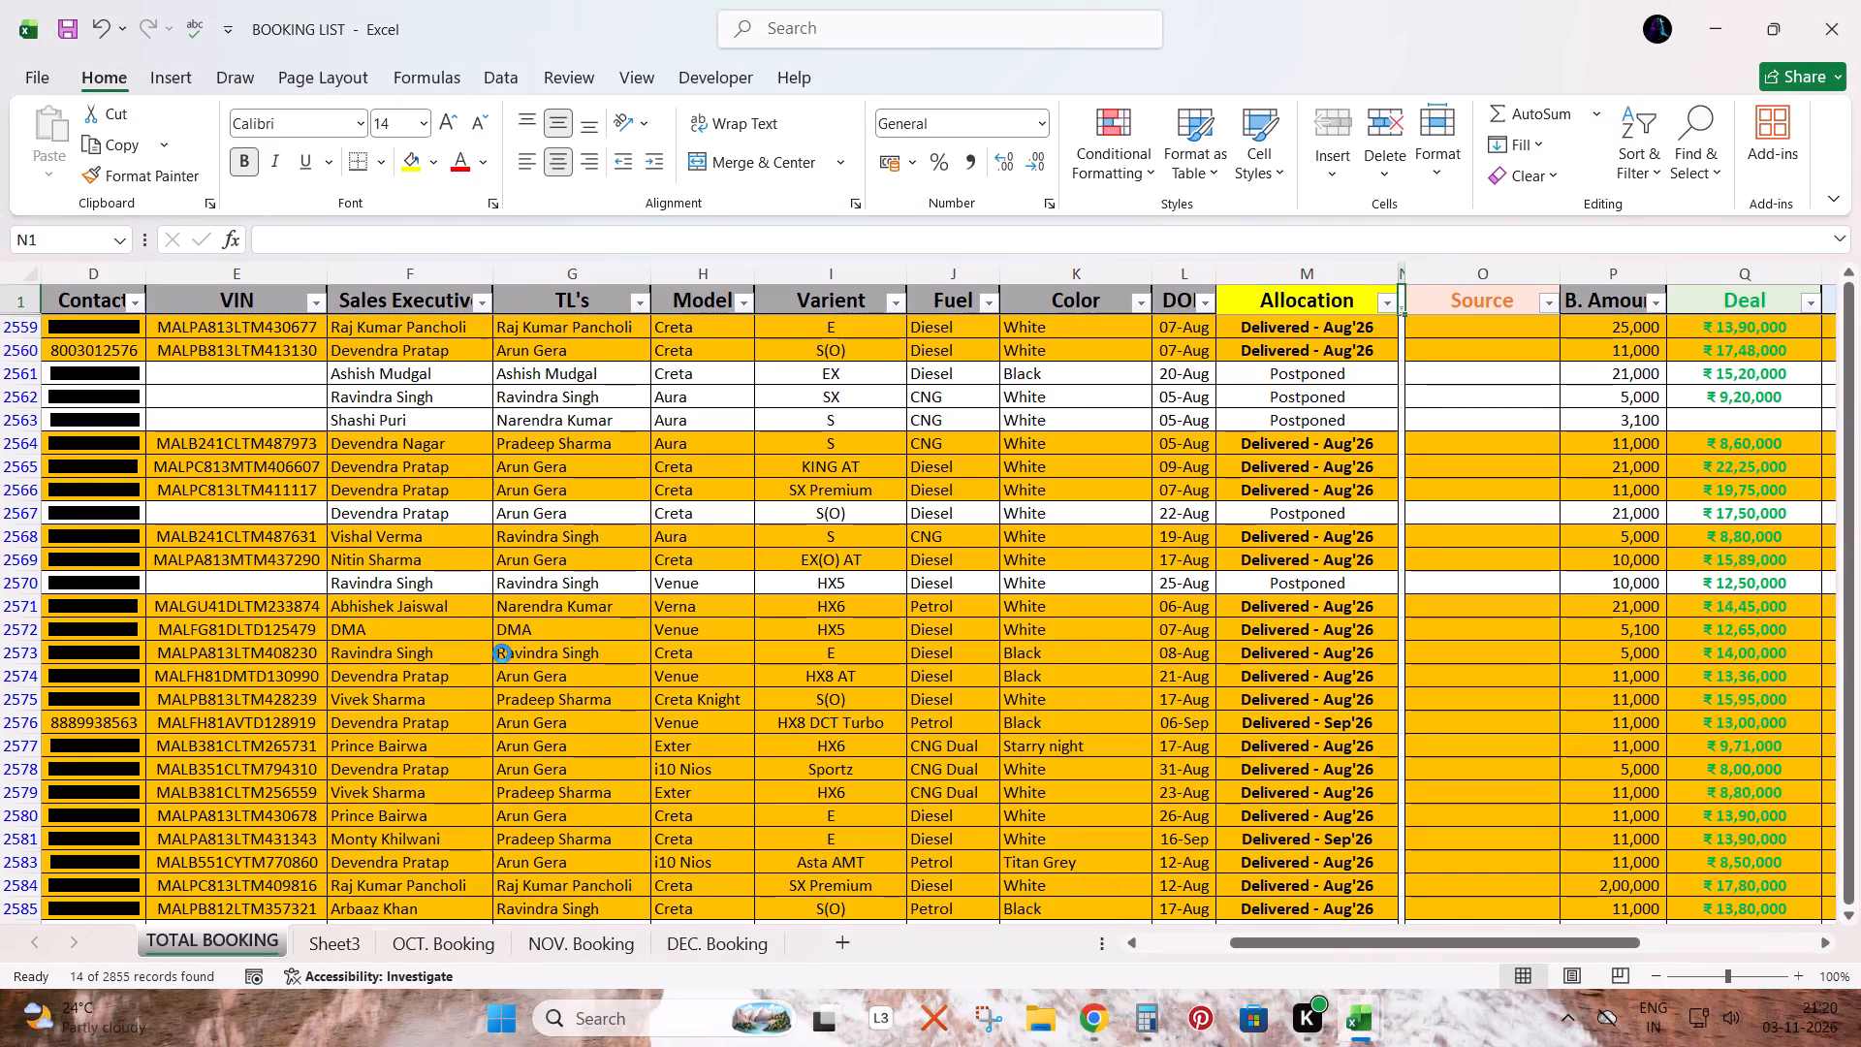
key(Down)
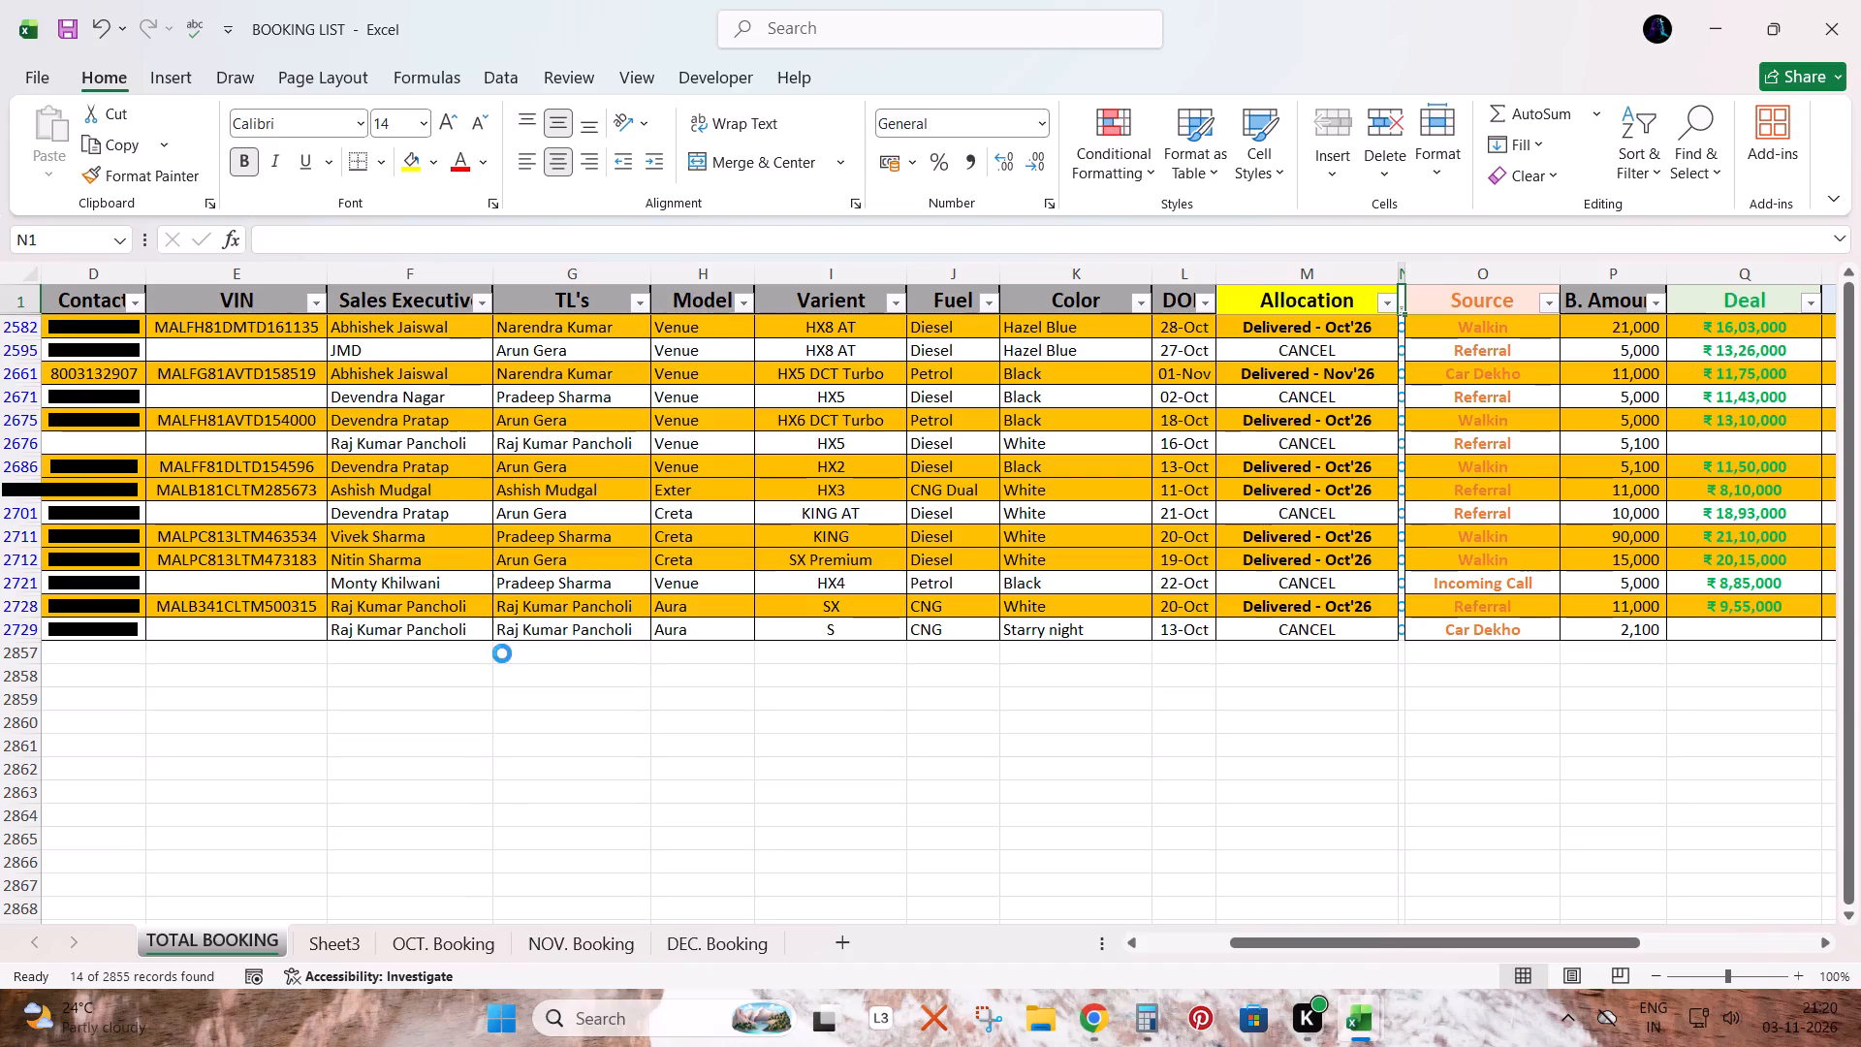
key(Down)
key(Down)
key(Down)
Switch away from the BOOKING LIST workbook to the open Calculator and browser windows.
click(1860, 1046)
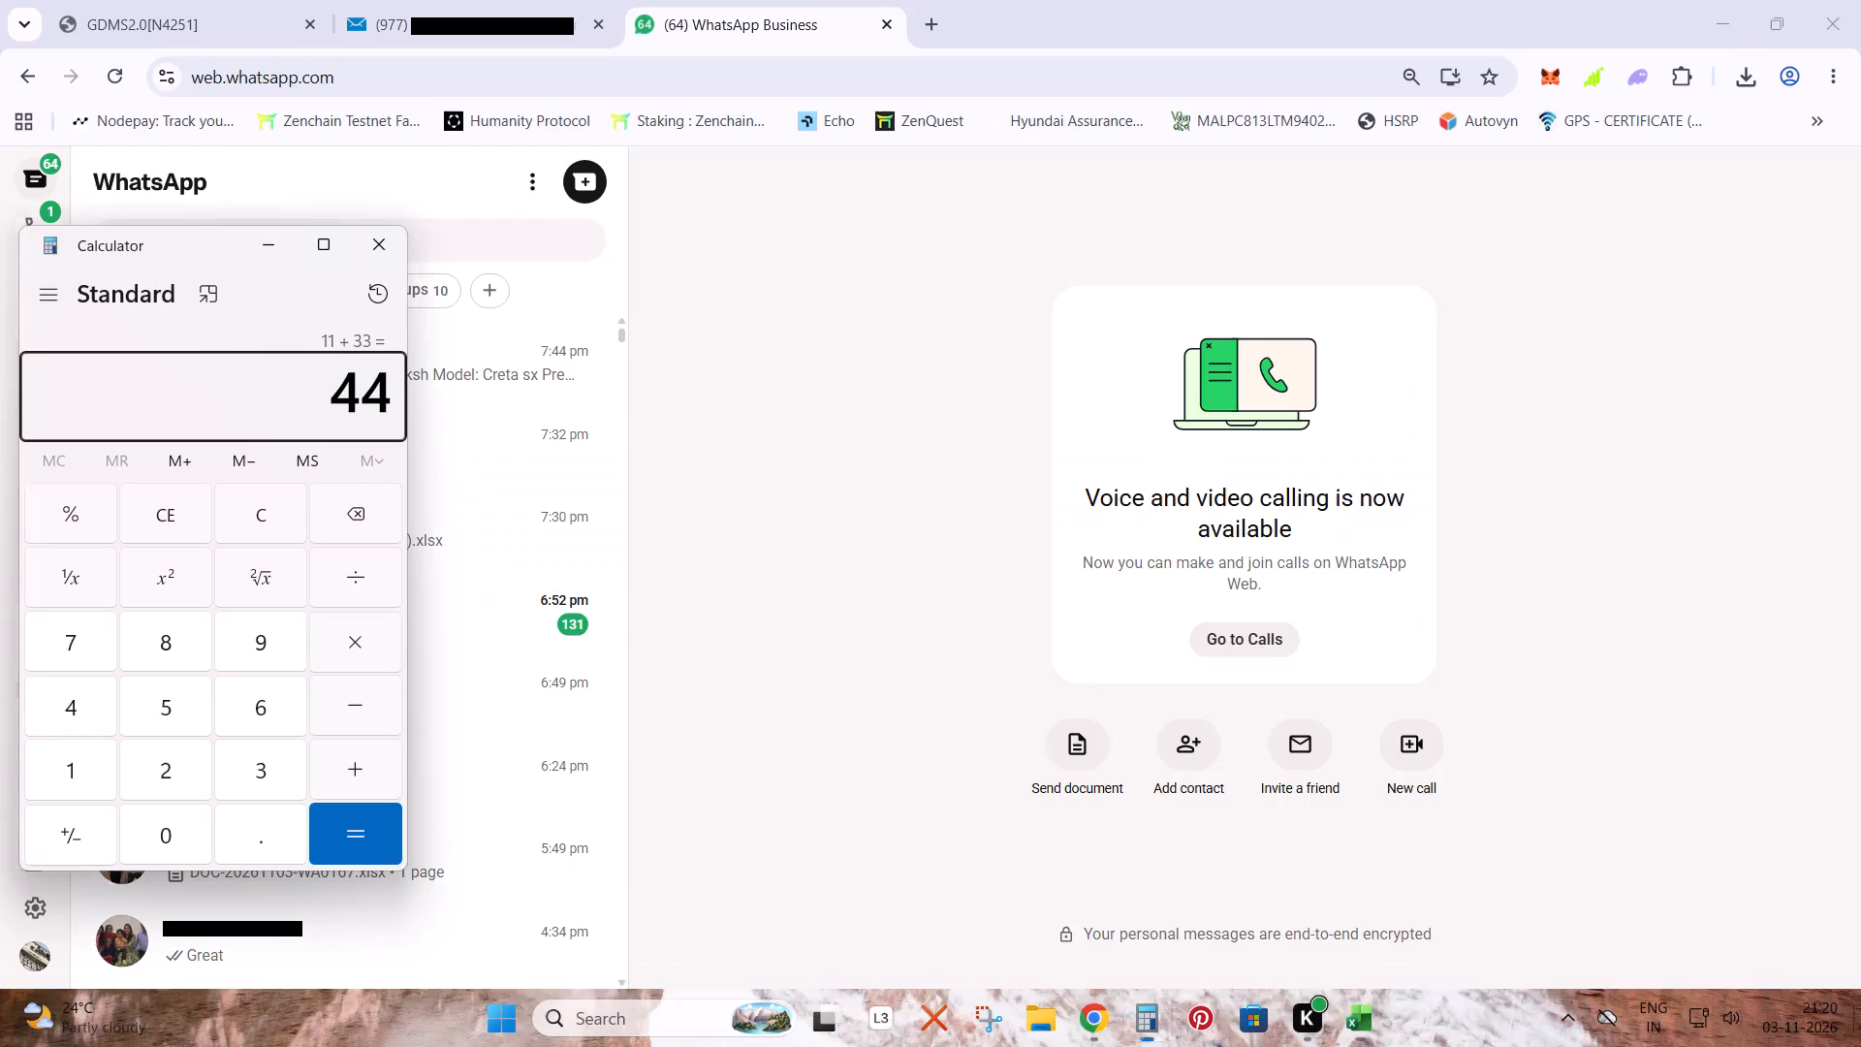
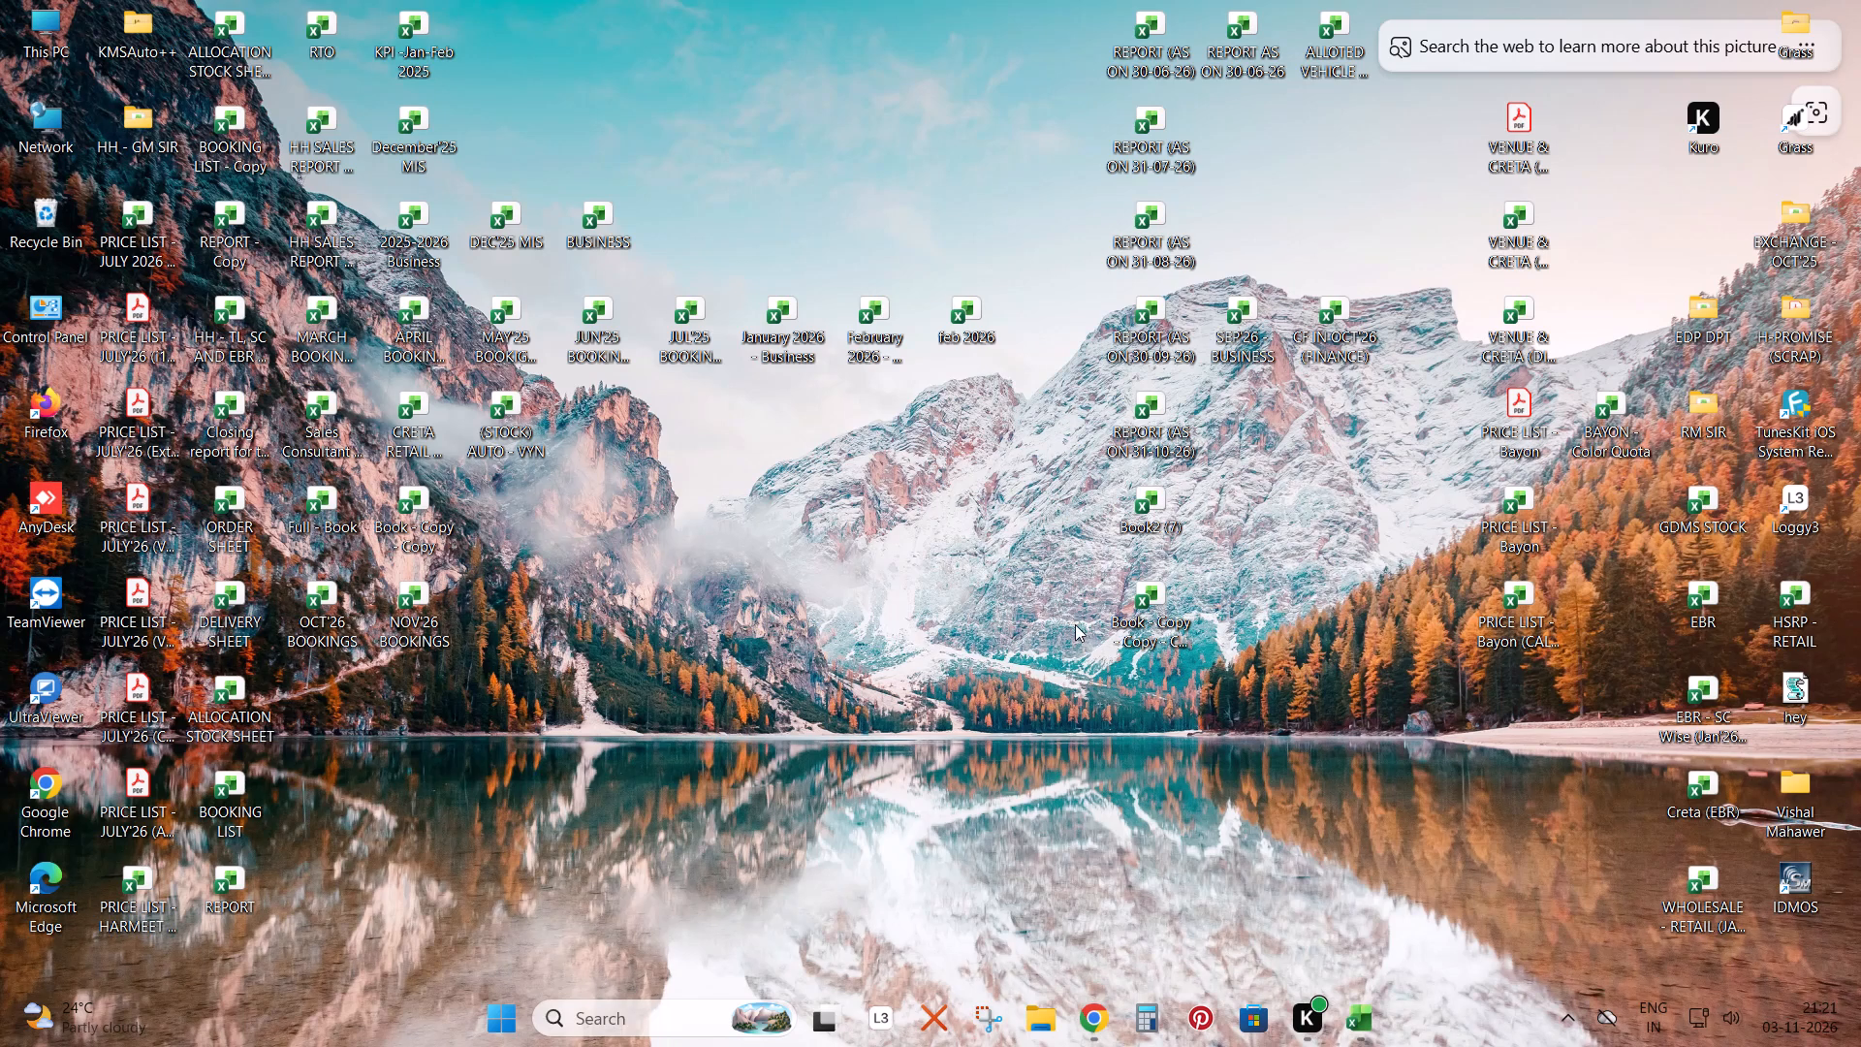
Switch back to BOOKING LIST and go to the first of the filtered TOTAL BOOKING rows.
click(1369, 1046)
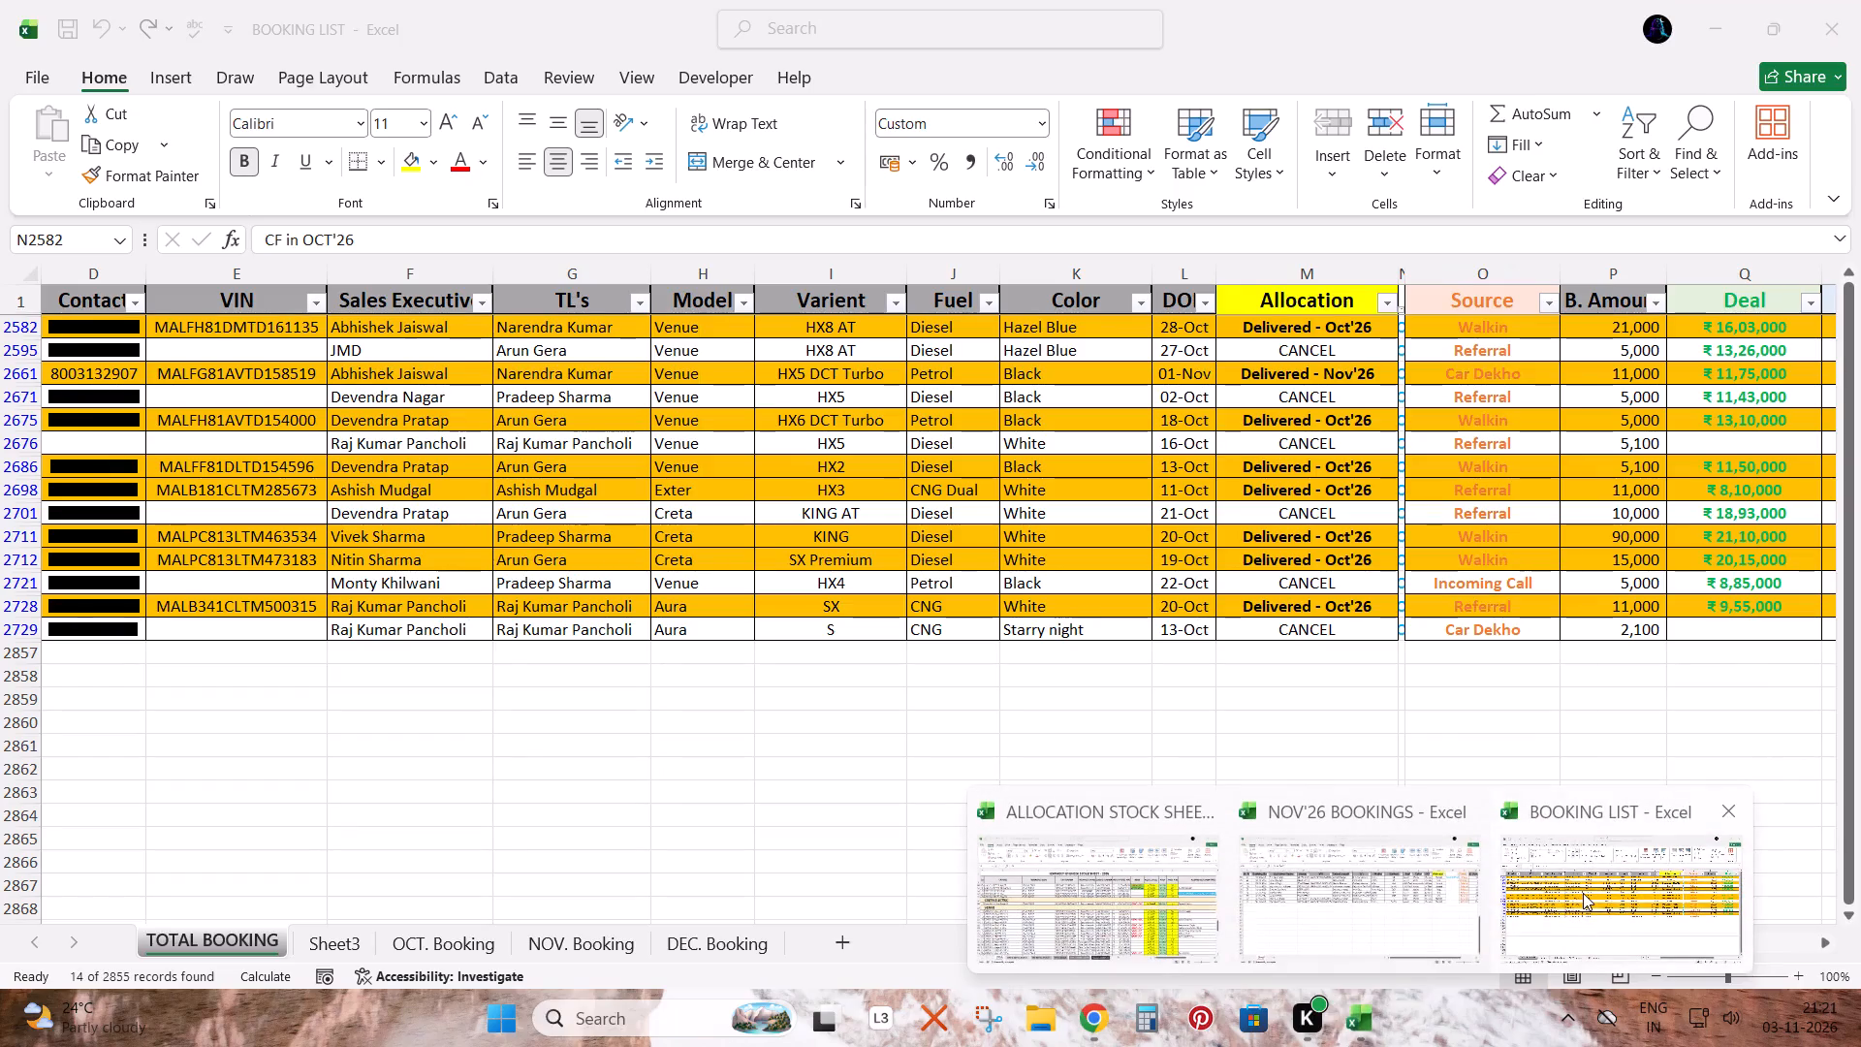
click(1583, 893)
click(970, 496)
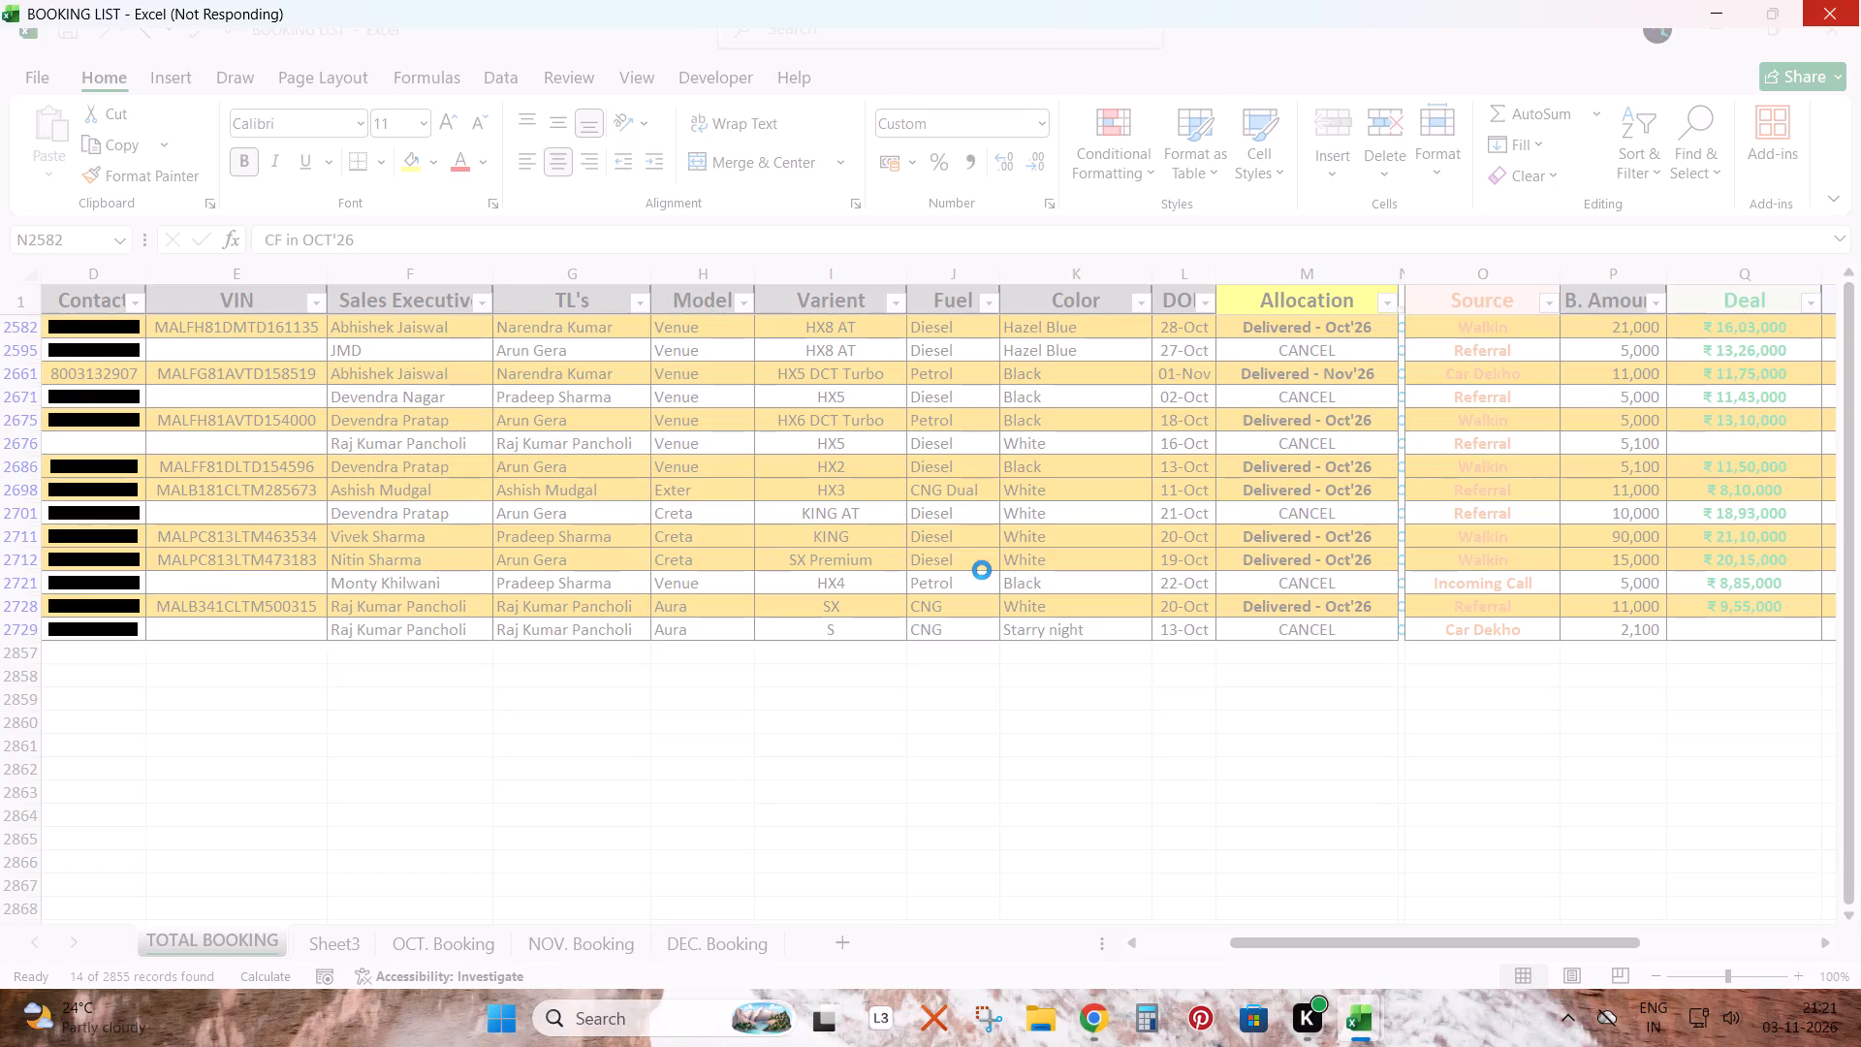
click(982, 570)
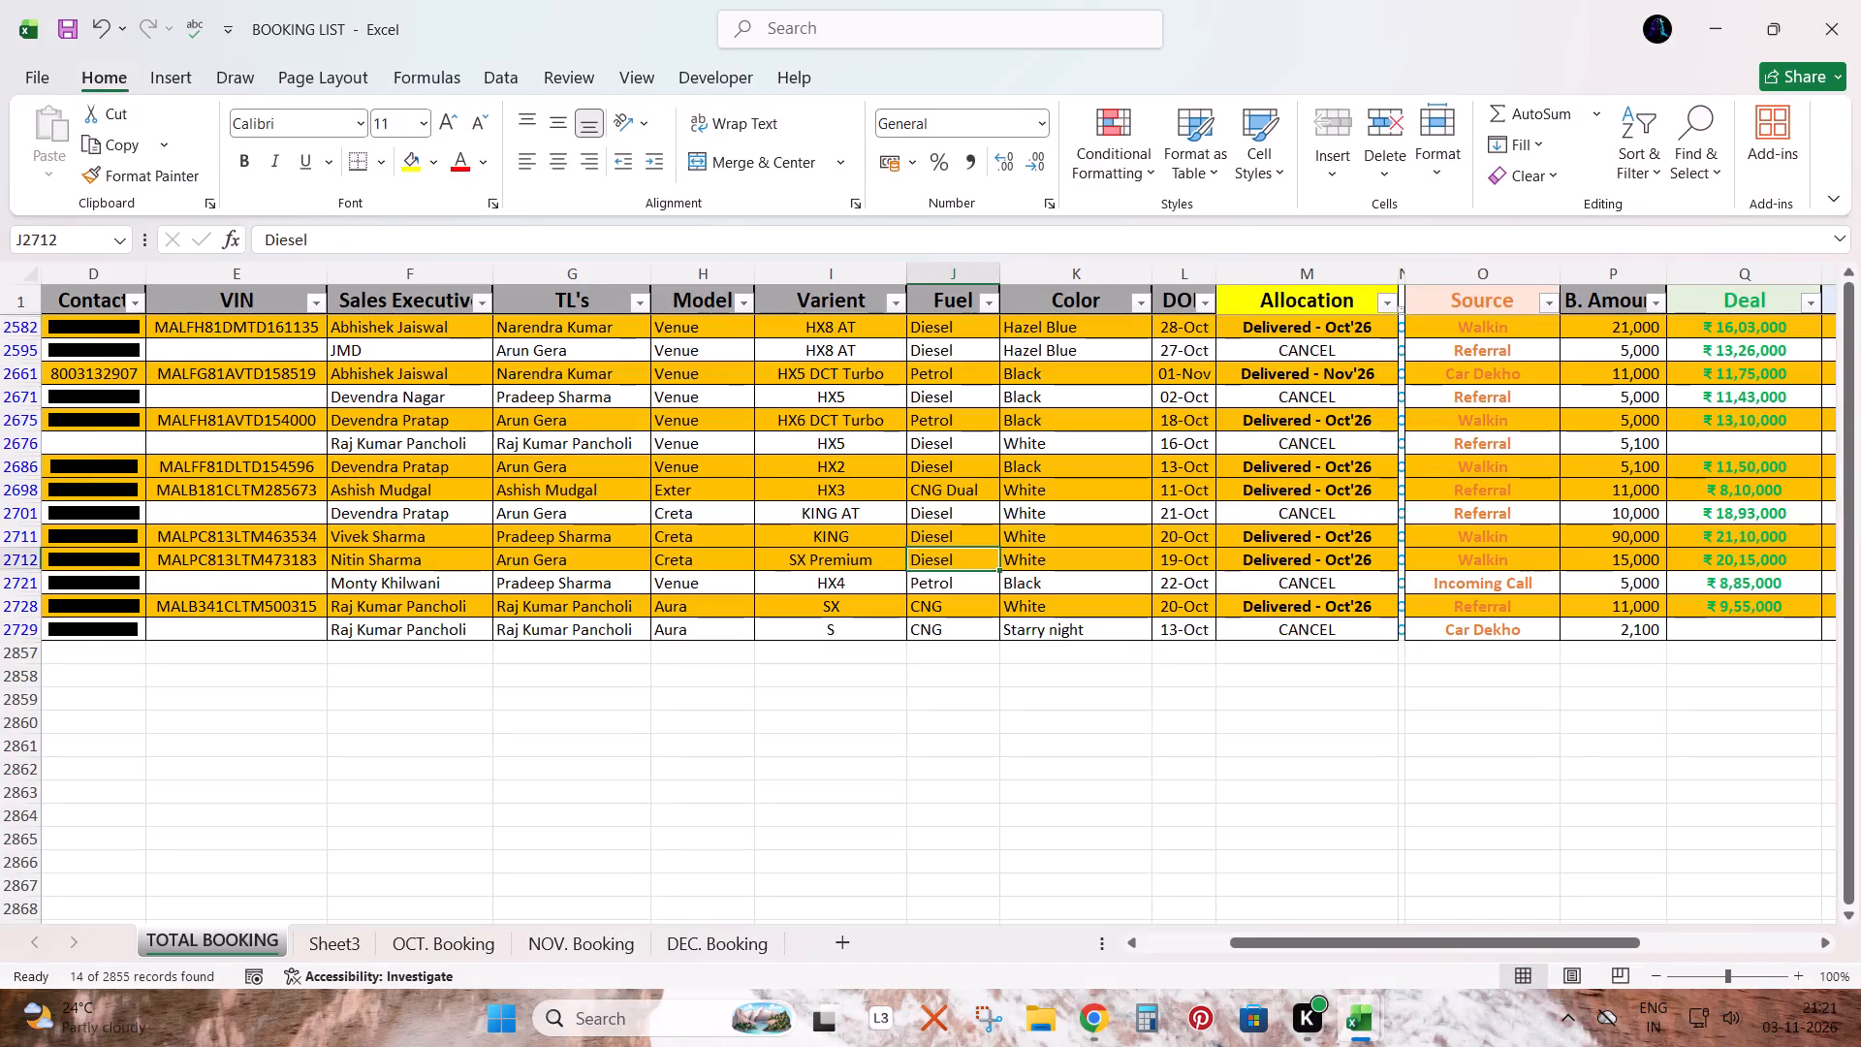
key(ctrl+Up)
key(Down)
Switch to the NOV'26 BOOKINGS workbook and close it.
key(alt+Tab)
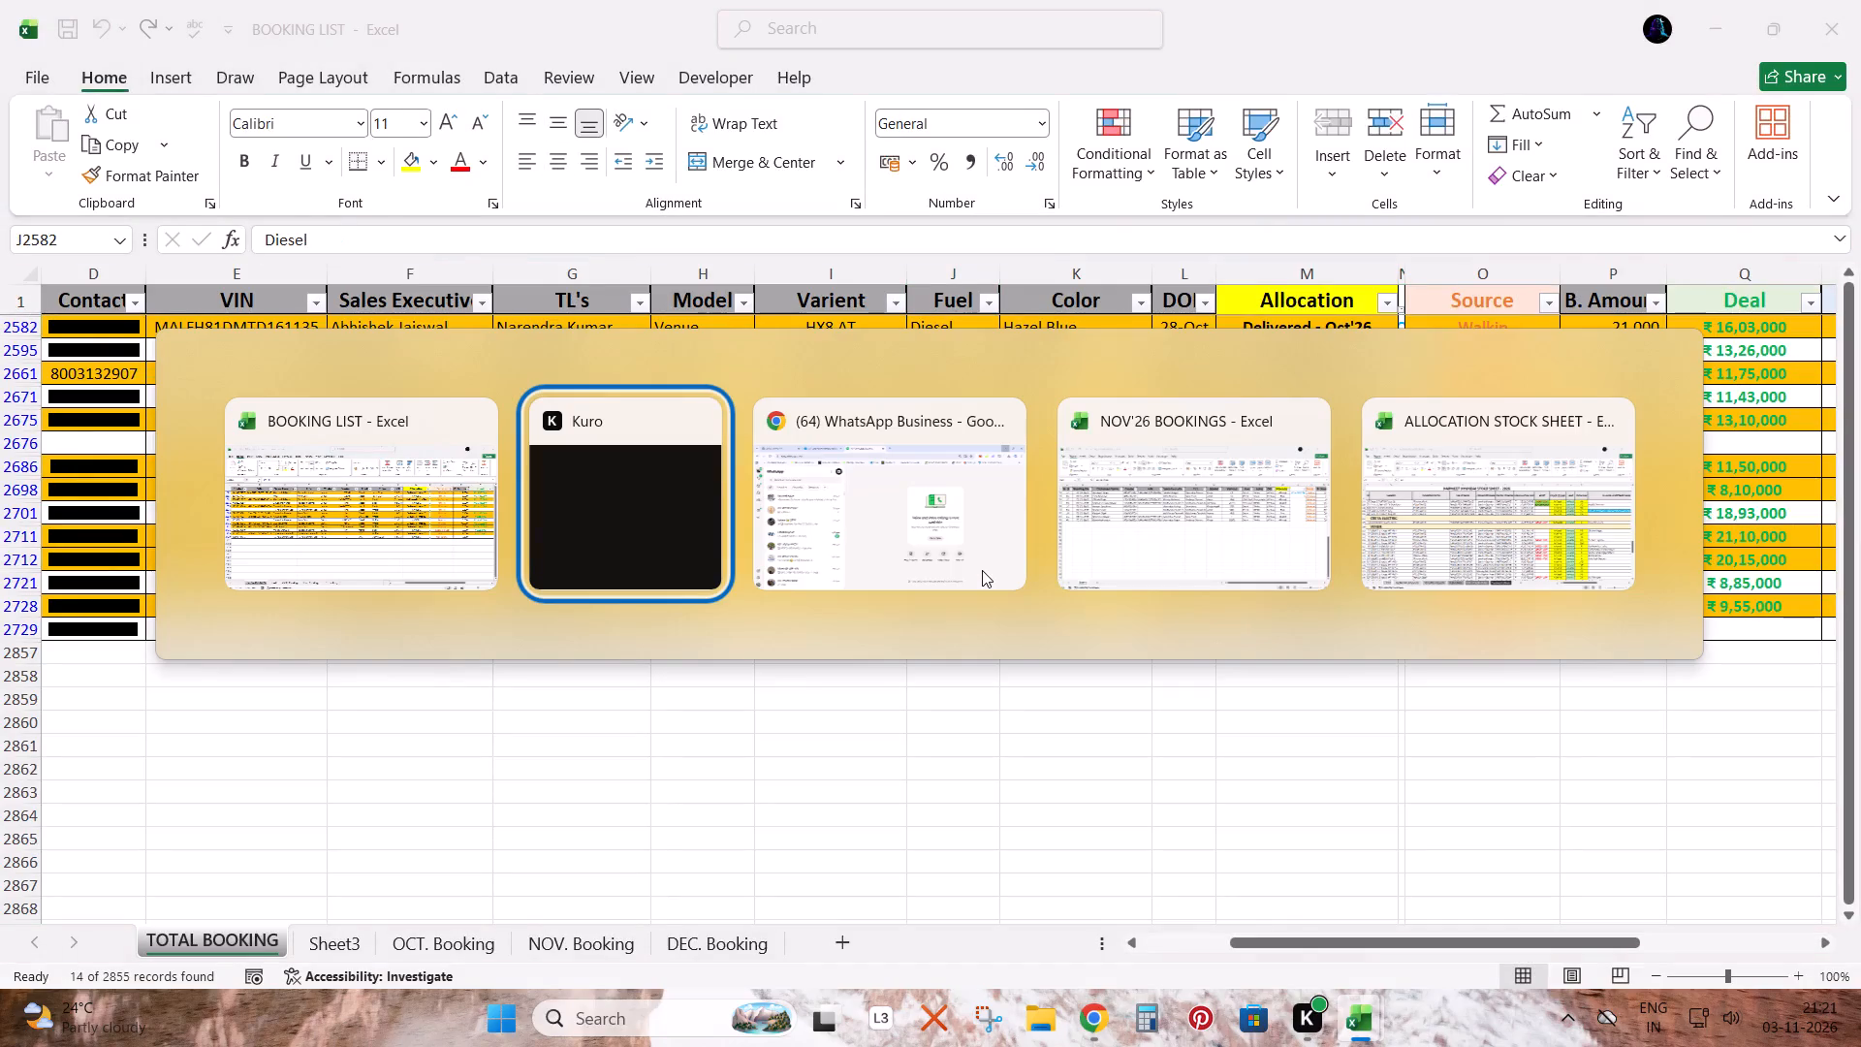
key(alt+Tab)
key(alt+Tab)
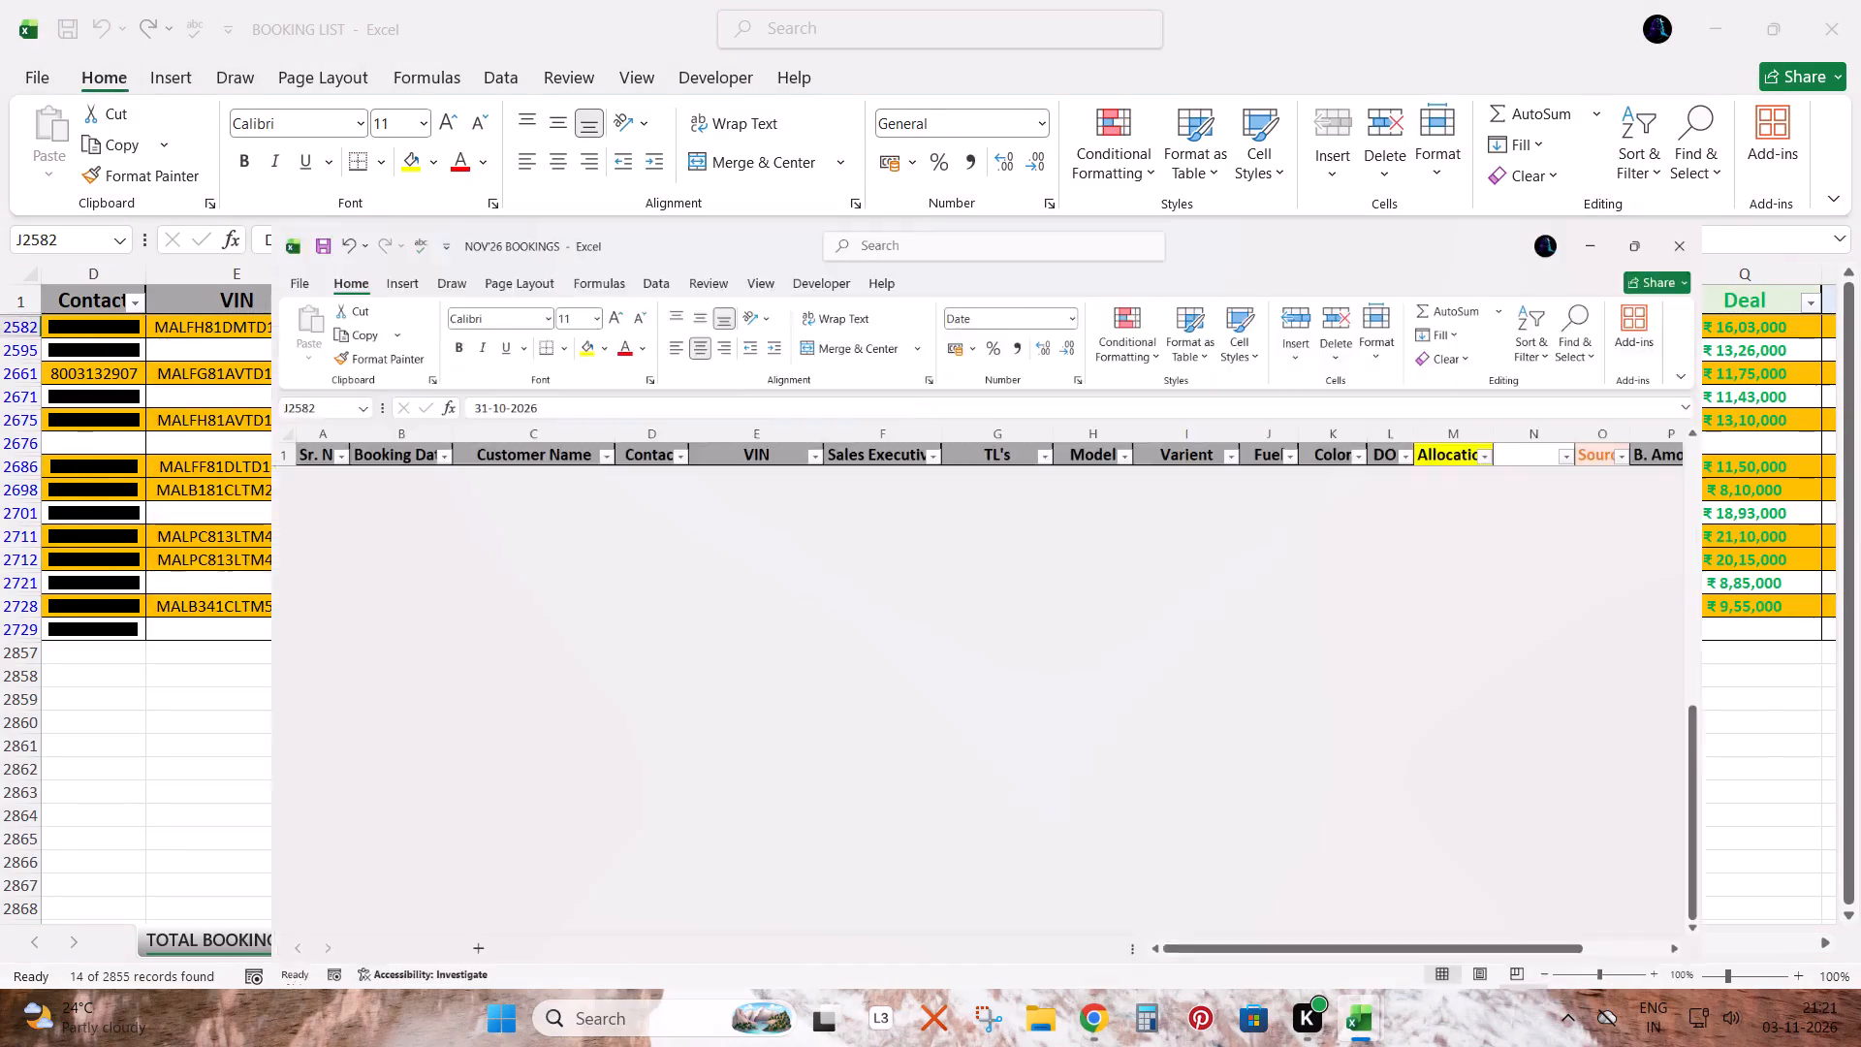
scroll(1201, 623, up, 3)
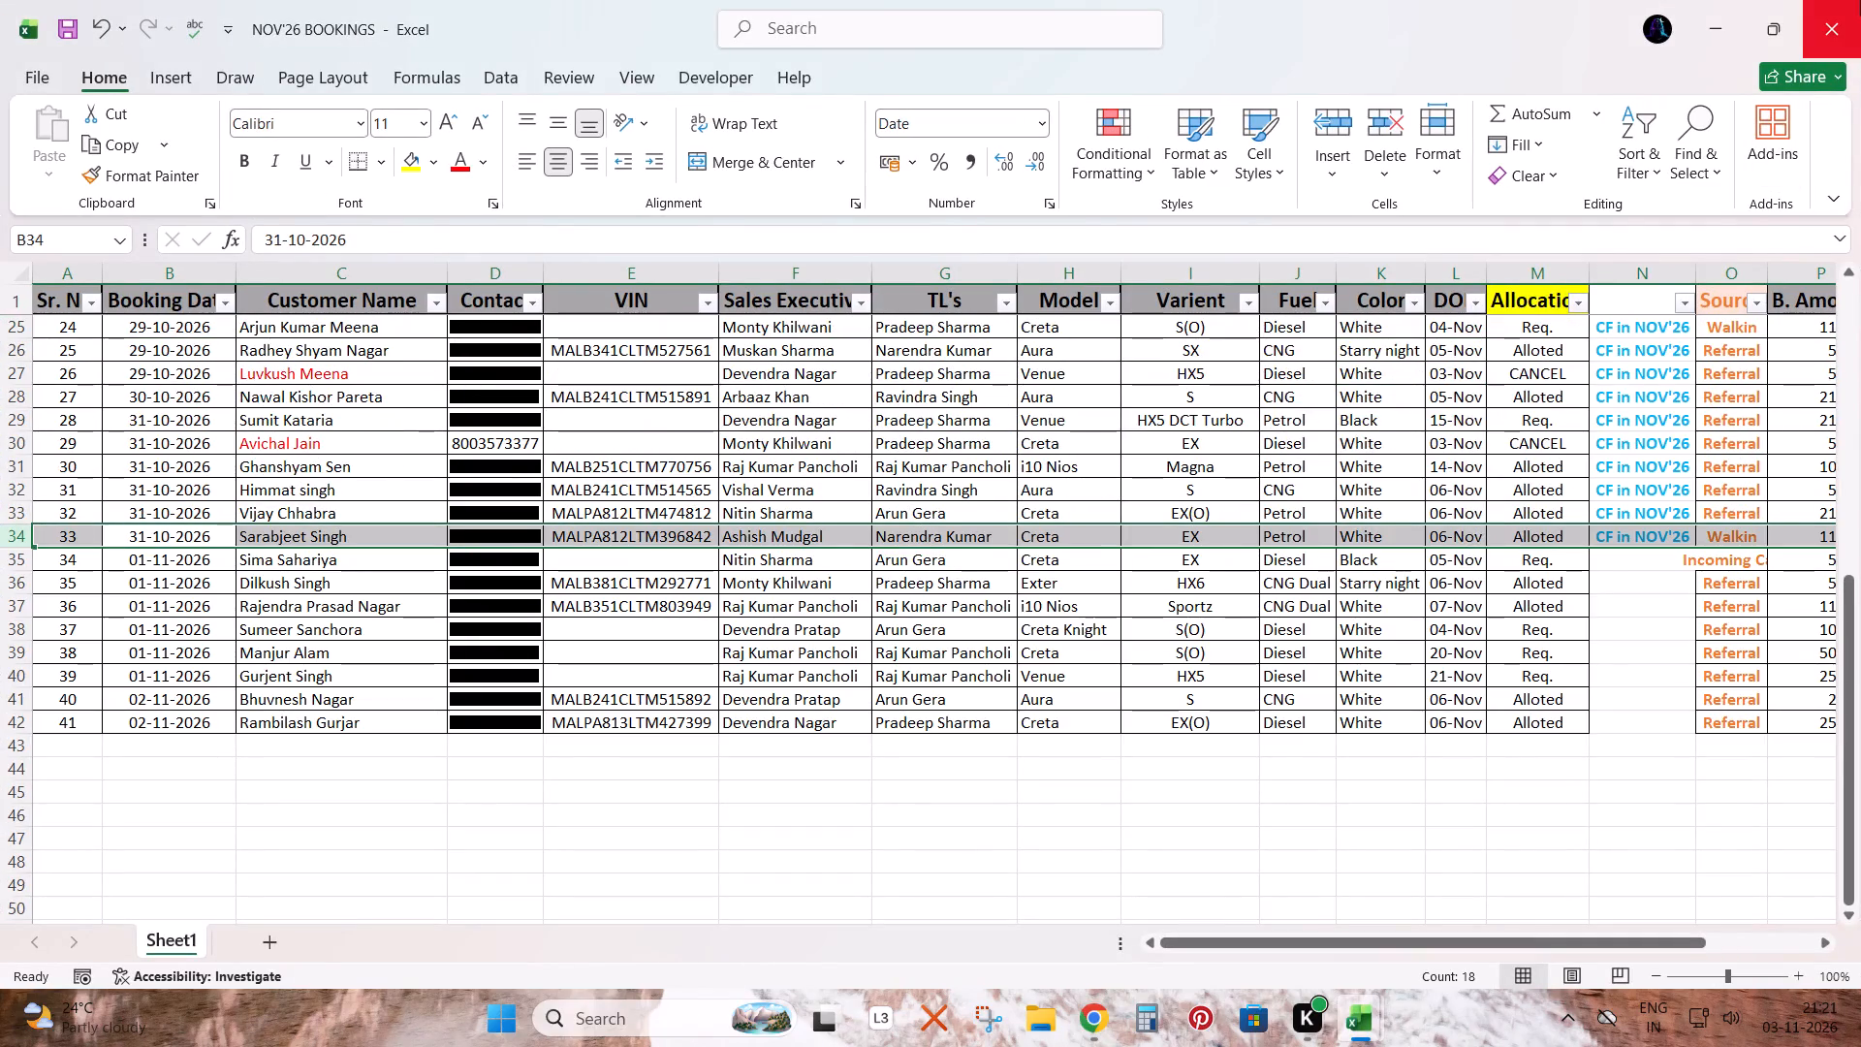
click(1860, 0)
click(1049, 556)
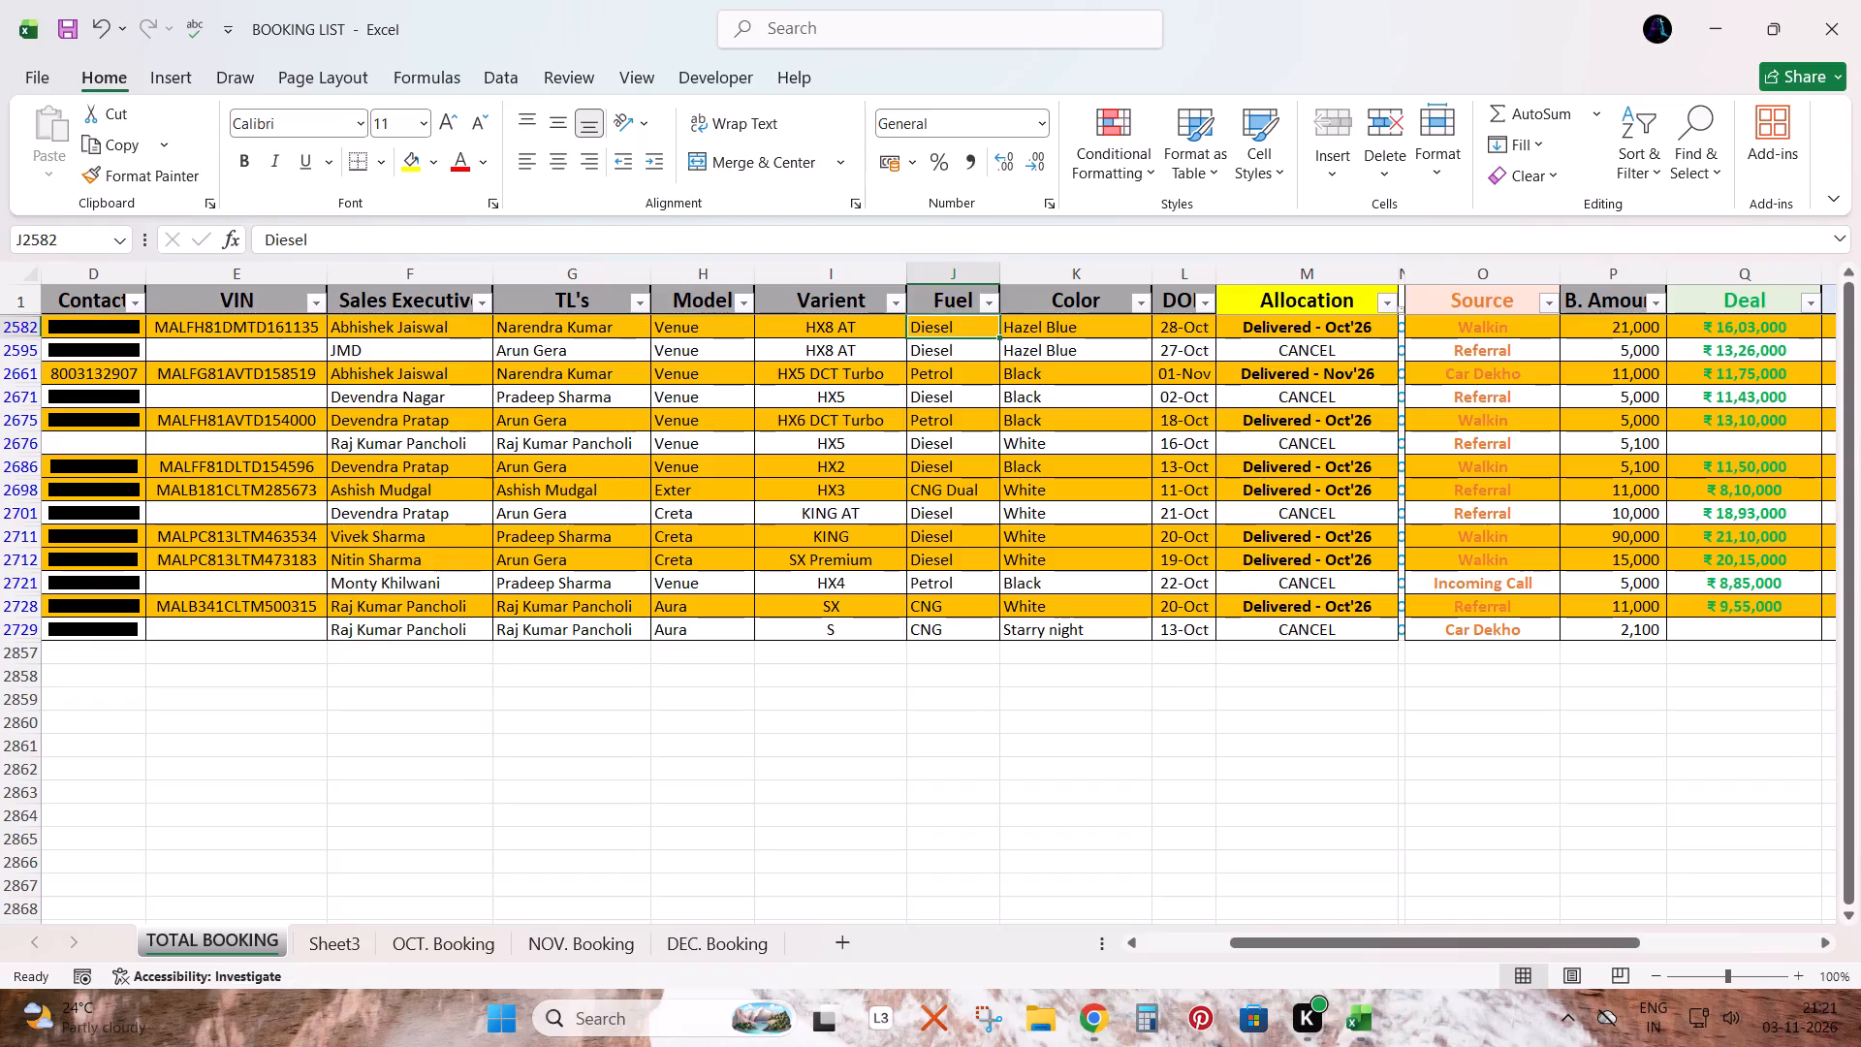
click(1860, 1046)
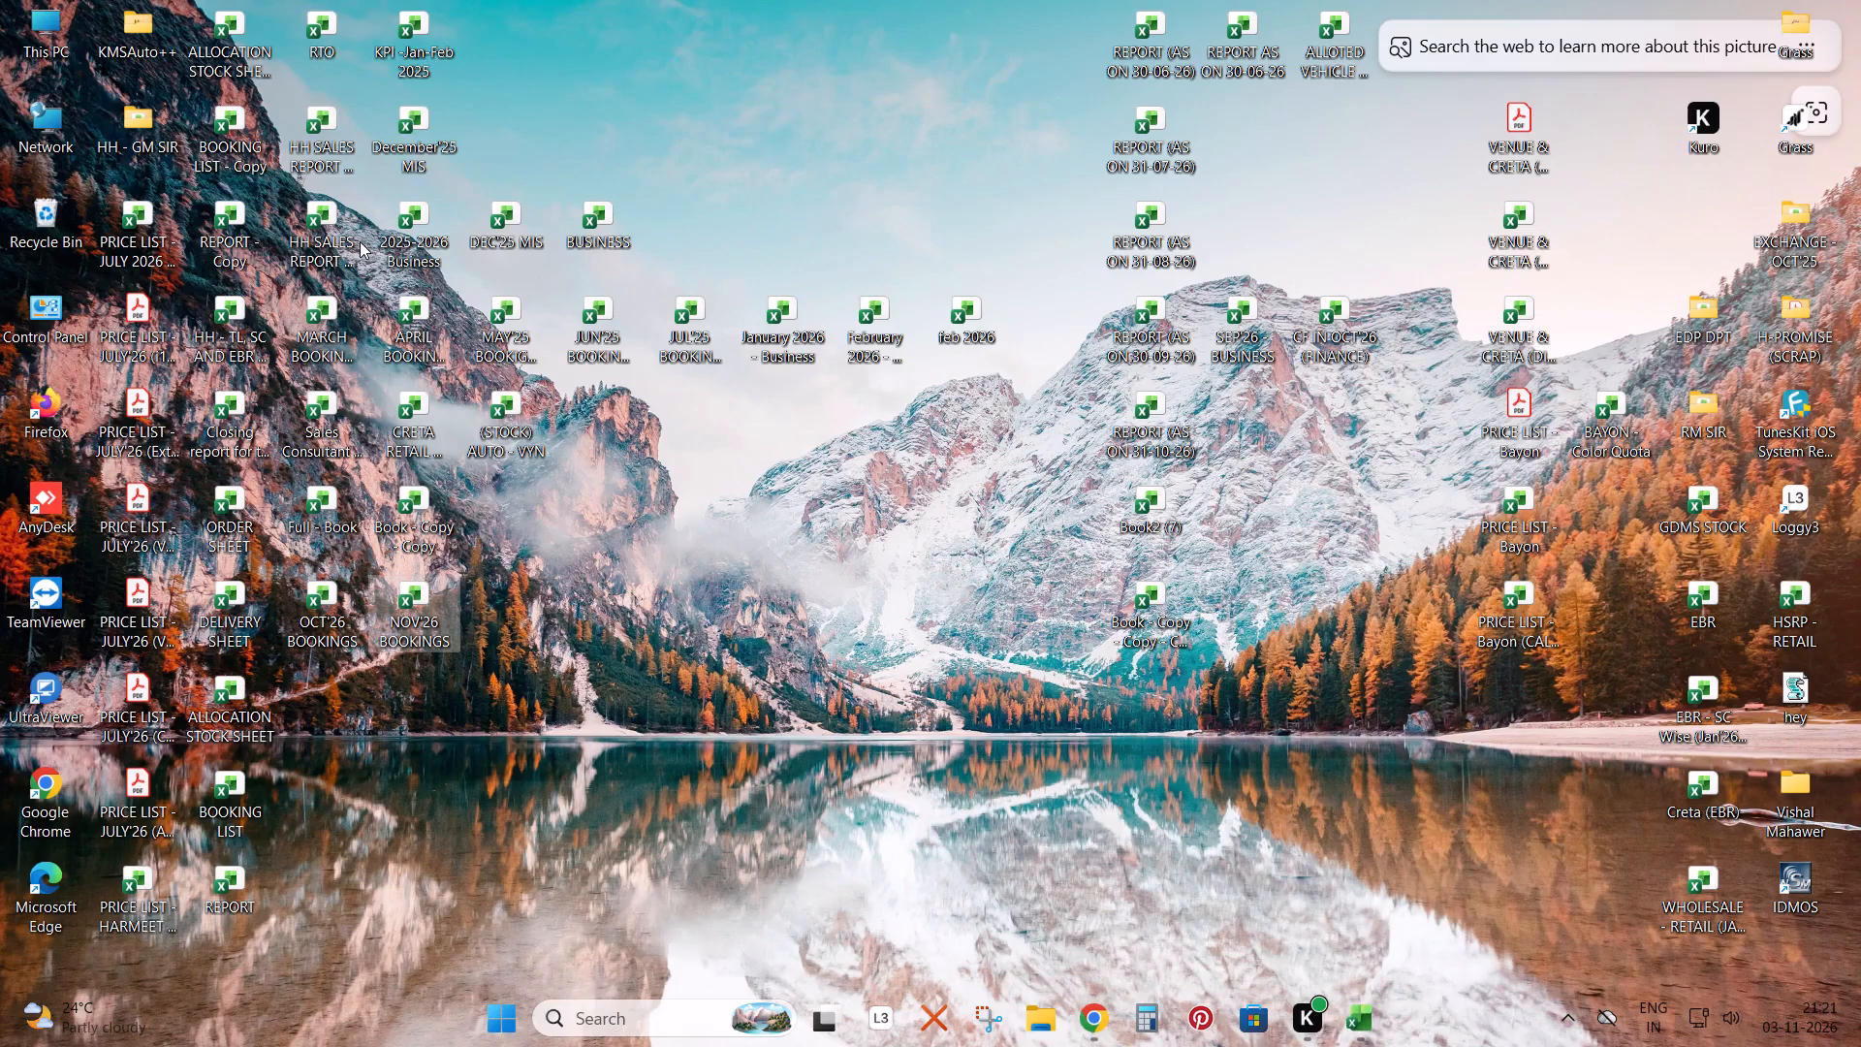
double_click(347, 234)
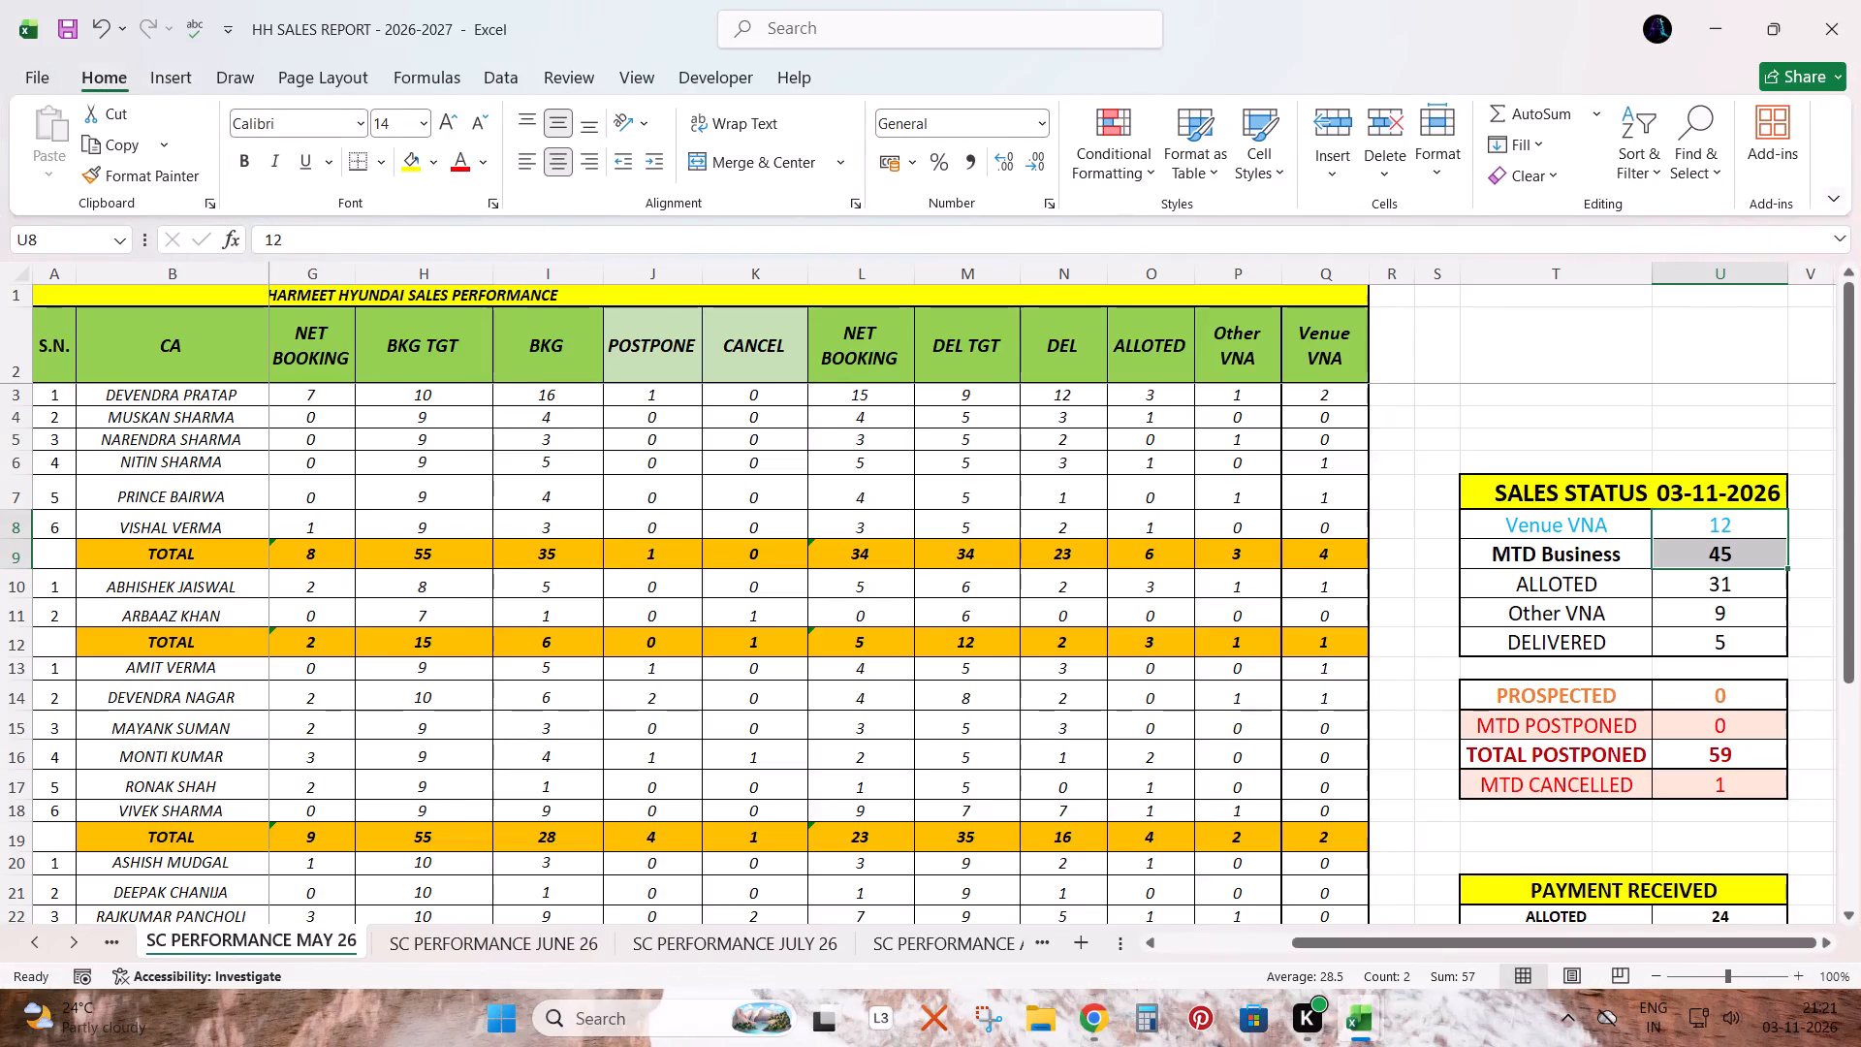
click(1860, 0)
Open the 2025-2026 Business workbook from the desktop.
click(1860, 1046)
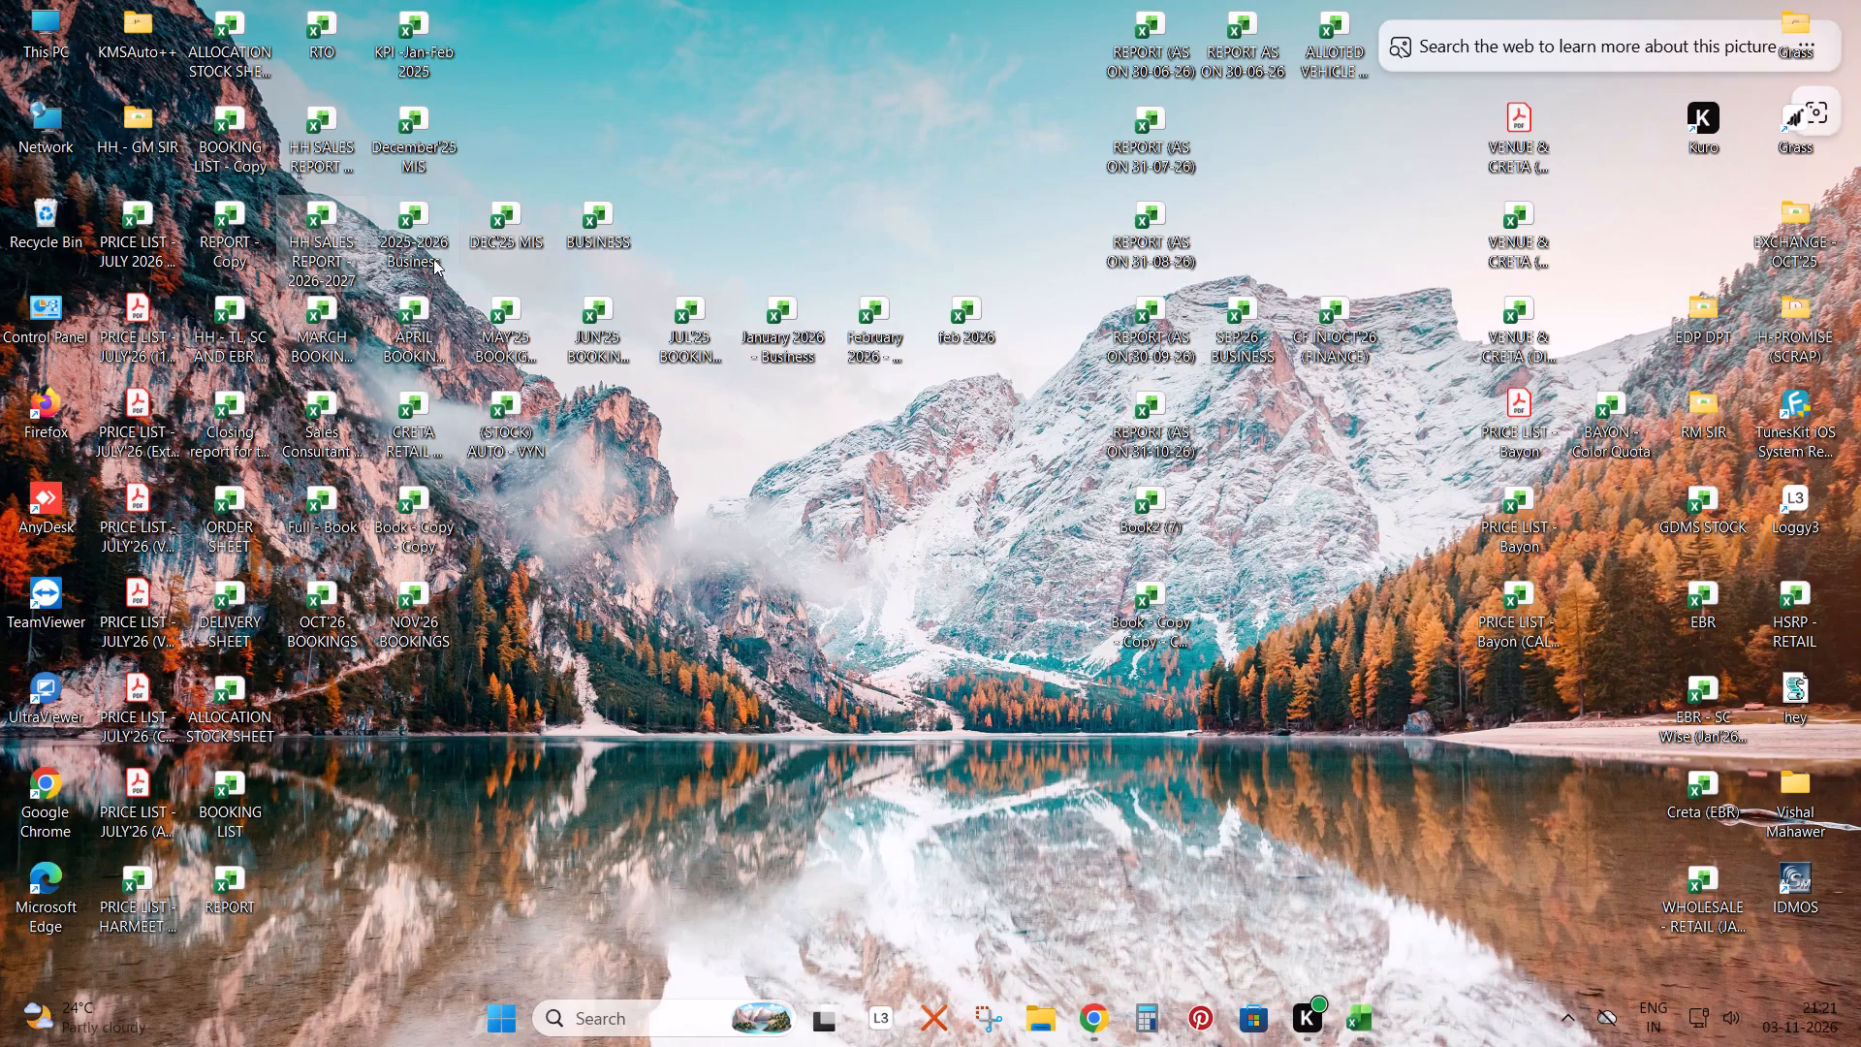
double_click(424, 247)
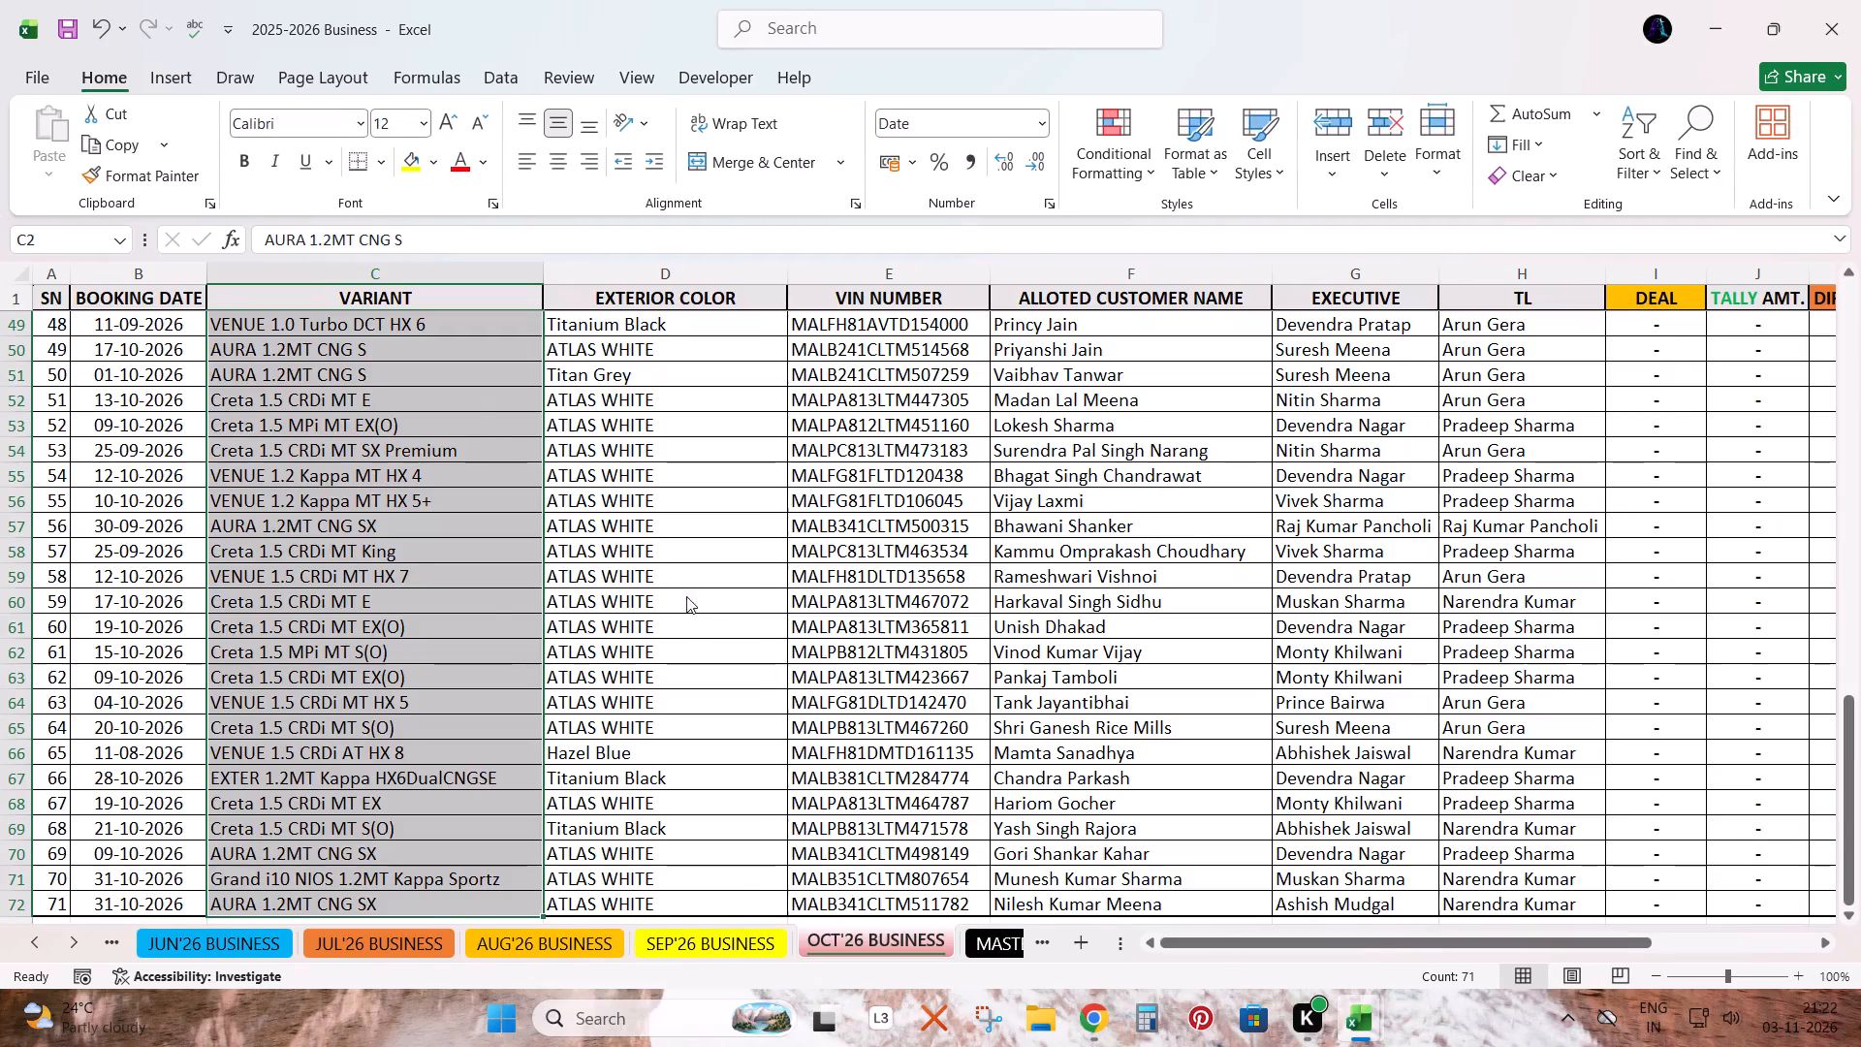
Copy the customer name of booking Sr. No. 2581 from BOOKING LIST and search for it in the OCT'26 BUSINESS sheet.
key(alt+Tab)
click(524, 478)
key(ctrl+Up)
key(ctrl+Left)
key(Down)
key(Right)
key(Up)
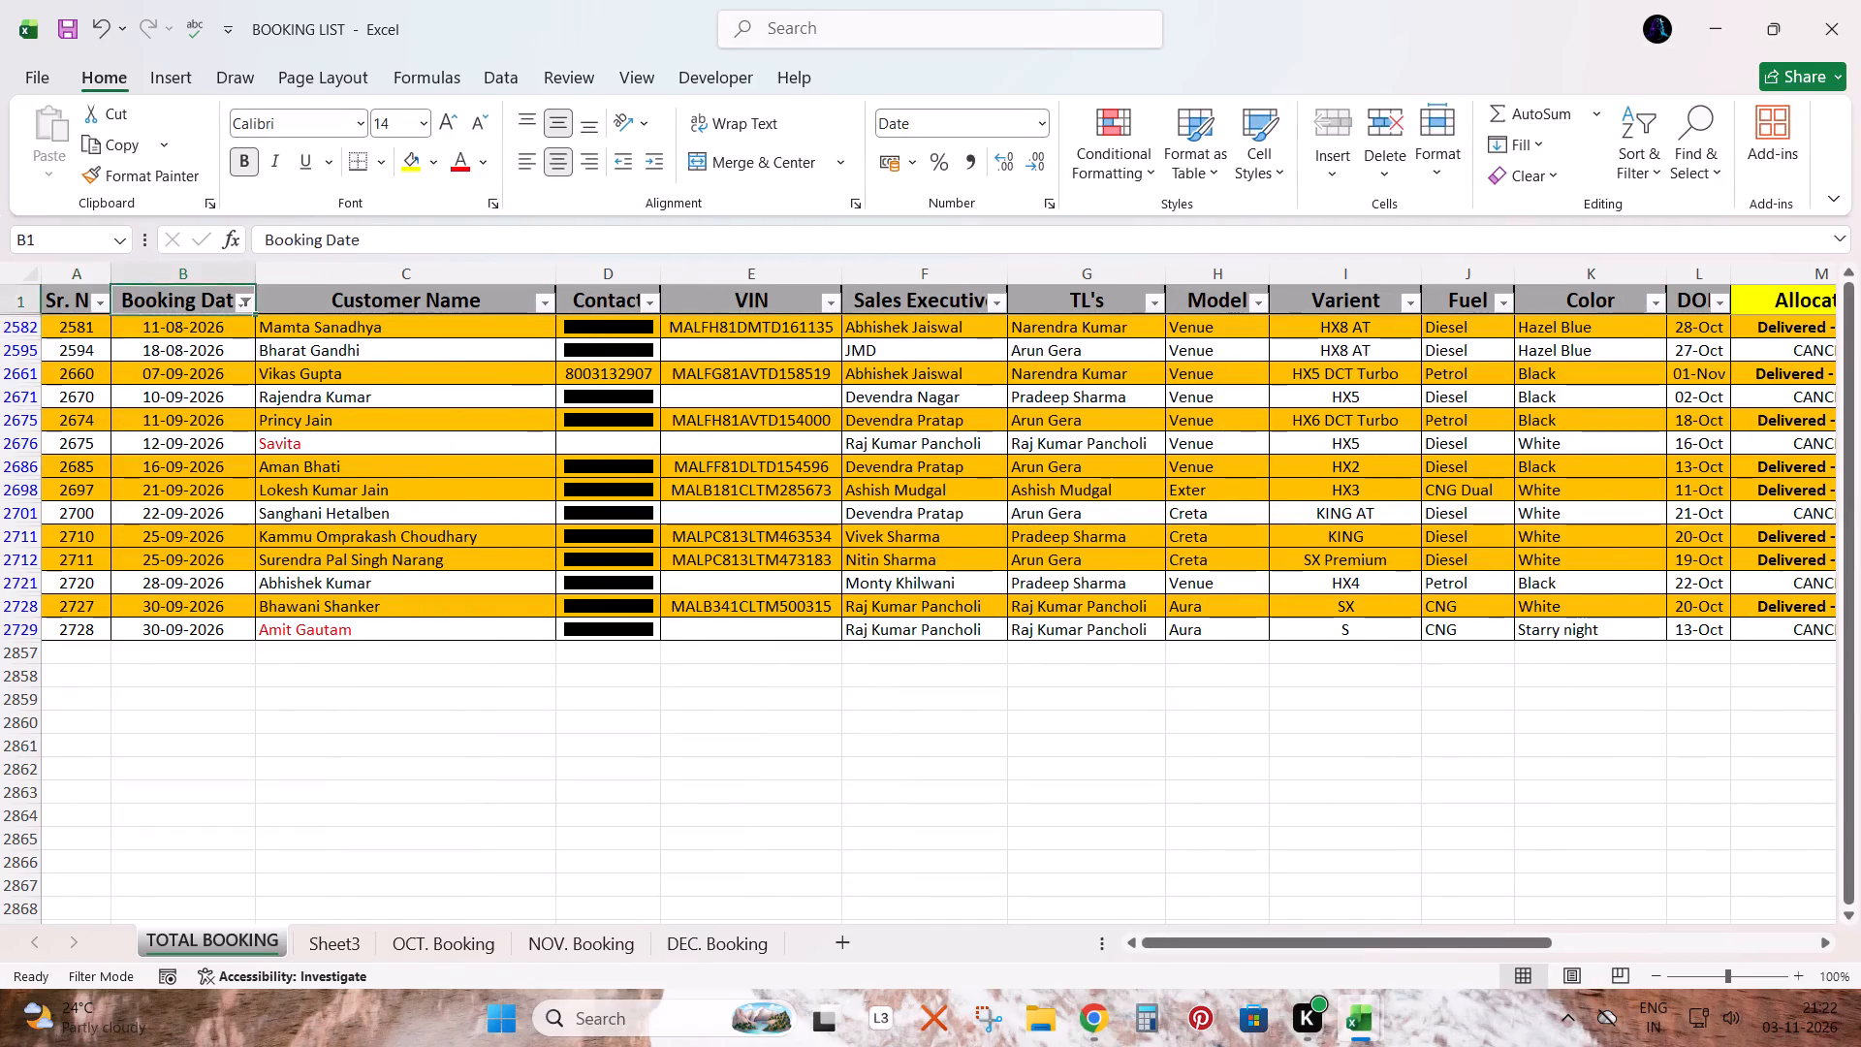
key(Right)
key(Down)
key(ctrl+c)
key(alt+Tab)
key(Right)
key(ctrl+f)
key(ctrl+v)
key(Return)
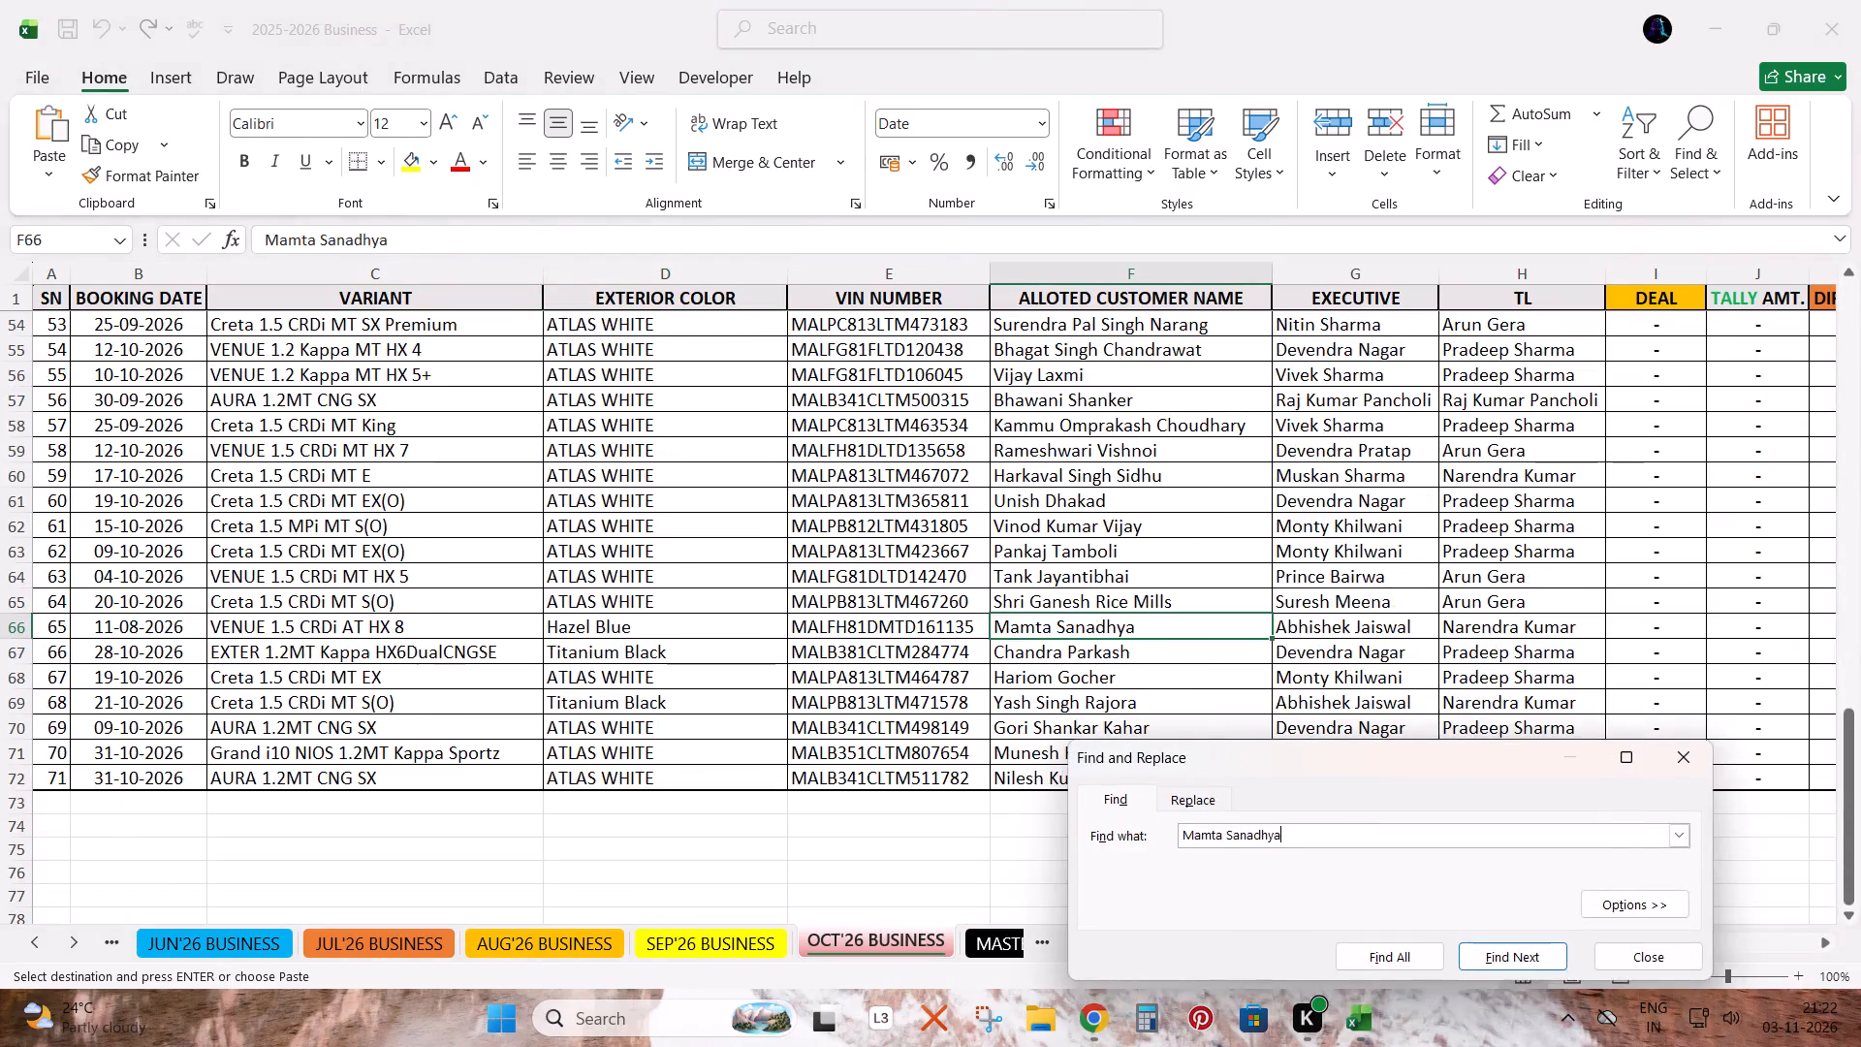
key(Escape)
Search OCT'26 BUSINESS for the customer of delivered booking Sr. No. 2660, copied from TOTAL BOOKING.
key(alt+Tab)
key(Down)
key(ctrl+c)
key(Down)
key(ctrl+c)
key(alt+Tab)
key(Right)
key(ctrl+f)
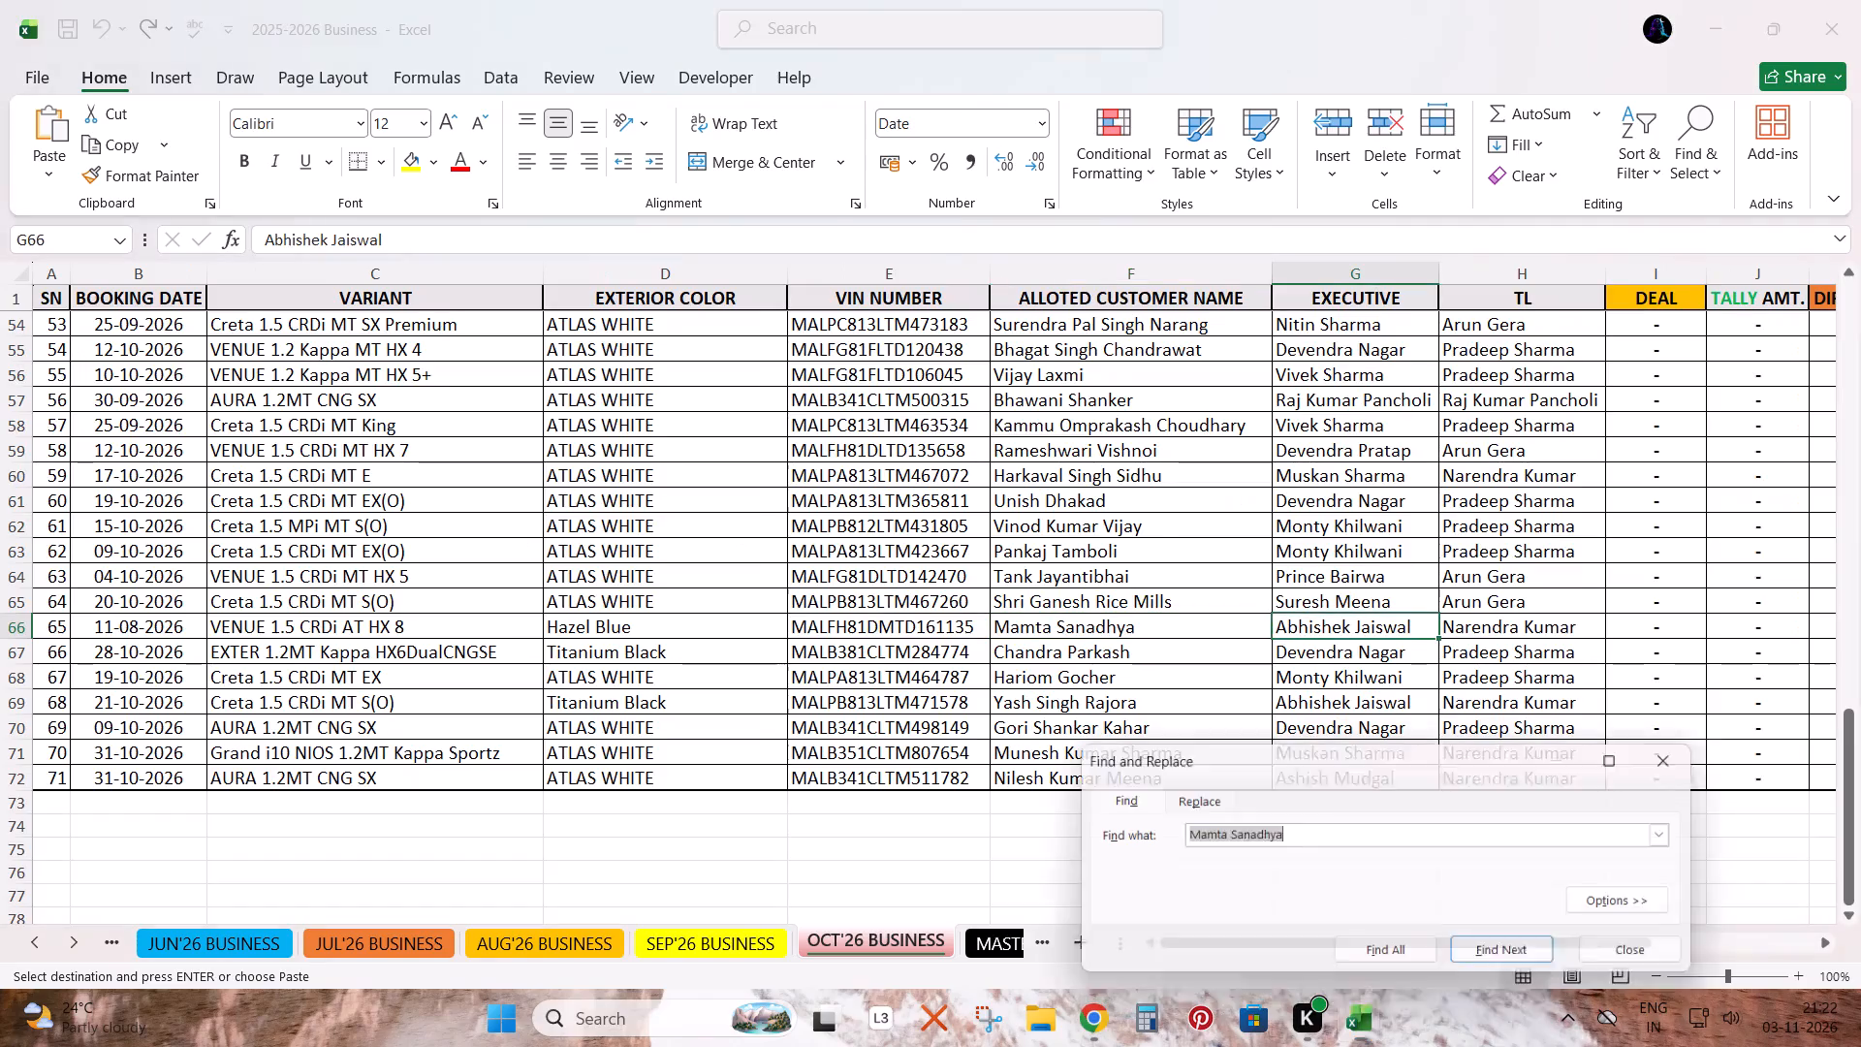
key(ctrl+v)
key(Return)
key(Escape)
Search OCT'26 BUSINESS for the customer of delivered booking Sr. No. 2674, skipping the cancelled row before it.
key(alt+Tab)
key(Down)
key(Down)
key(ctrl+c)
key(alt+Tab)
key(Right)
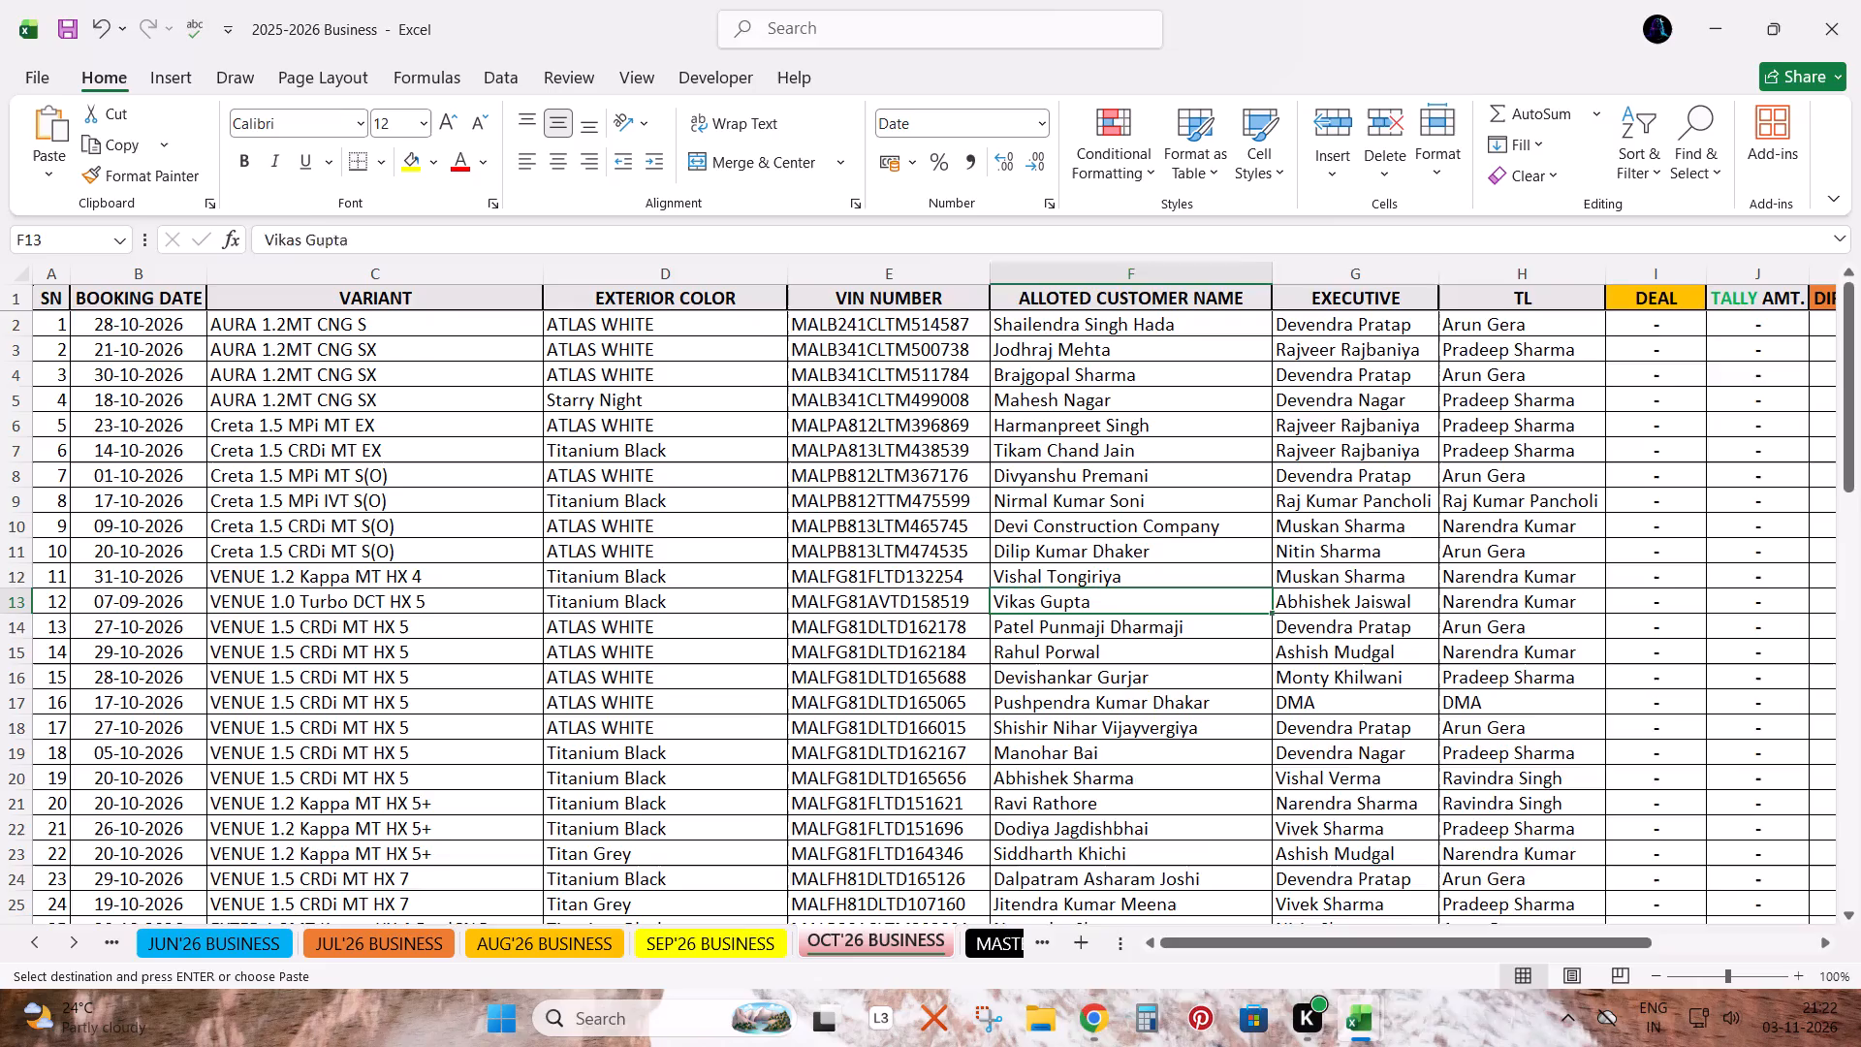
key(ctrl+f)
key(ctrl+v)
key(Return)
key(Escape)
Search OCT'26 BUSINESS for the customer of delivered booking Sr. No. 2685, copied from TOTAL BOOKING.
key(alt+Tab)
key(Down)
key(Down)
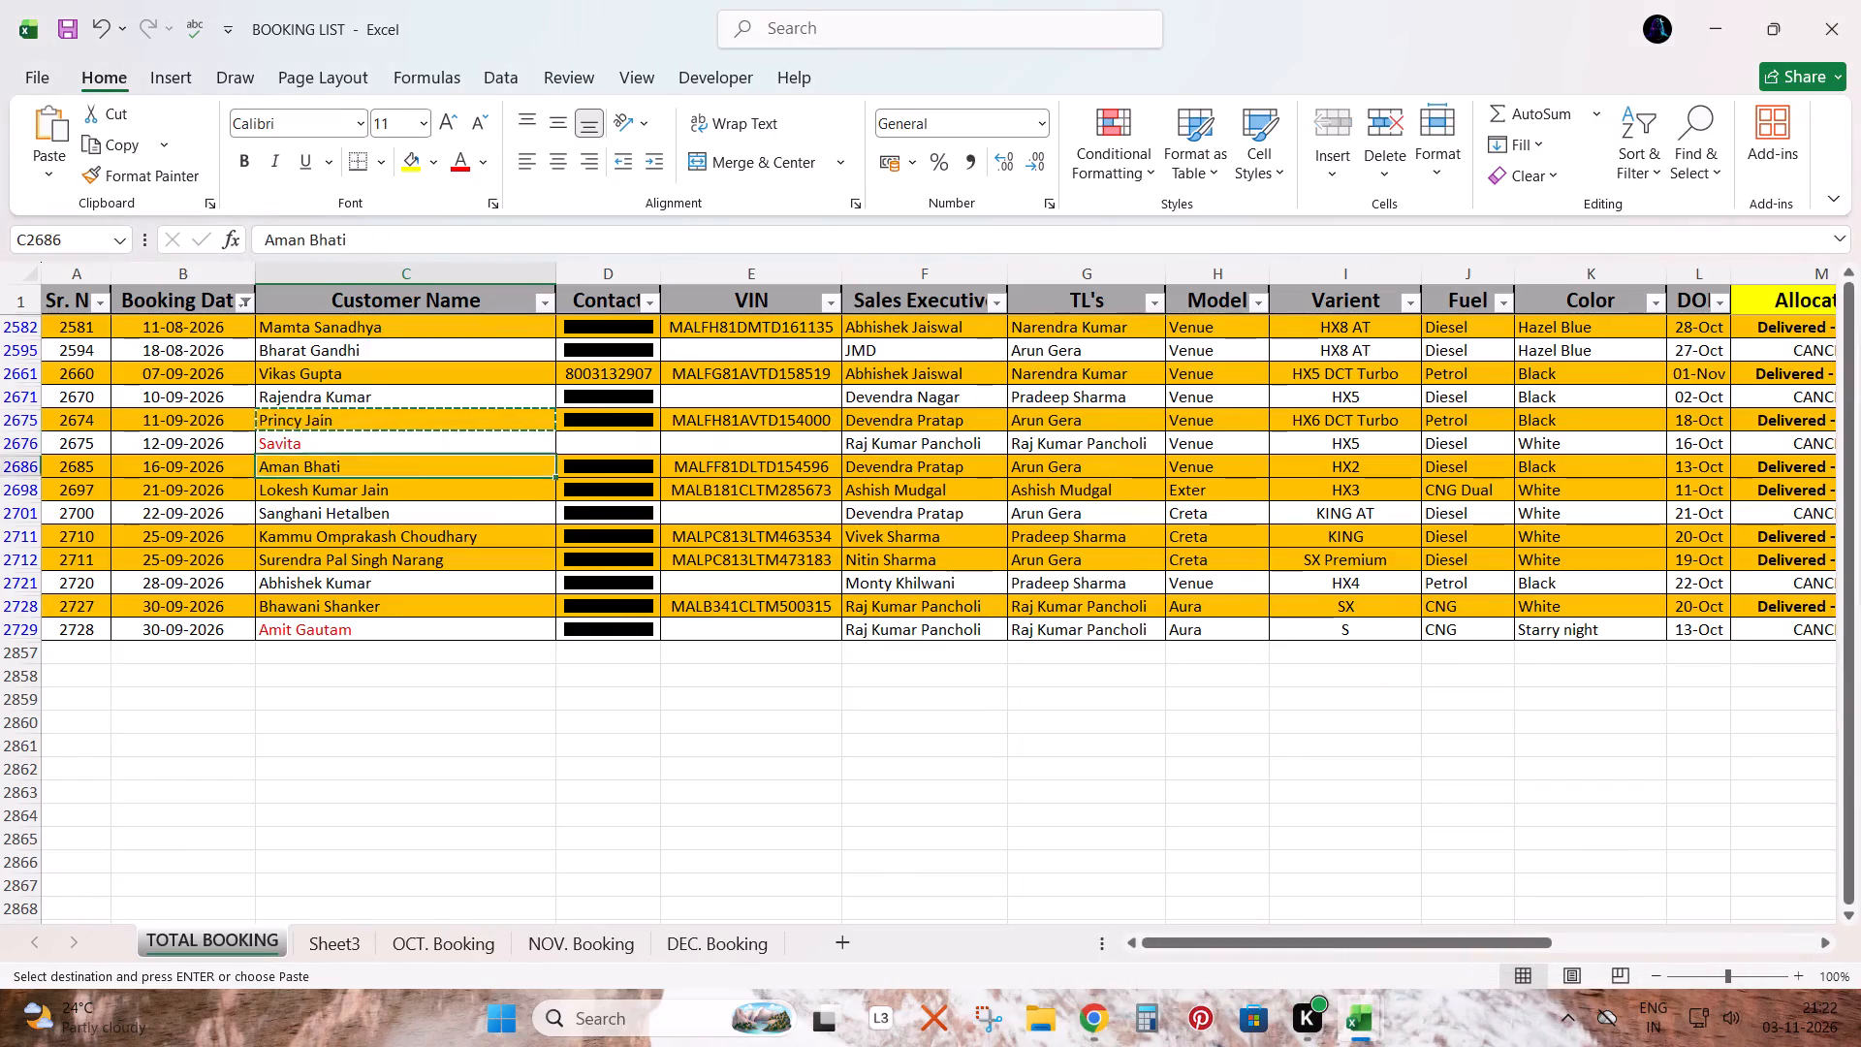
key(ctrl+c)
key(alt+Tab)
key(Right)
key(ctrl+f)
key(ctrl+v)
key(Return)
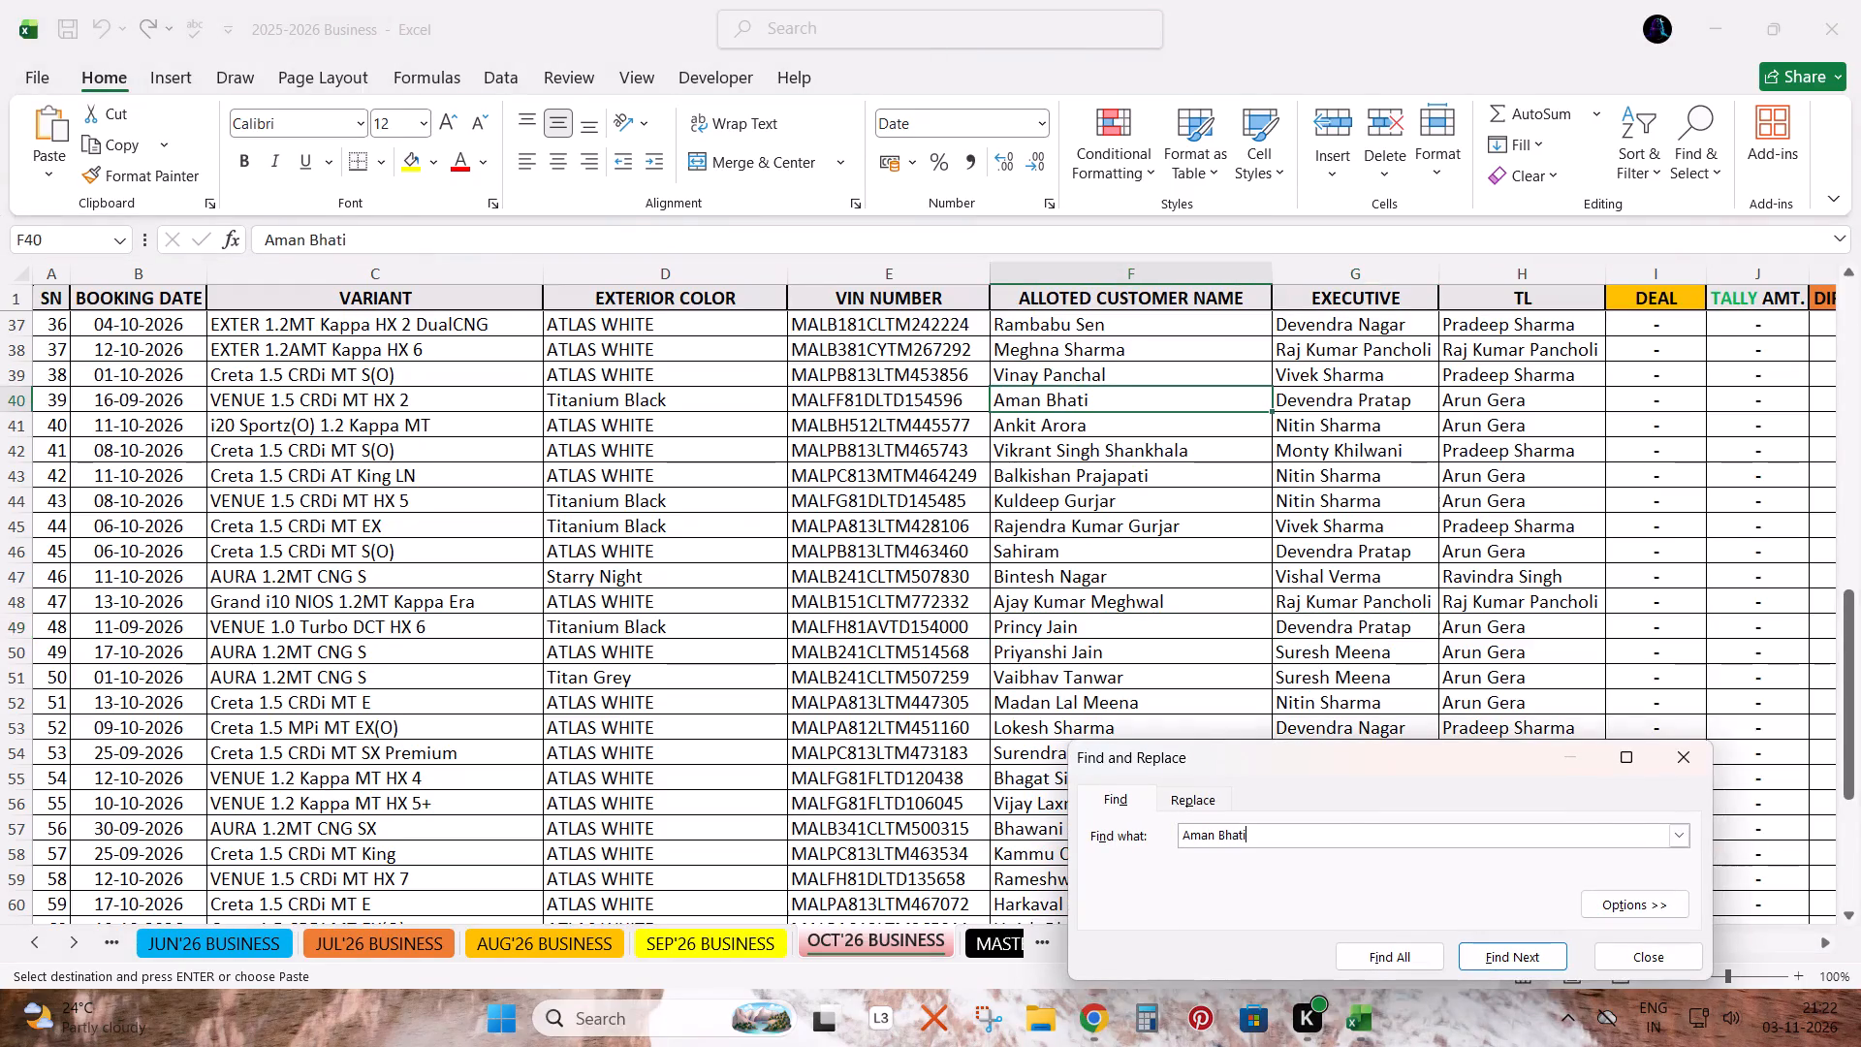
key(Escape)
Search OCT'26 BUSINESS for the customer of delivered booking Sr. No. 2697, copied from TOTAL BOOKING.
key(alt+Tab)
key(Down)
key(ctrl+c)
key(alt+Tab)
key(Right)
key(ctrl+f)
key(ctrl+v)
key(Return)
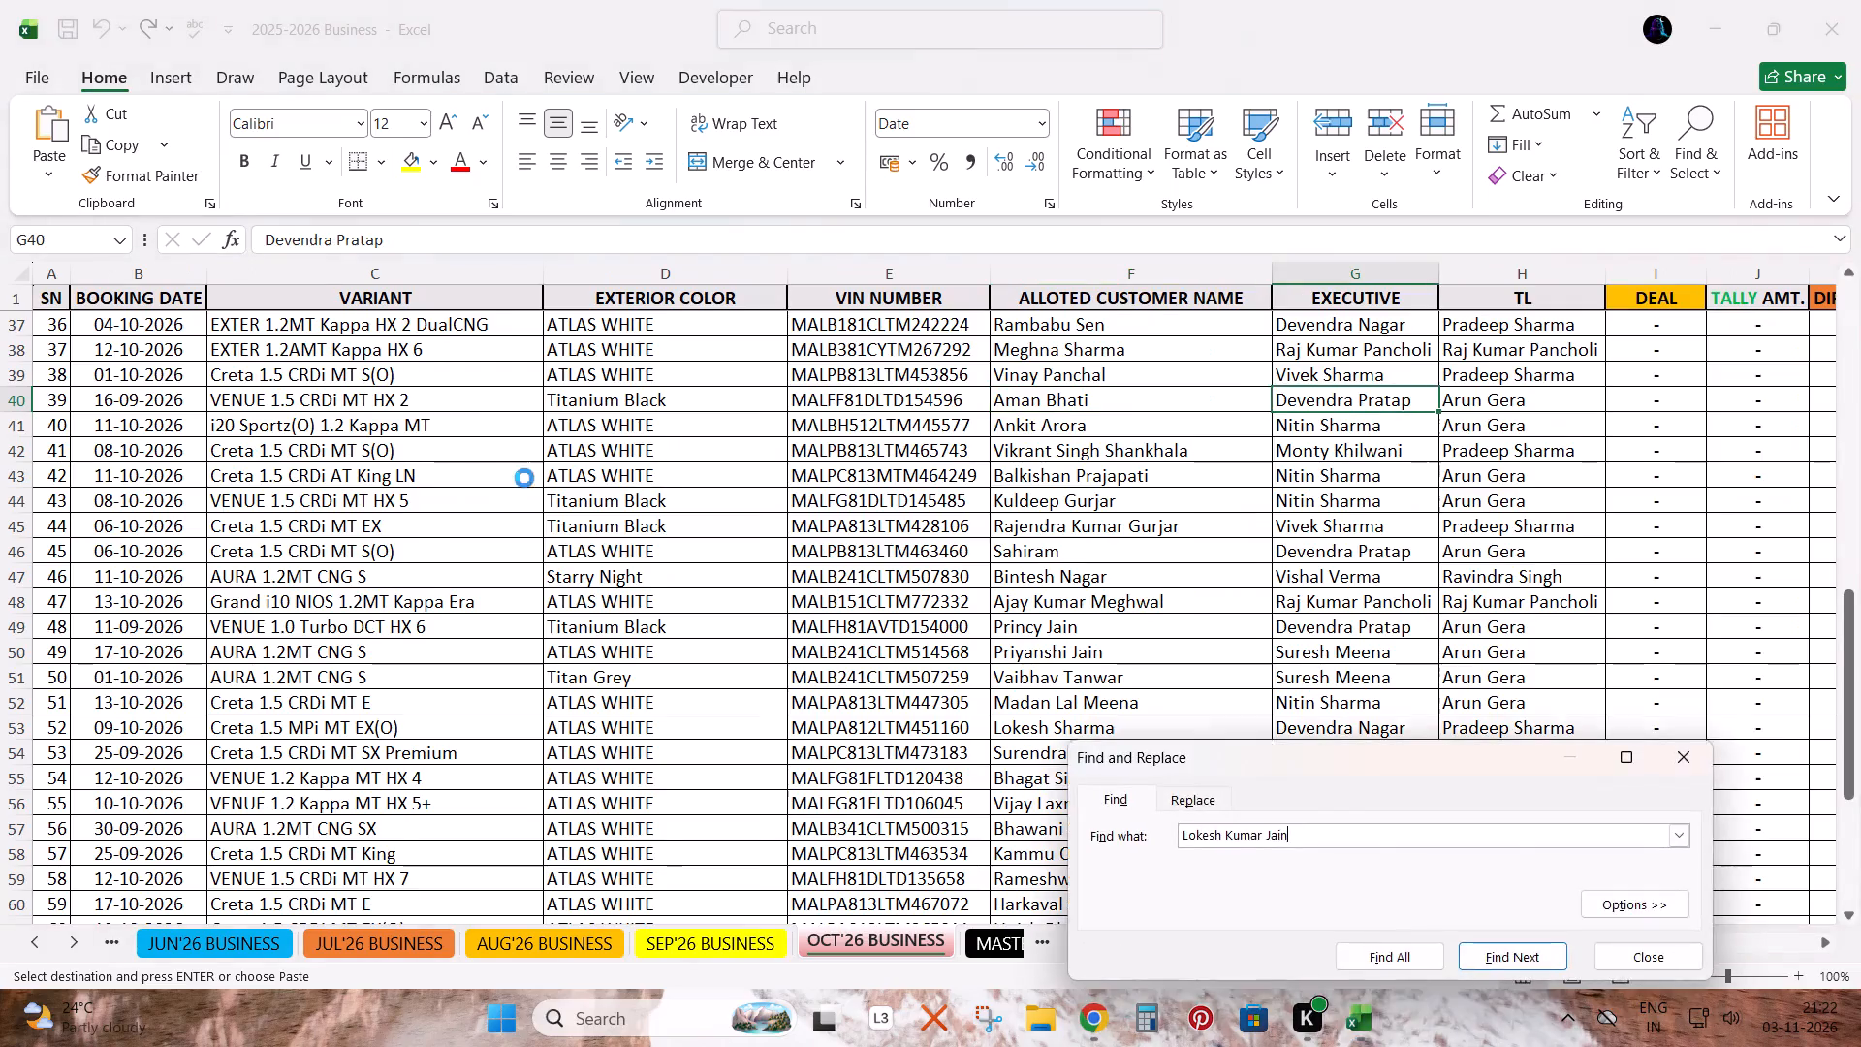
key(Escape)
Search OCT'26 BUSINESS for the customer of delivered booking Sr. No. 2710, skipping the cancelled row before it.
key(alt+Tab)
key(Down)
key(Down)
key(ctrl+c)
key(alt+Tab)
key(Right)
key(ctrl+f)
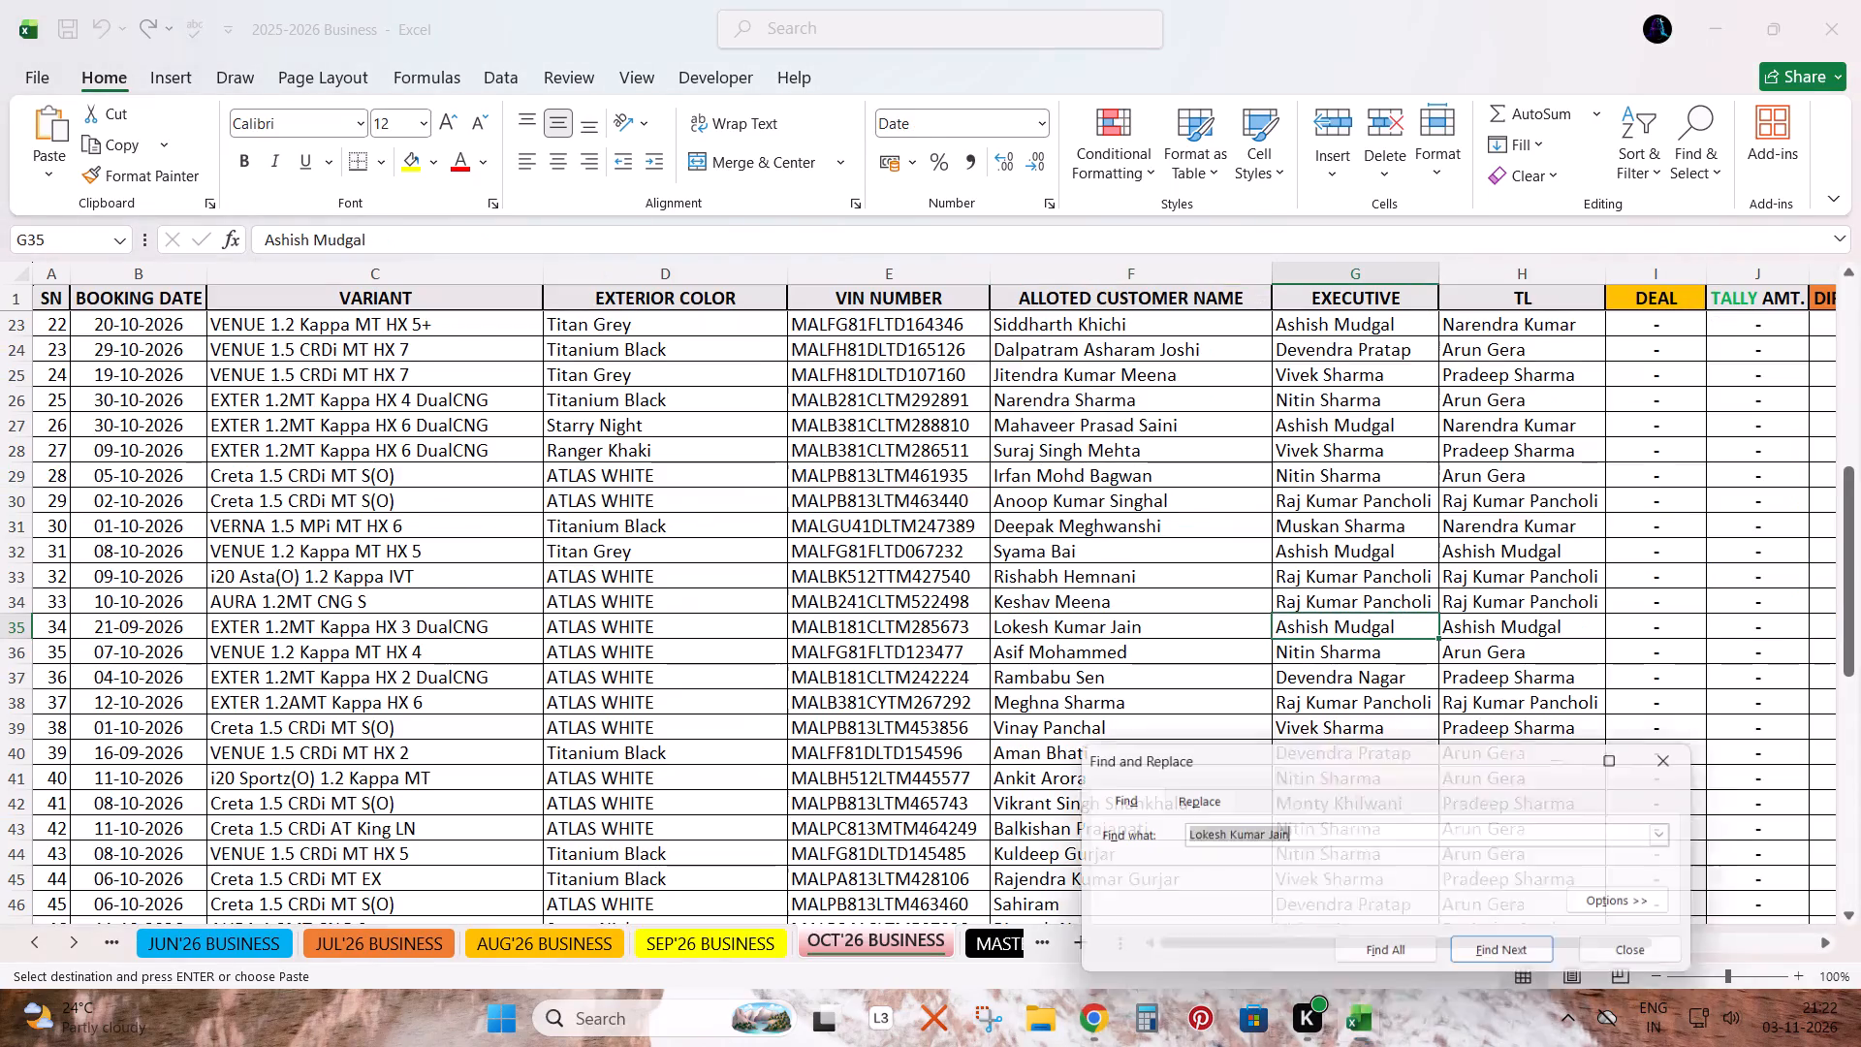
key(ctrl+v)
key(Return)
key(Escape)
Search OCT'26 BUSINESS for the customer of delivered booking Sr. No. 2711, copied from TOTAL BOOKING.
key(alt+Tab)
key(Down)
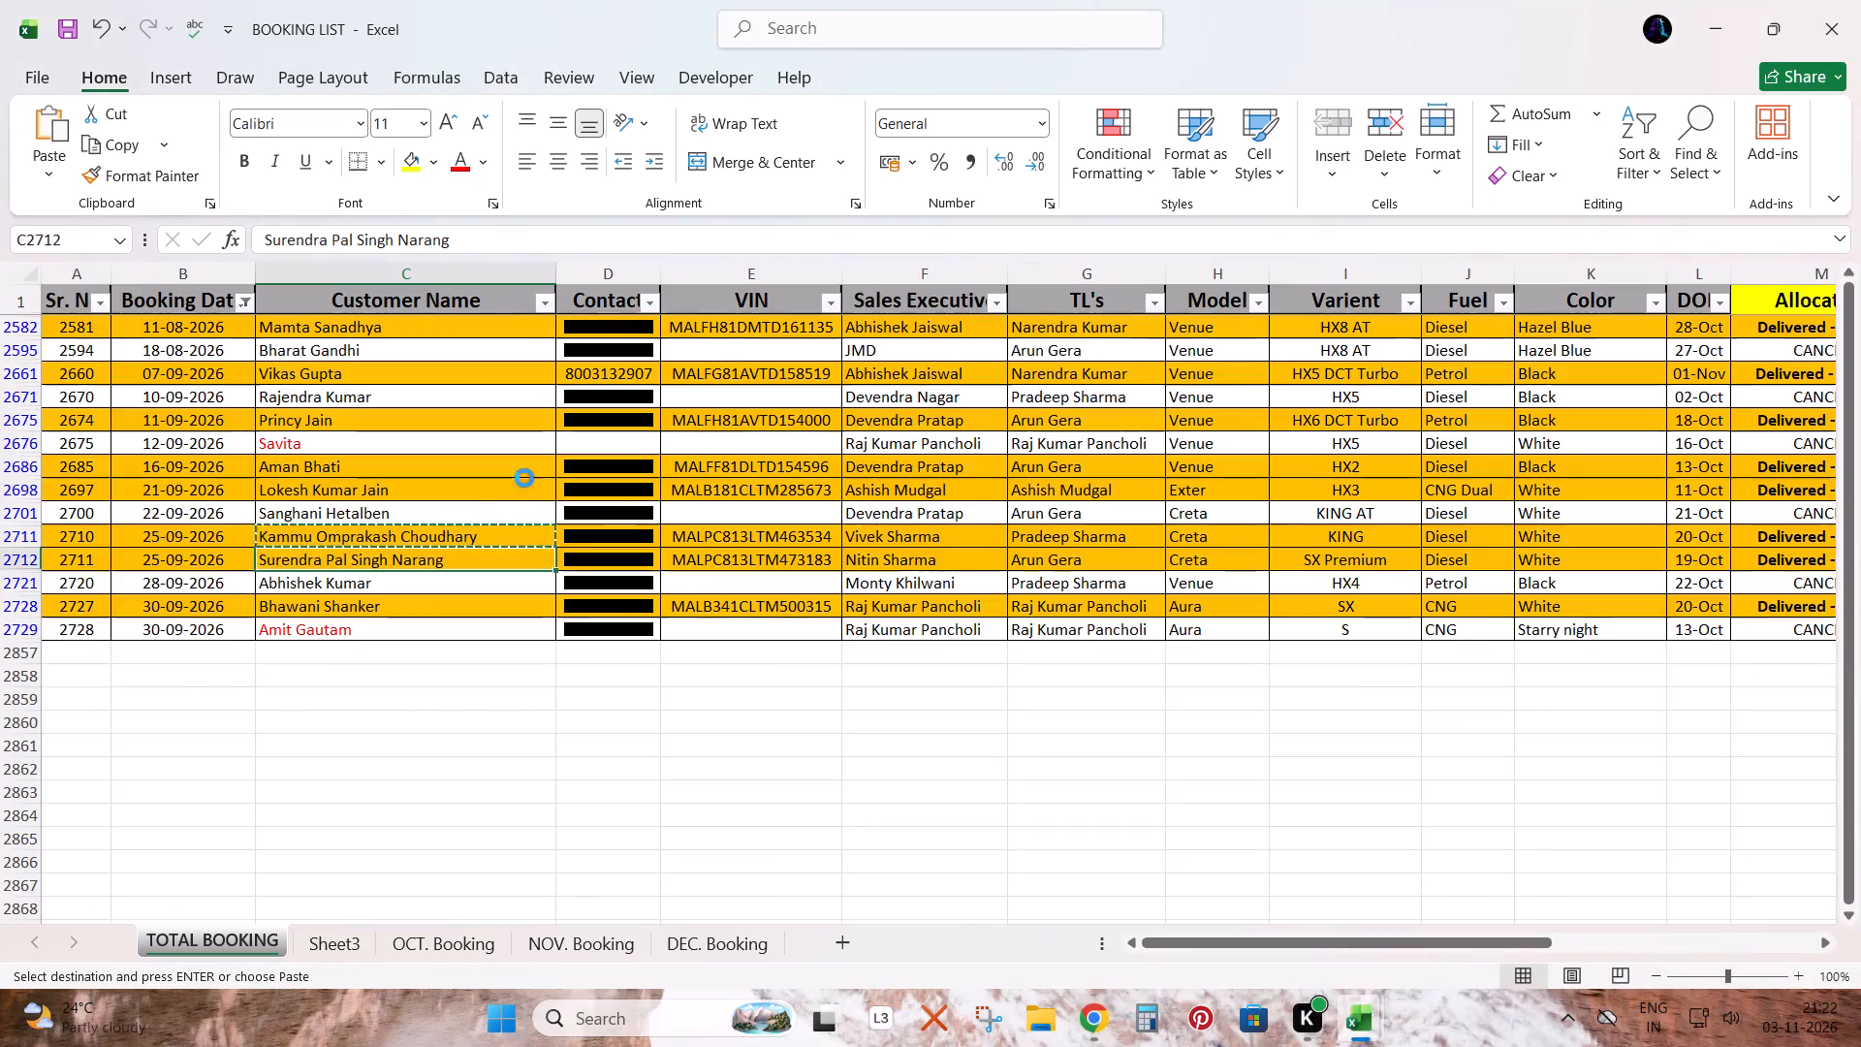
key(ctrl+c)
key(alt+Tab)
key(Right)
key(ctrl+f)
key(ctrl+v)
key(Return)
key(Escape)
Search OCT'26 BUSINESS for the customer of delivered booking Sr. No. 2727, skipping the cancelled row before it.
key(alt+Tab)
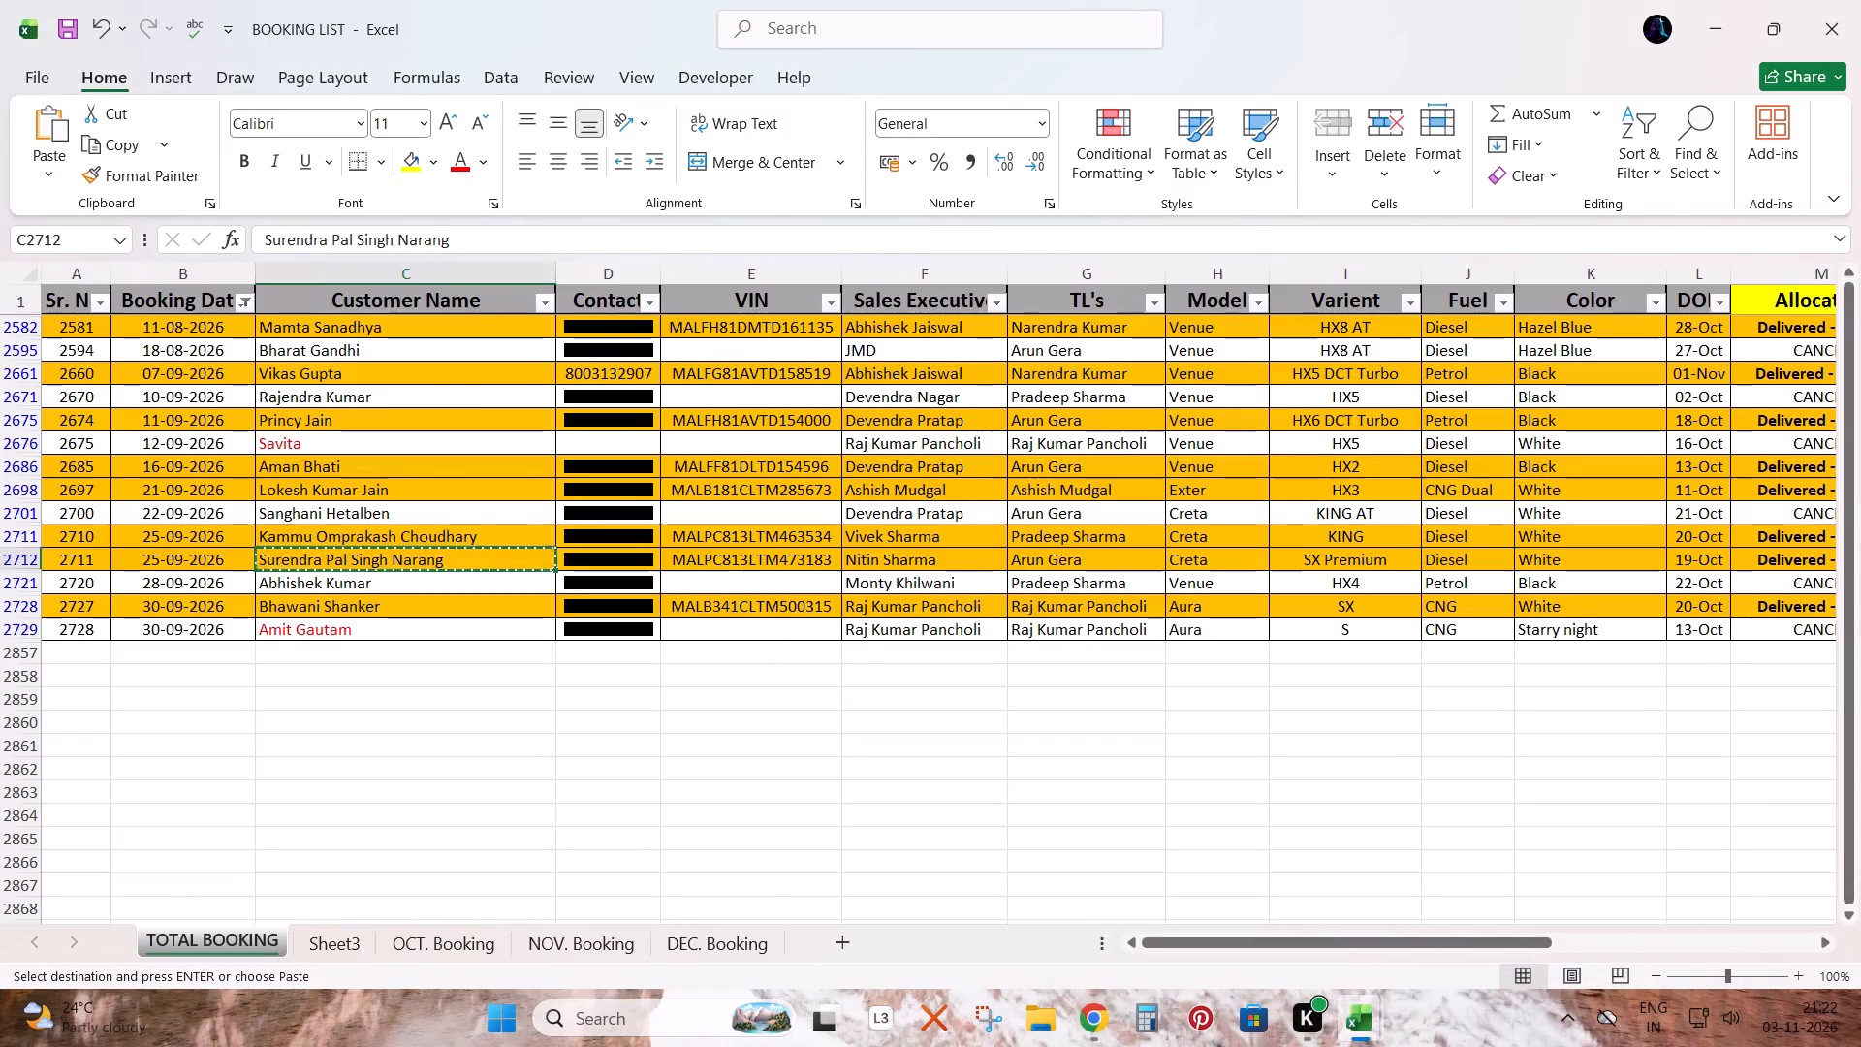
key(Down)
key(Down)
key(ctrl+c)
key(alt+Tab)
key(Right)
key(ctrl+f)
key(ctrl+v)
key(Return)
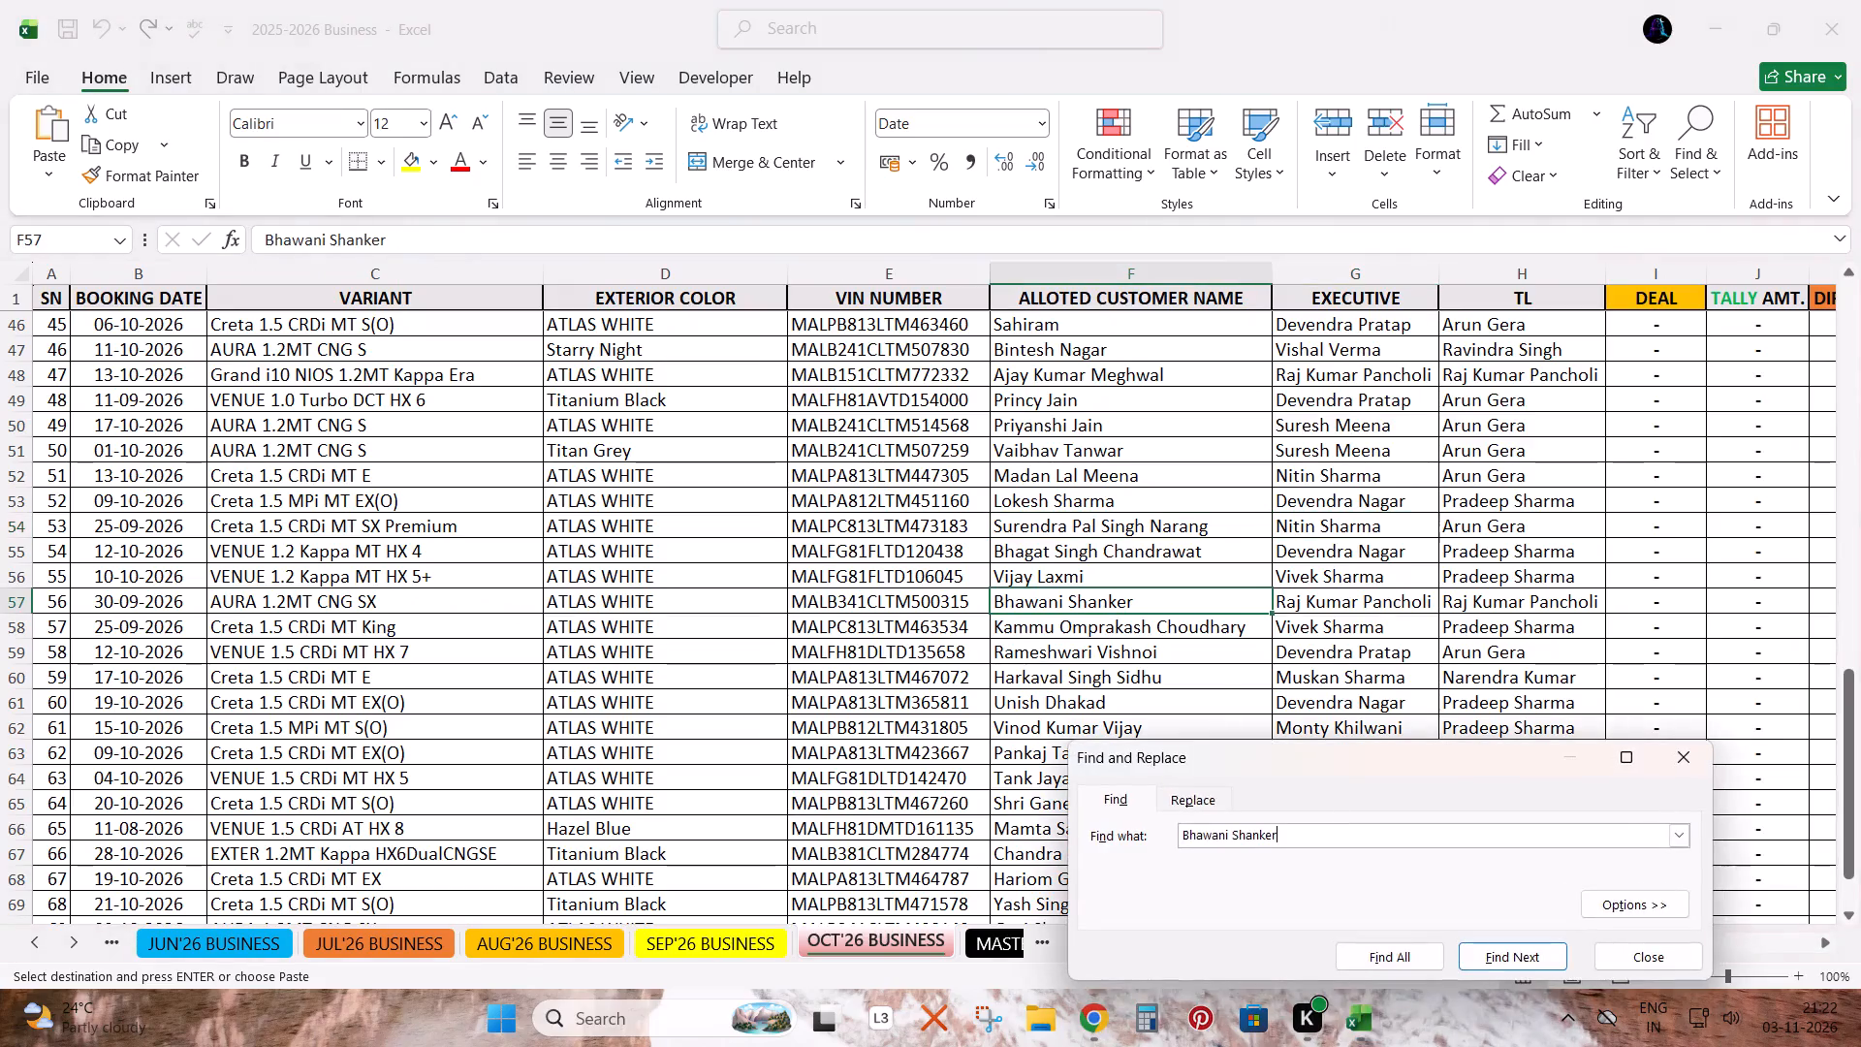
key(Escape)
key(ctrl+Right)
Return to BOOKING LIST and select the filtered CF in OCT'26 entries in column N to check their count.
key(alt+Tab)
key(ctrl+Up)
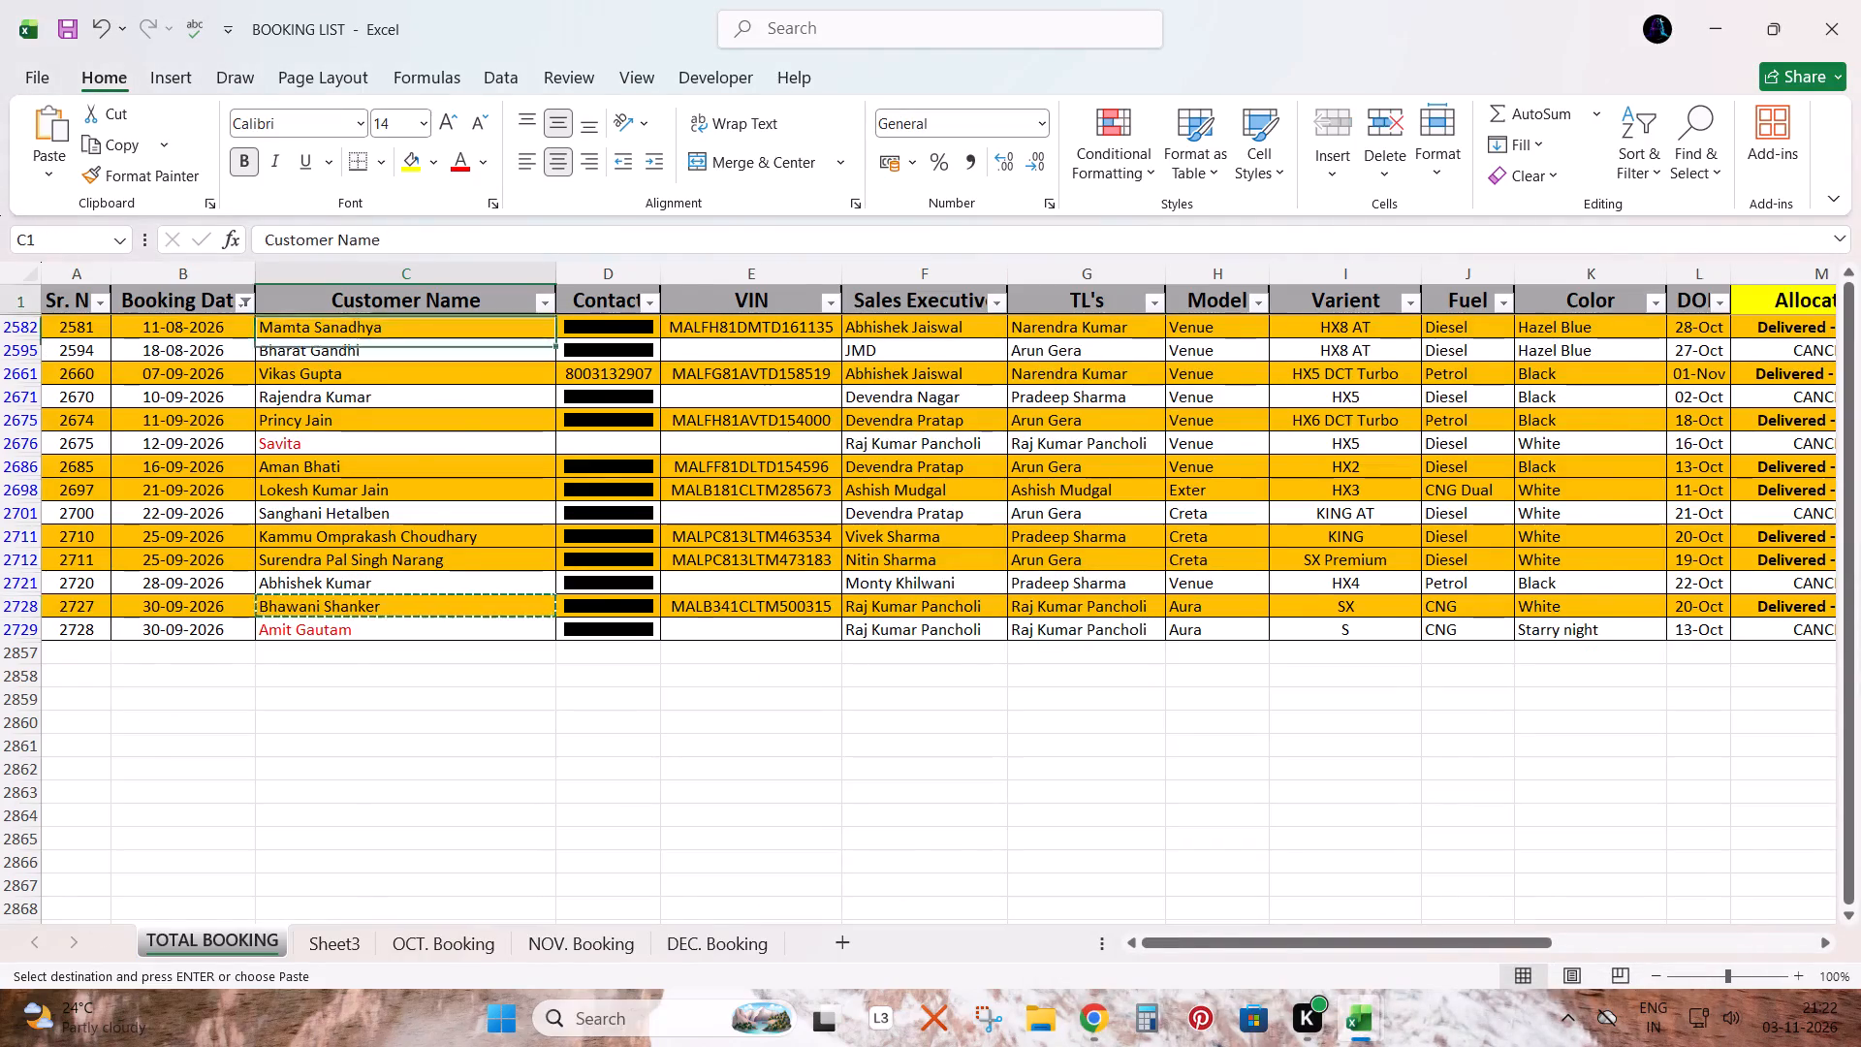
key(ctrl+Up)
key(ctrl+Right)
key(Escape)
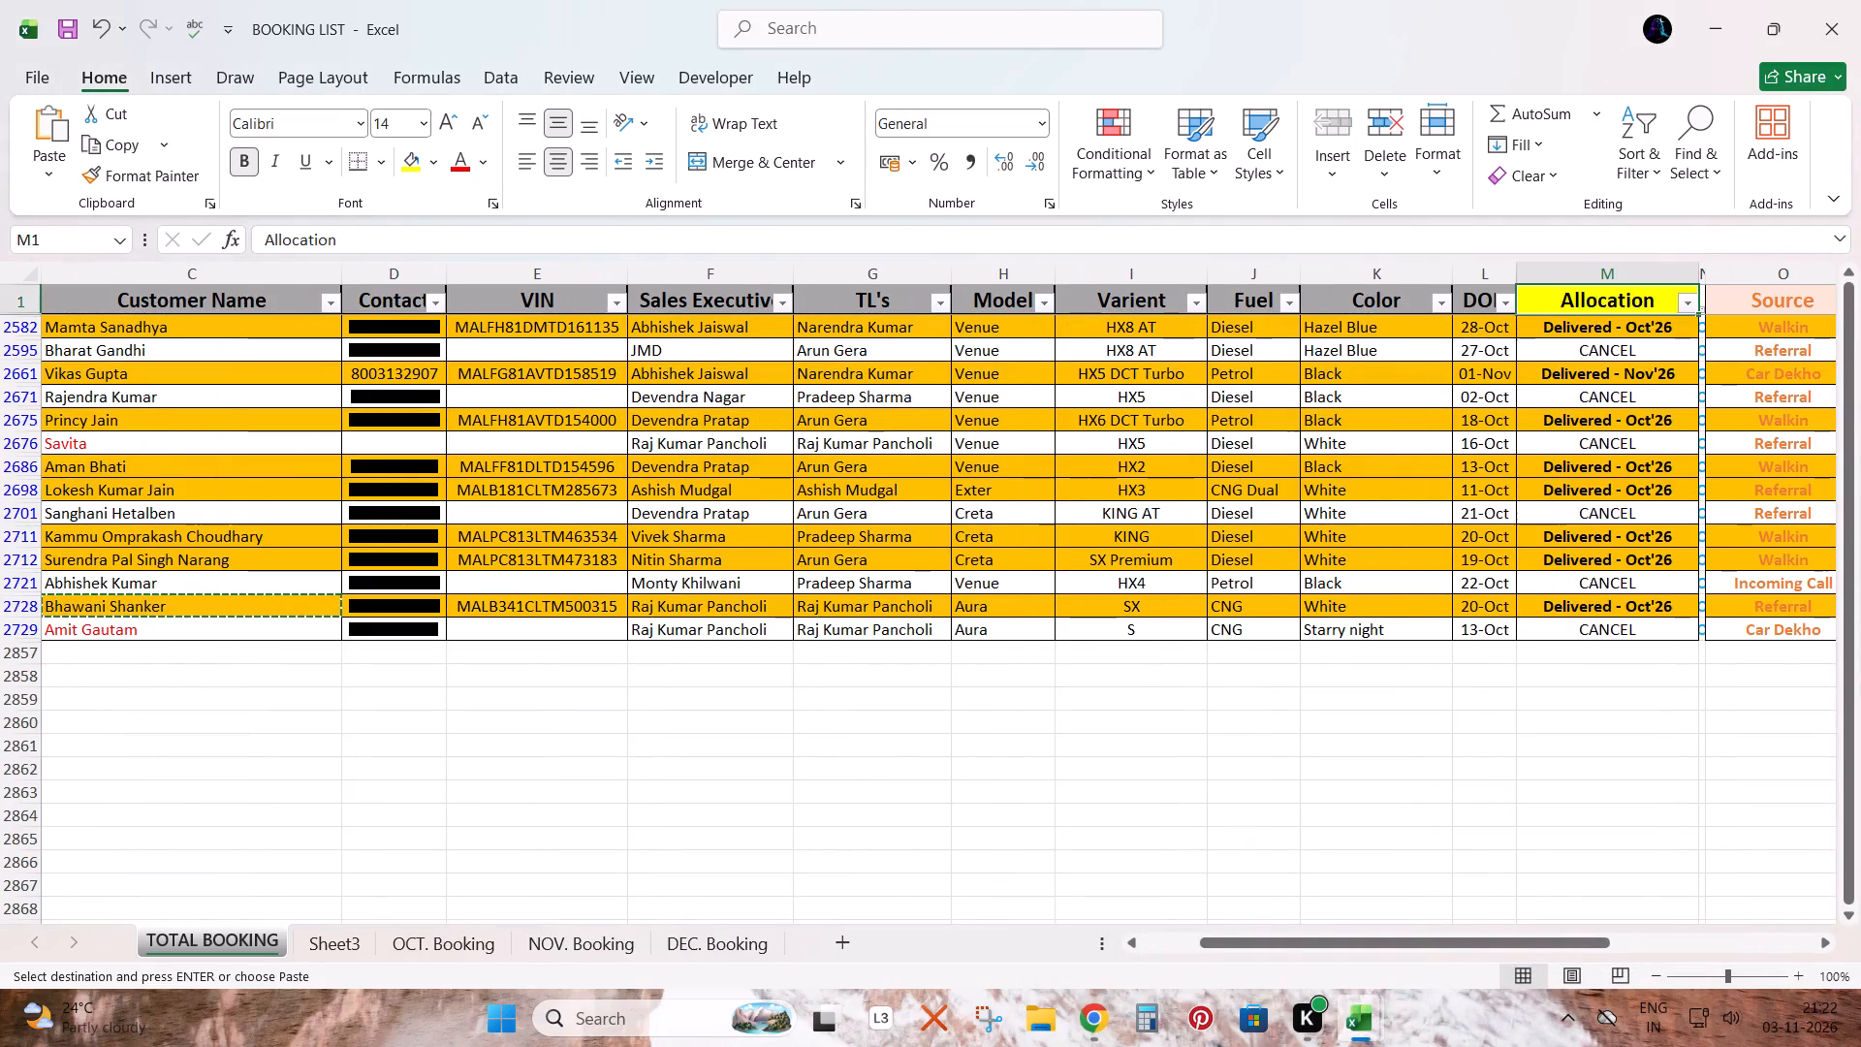
key(Right)
key(Down)
key(ctrl+shift+Down)
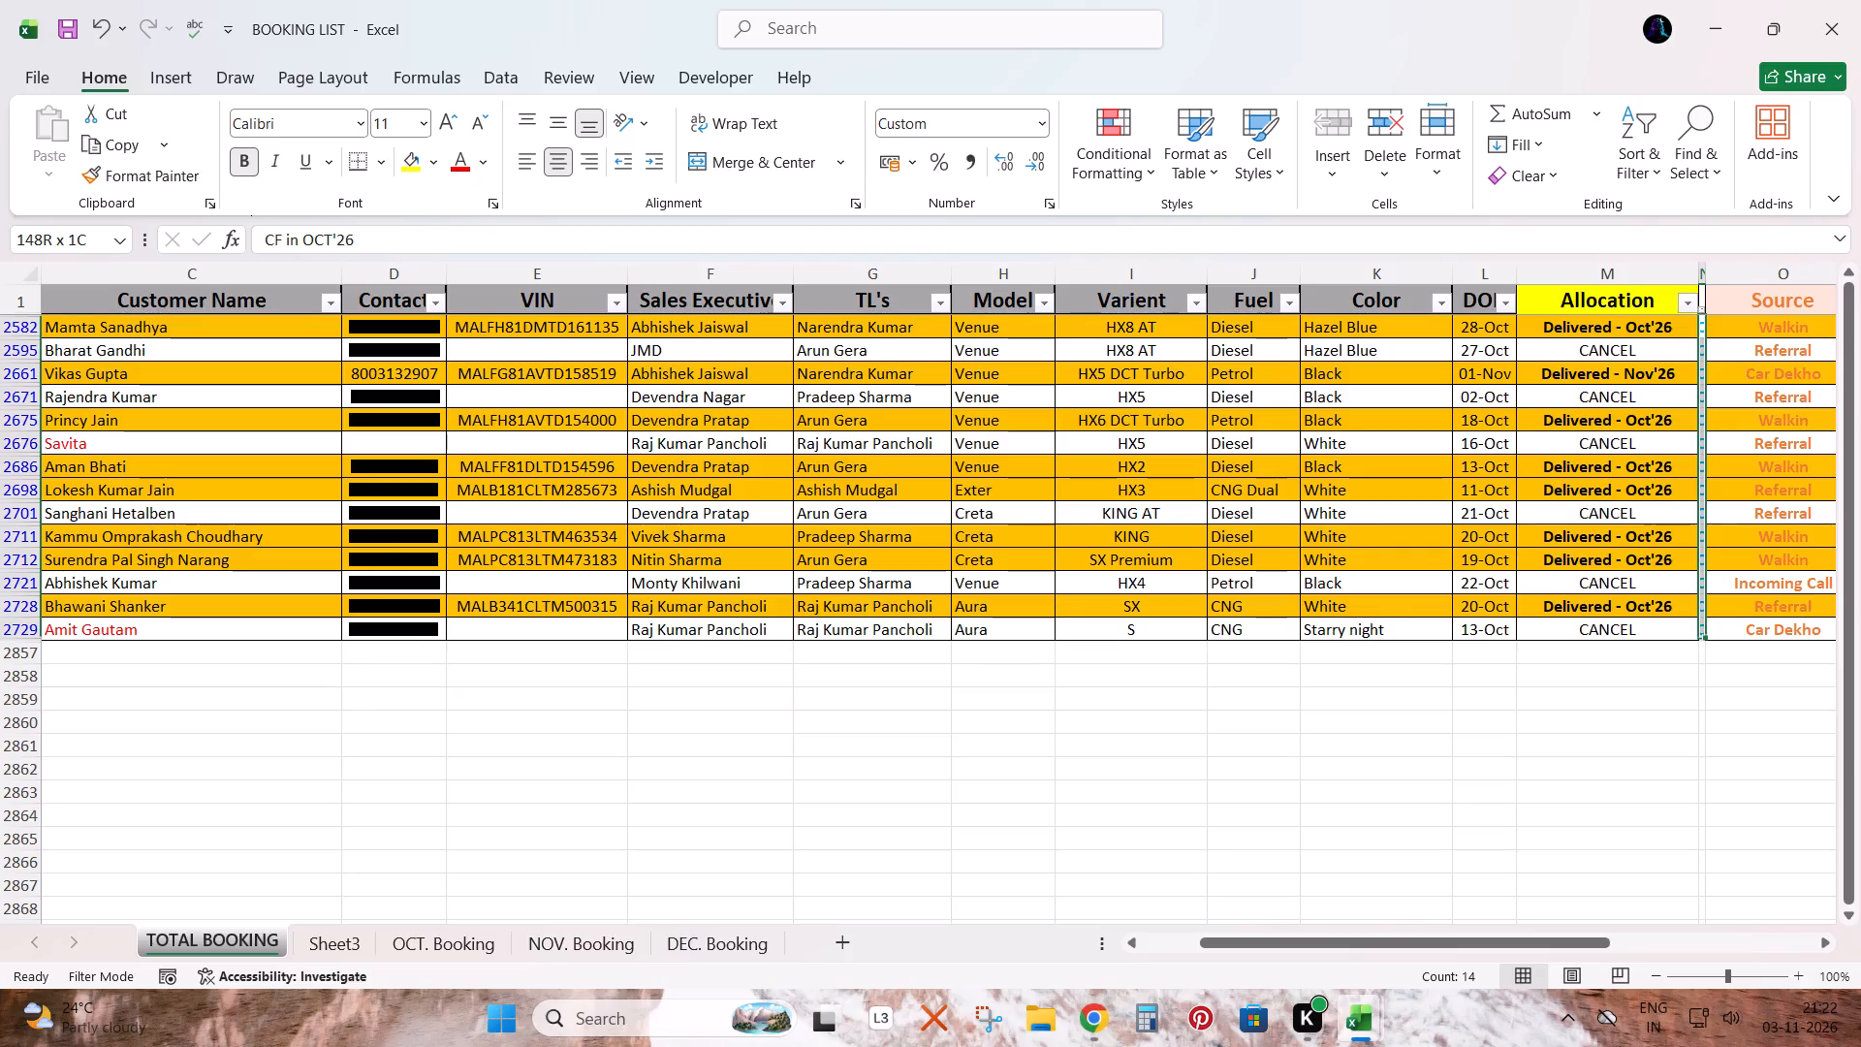
Remove the filters from the TOTAL BOOKING sheet and go to the last booking row in the Sr. No. column.
key(ctrl+Up)
key(ctrl+Left)
key(ctrl+Up)
key(ctrl+Left)
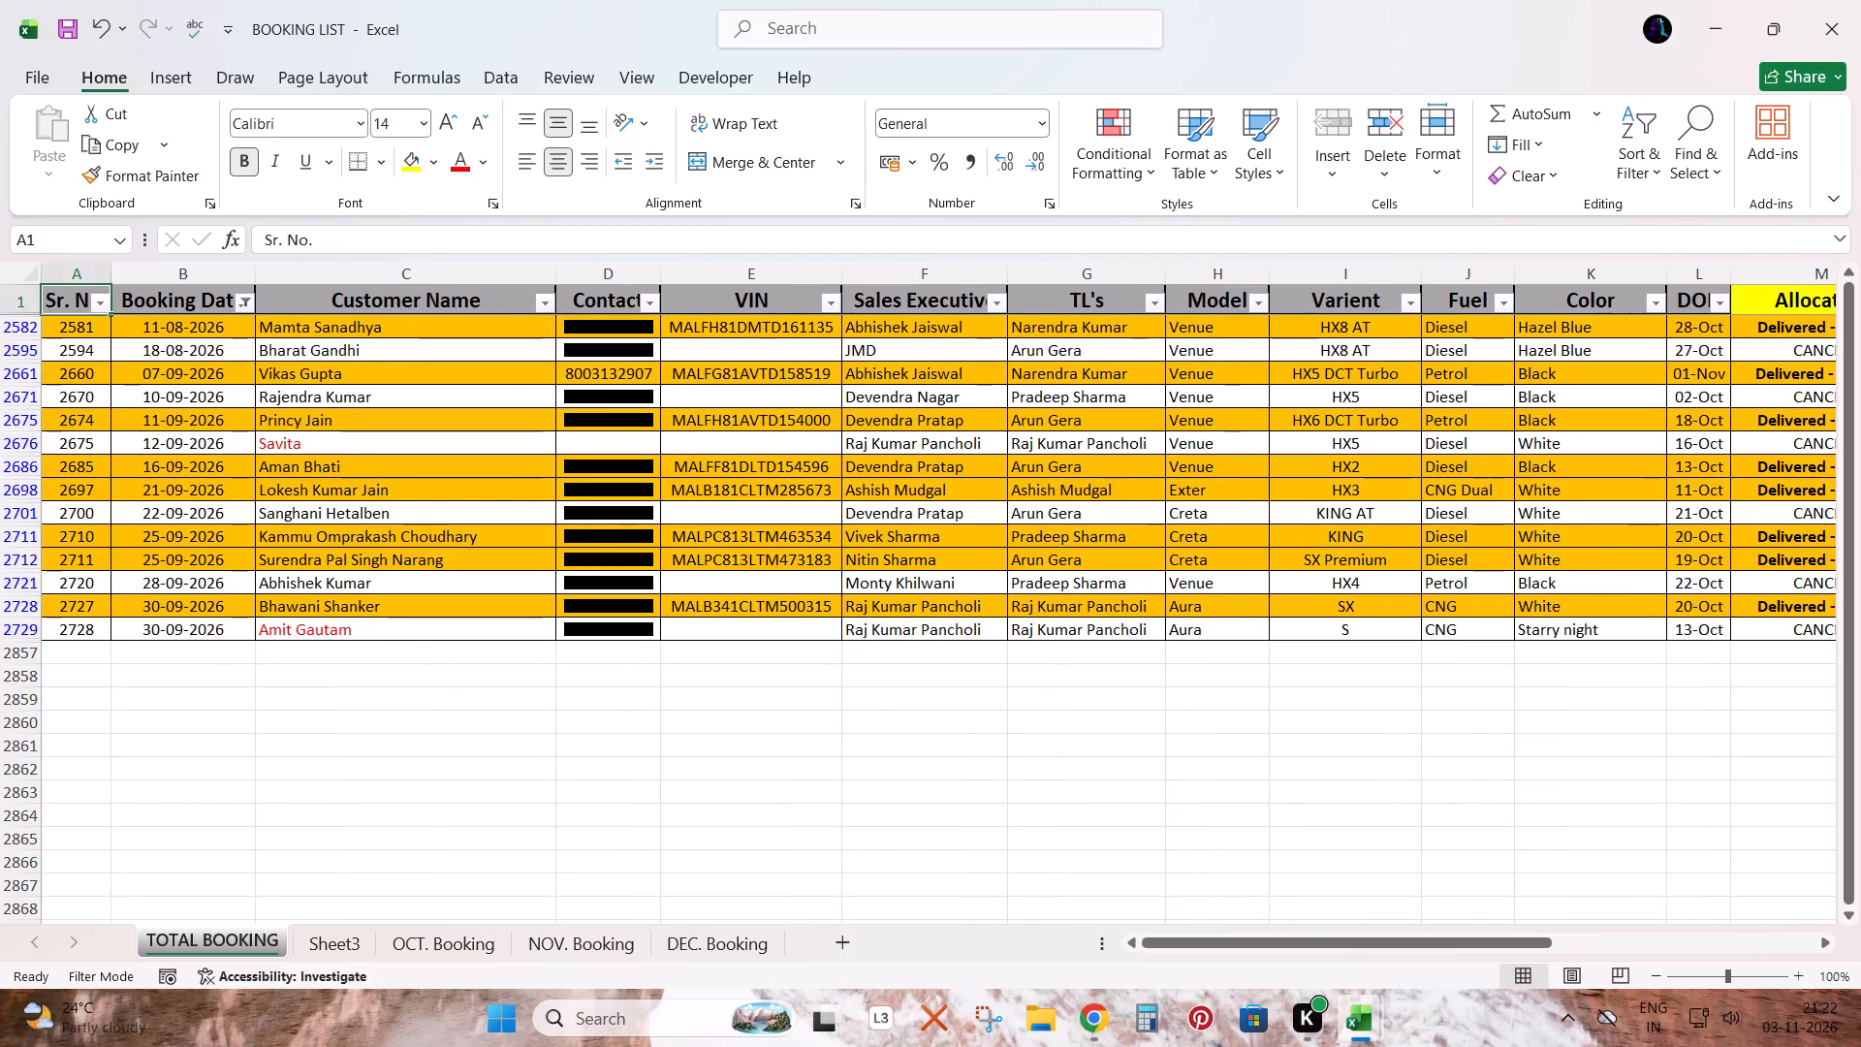
key(ctrl+shift+l)
key(ctrl+Left)
key(ctrl+Down)
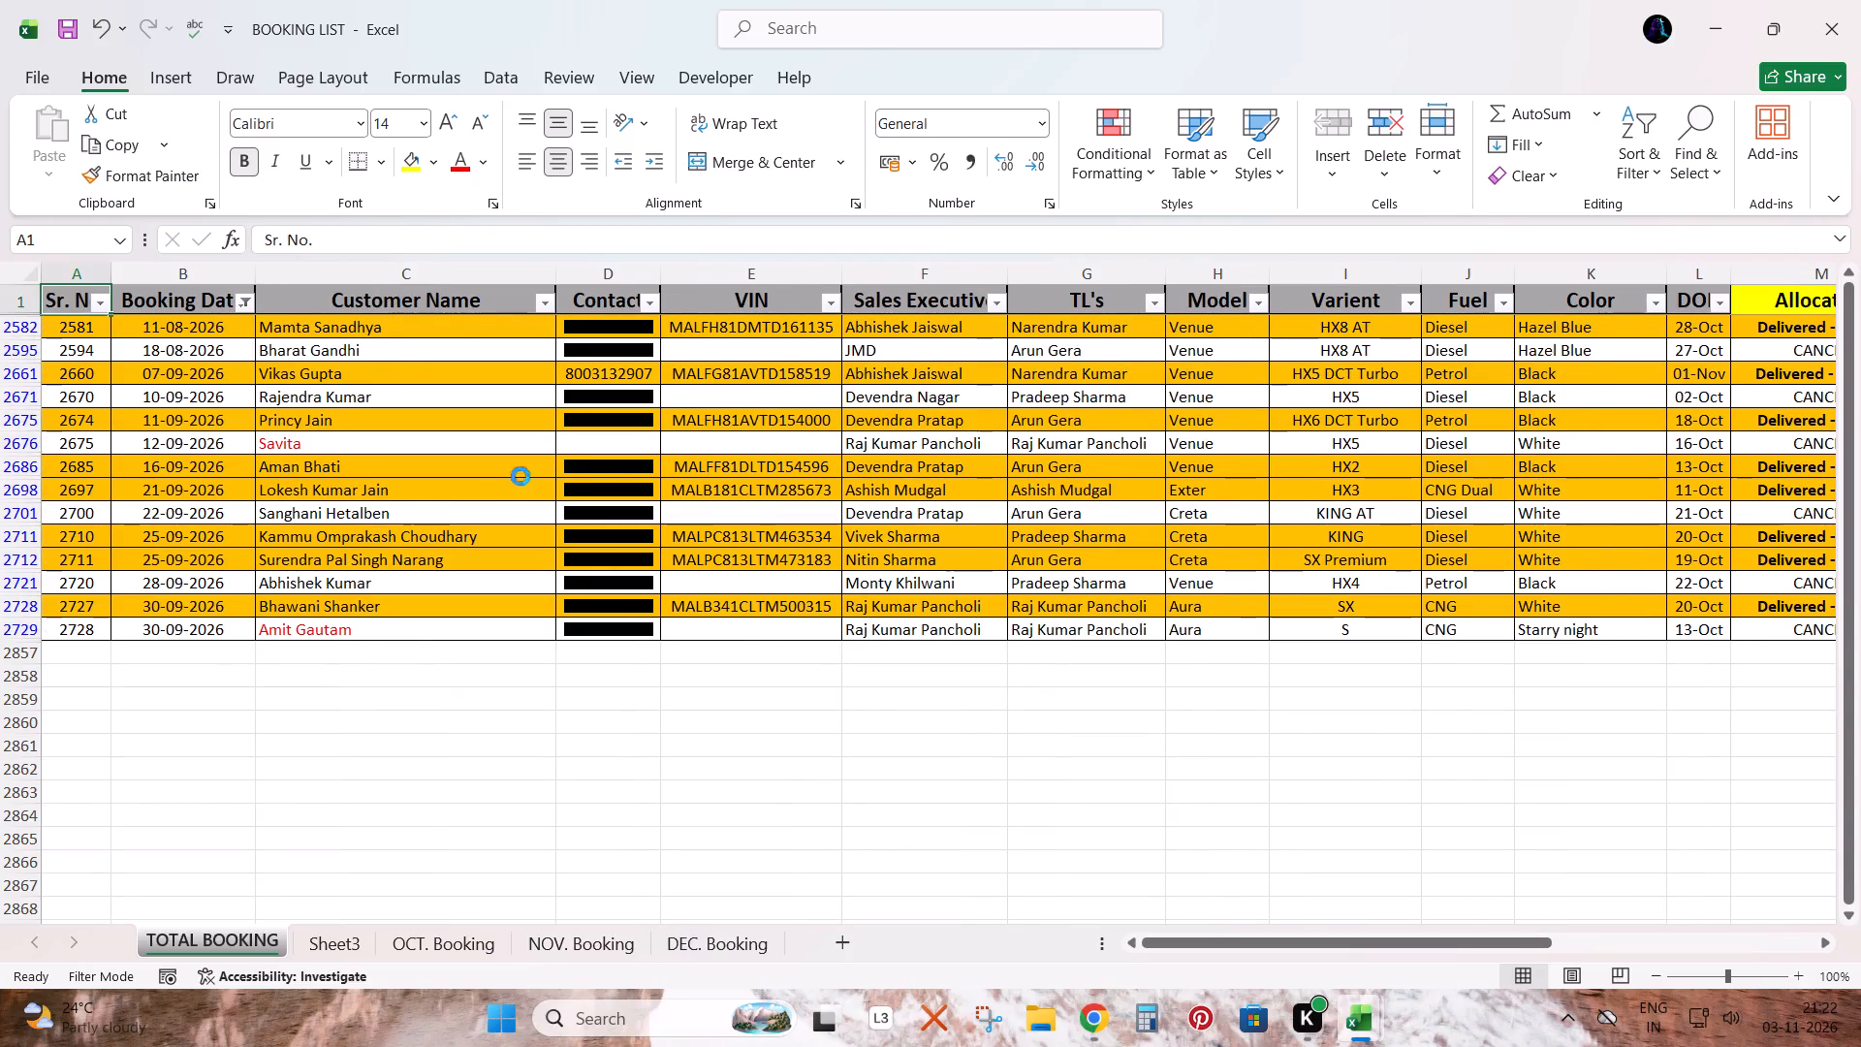
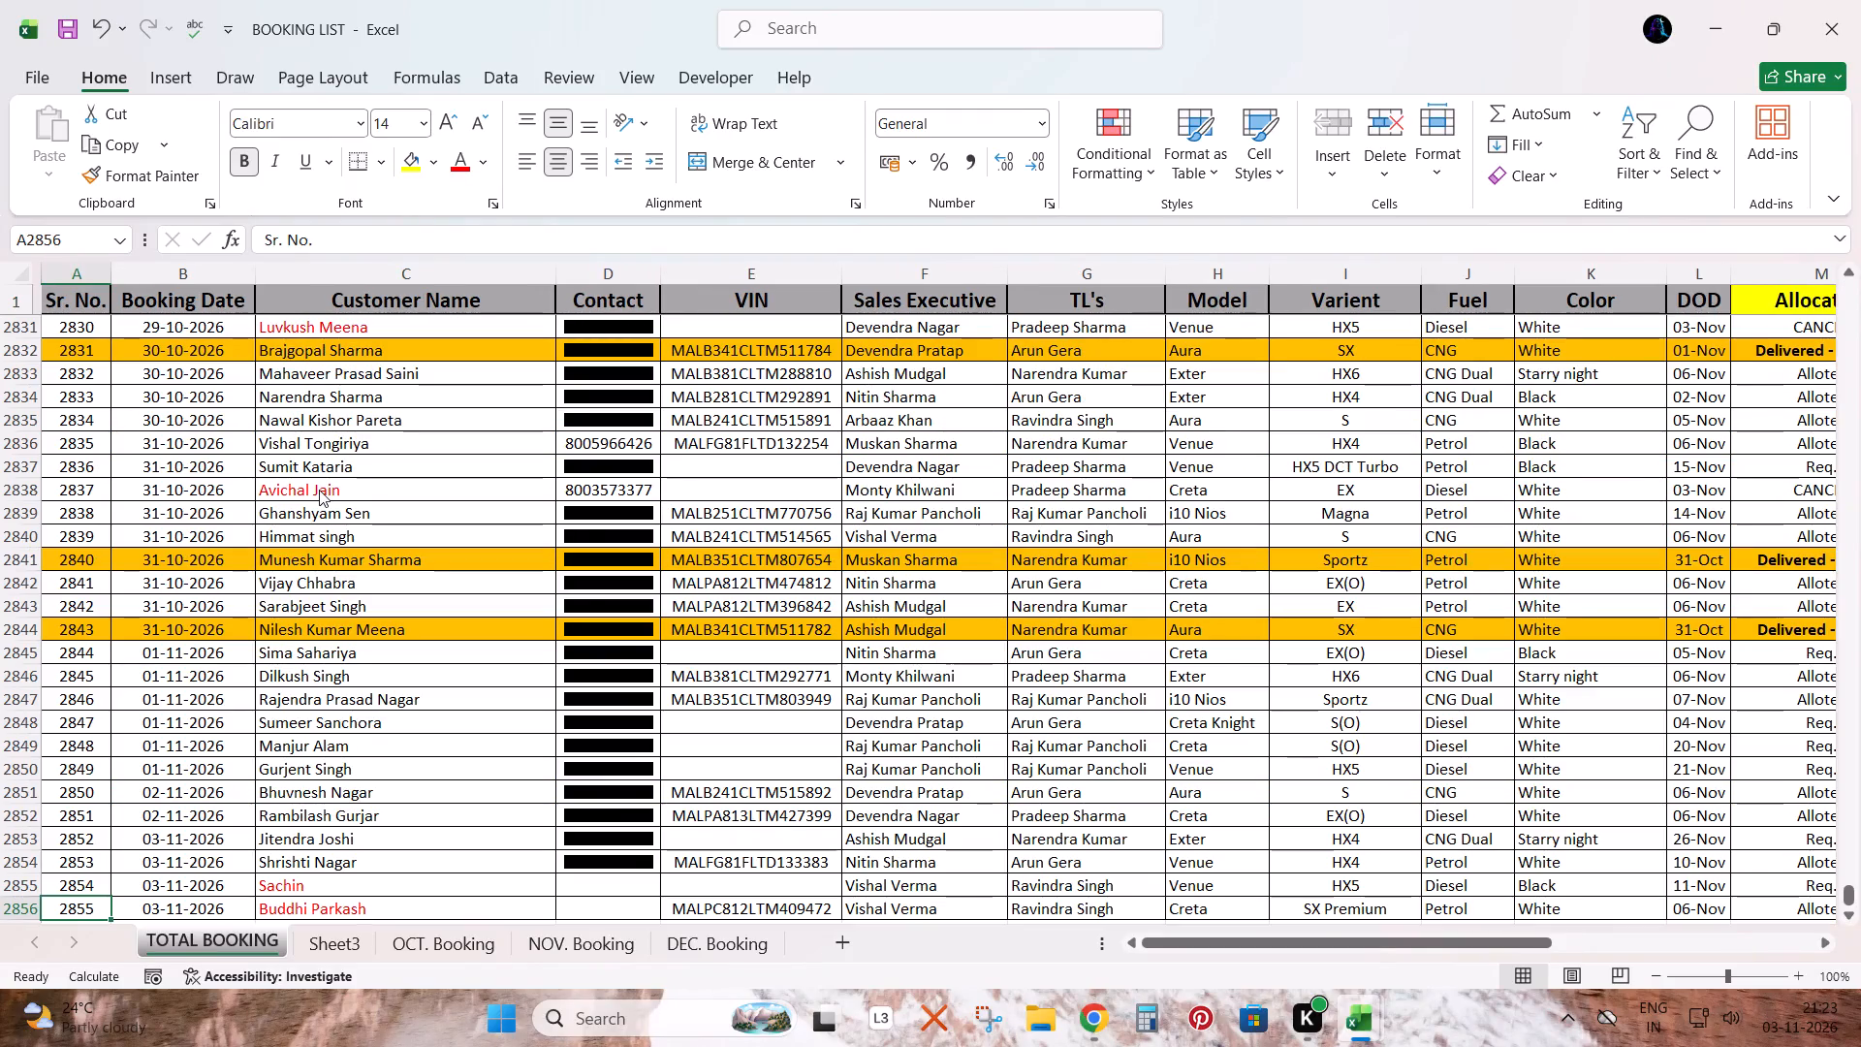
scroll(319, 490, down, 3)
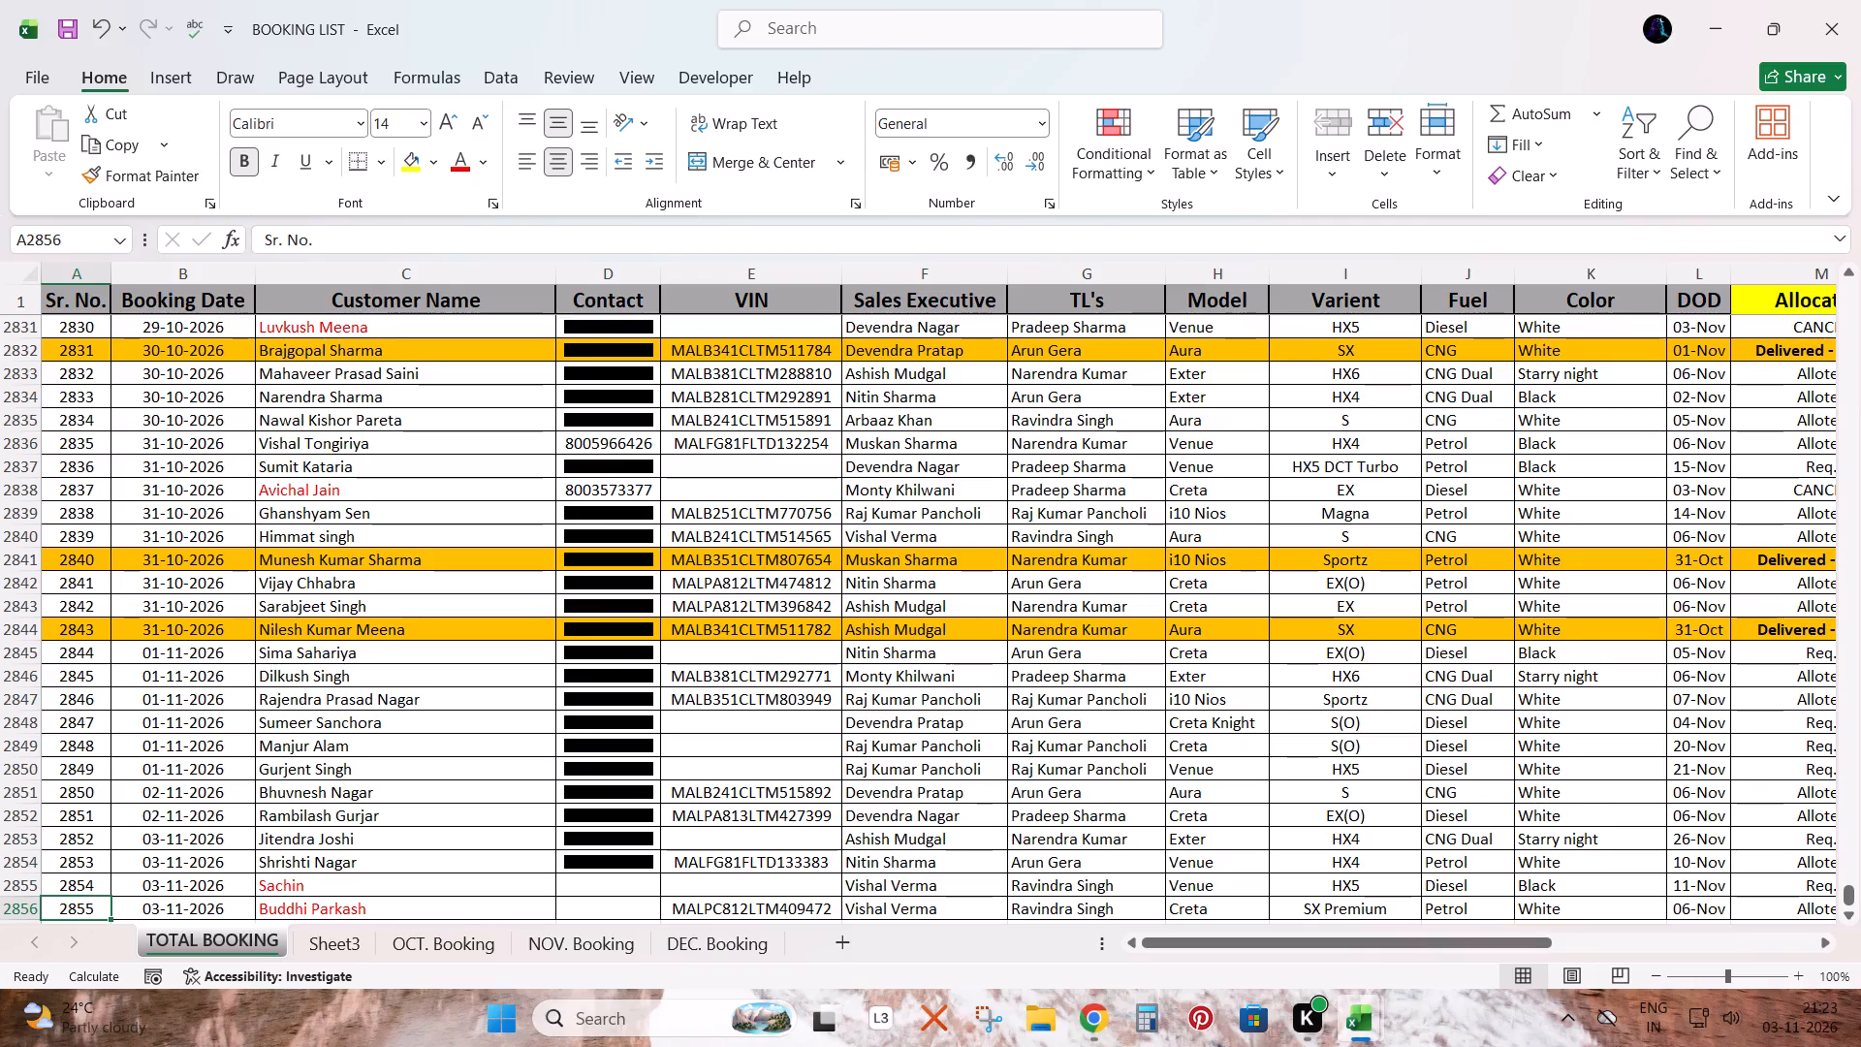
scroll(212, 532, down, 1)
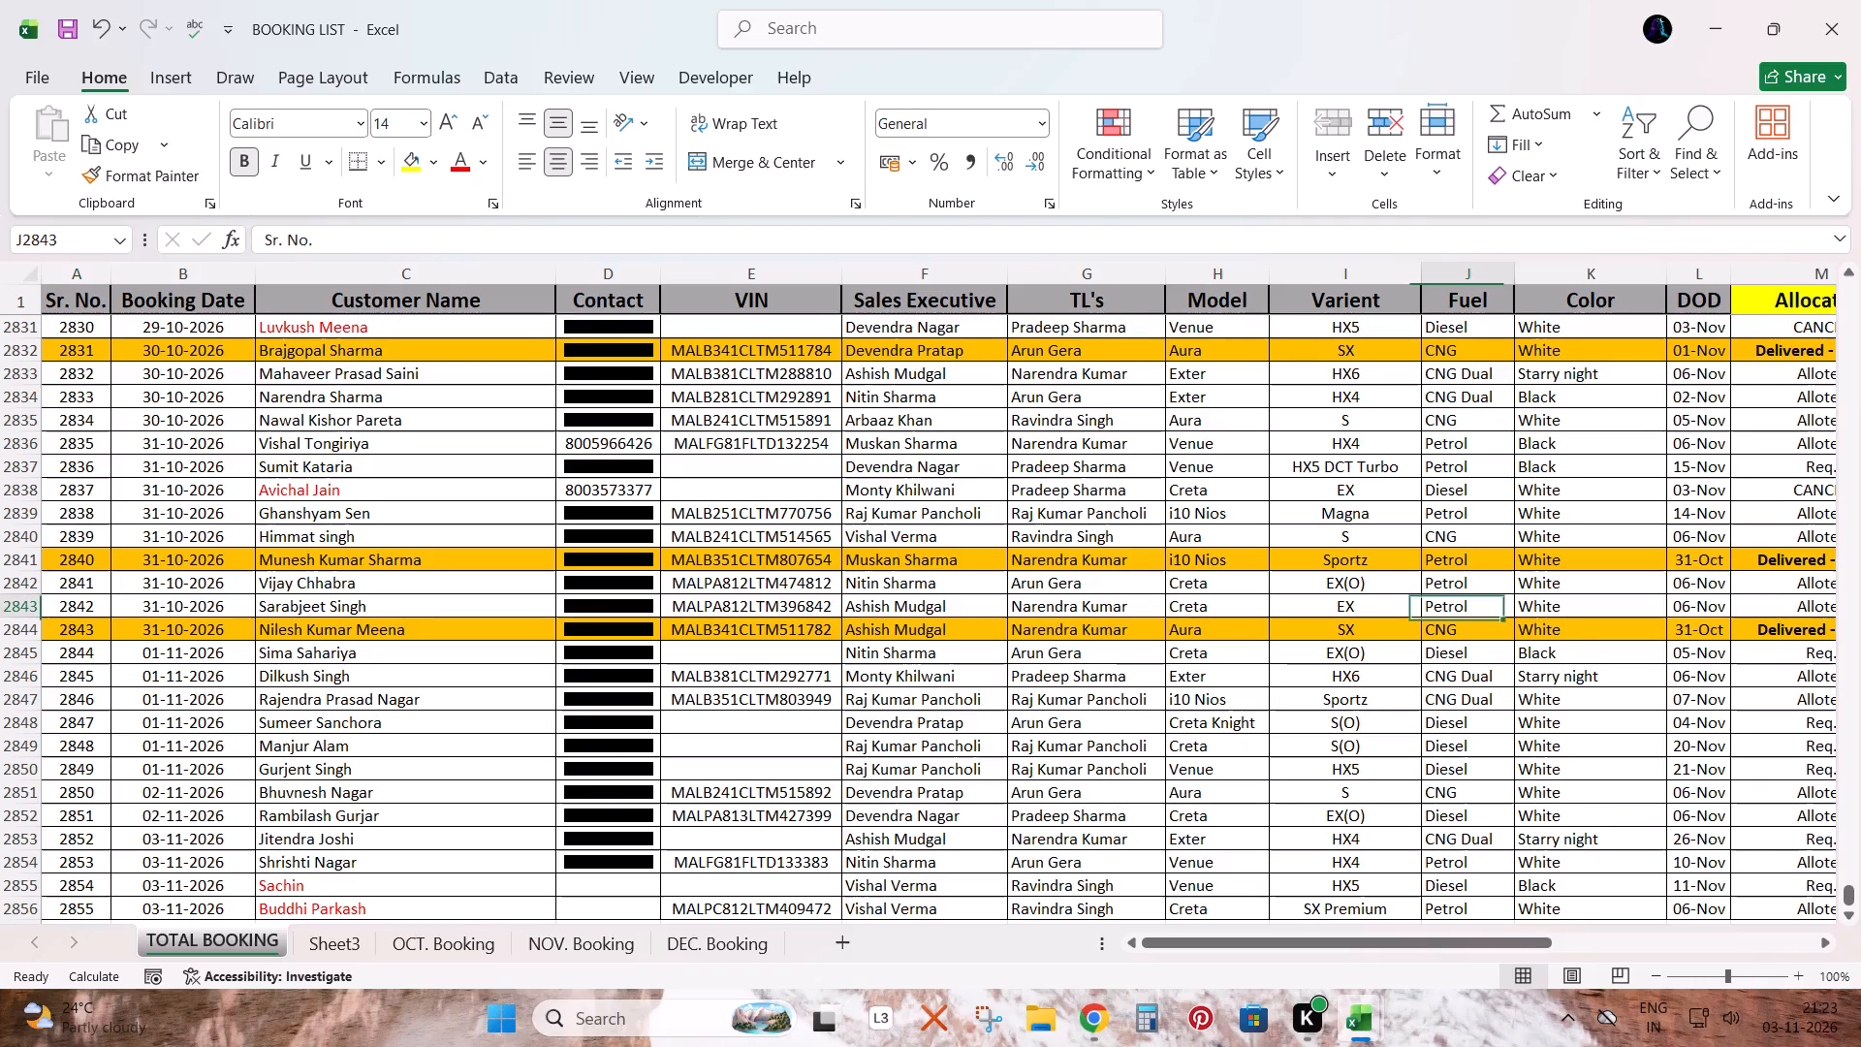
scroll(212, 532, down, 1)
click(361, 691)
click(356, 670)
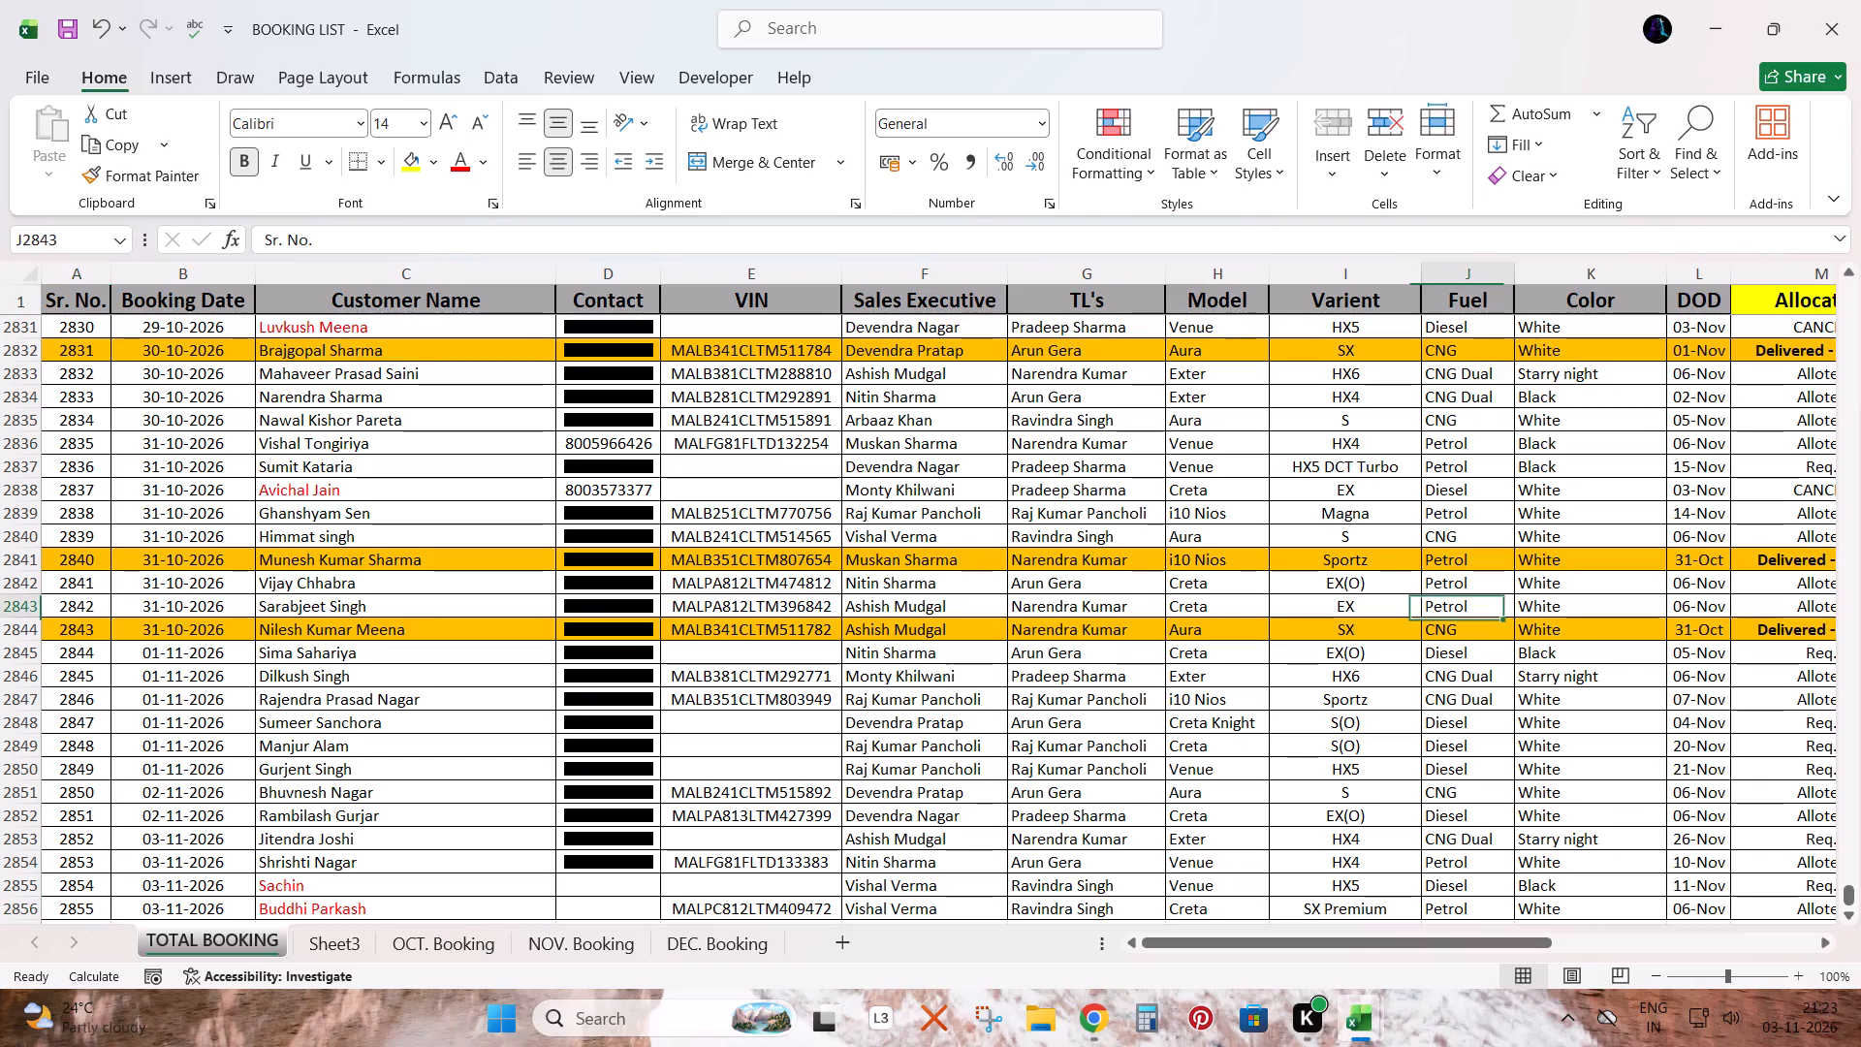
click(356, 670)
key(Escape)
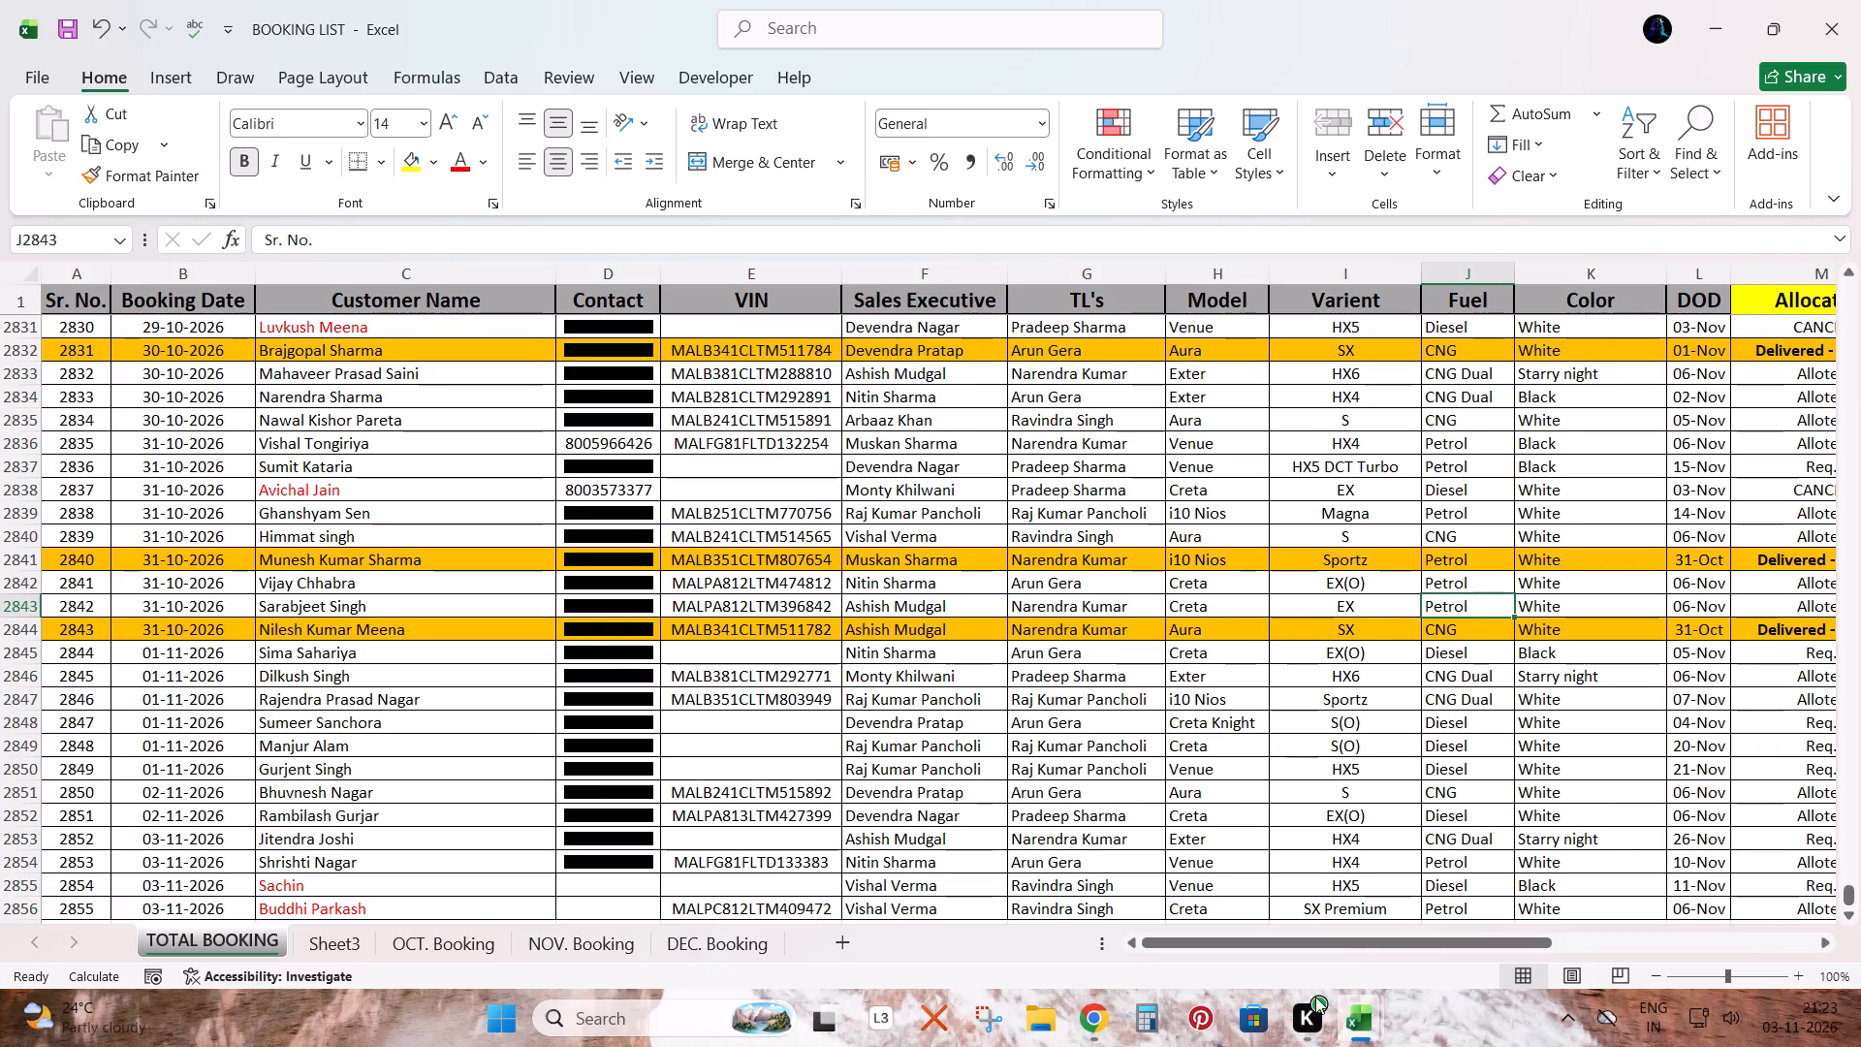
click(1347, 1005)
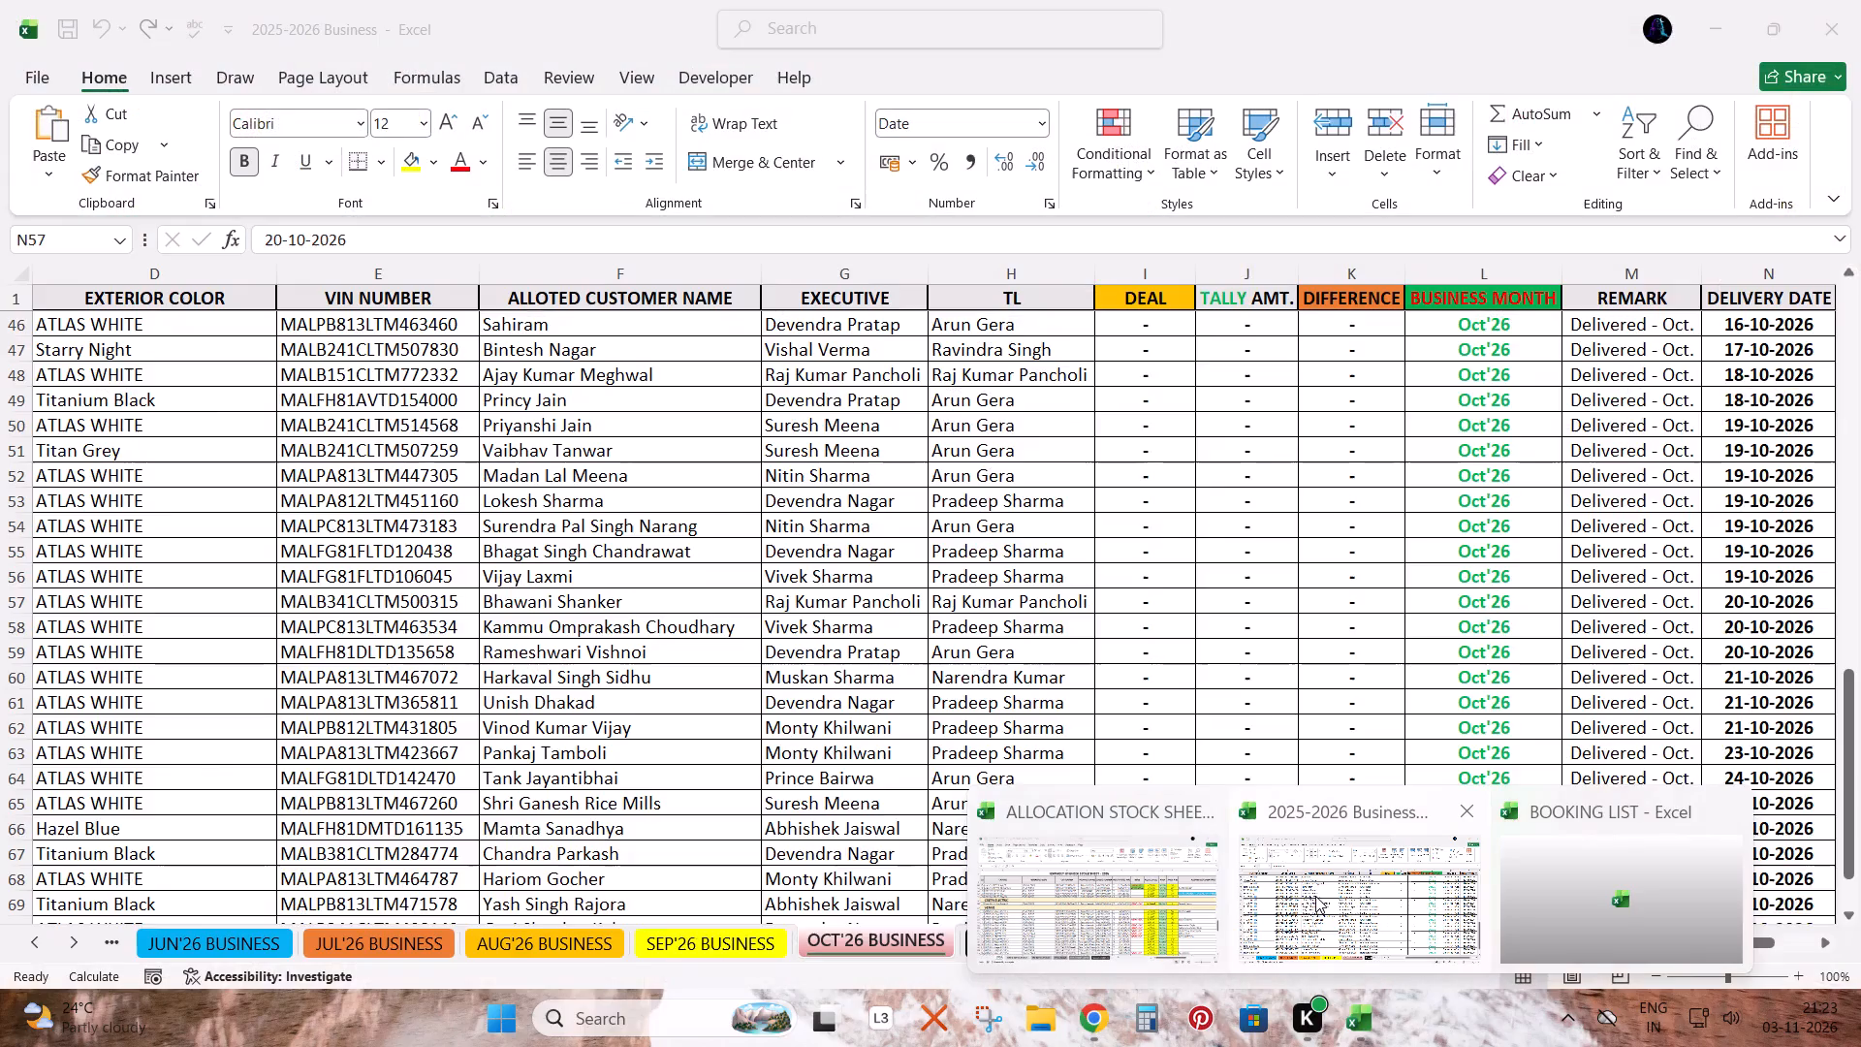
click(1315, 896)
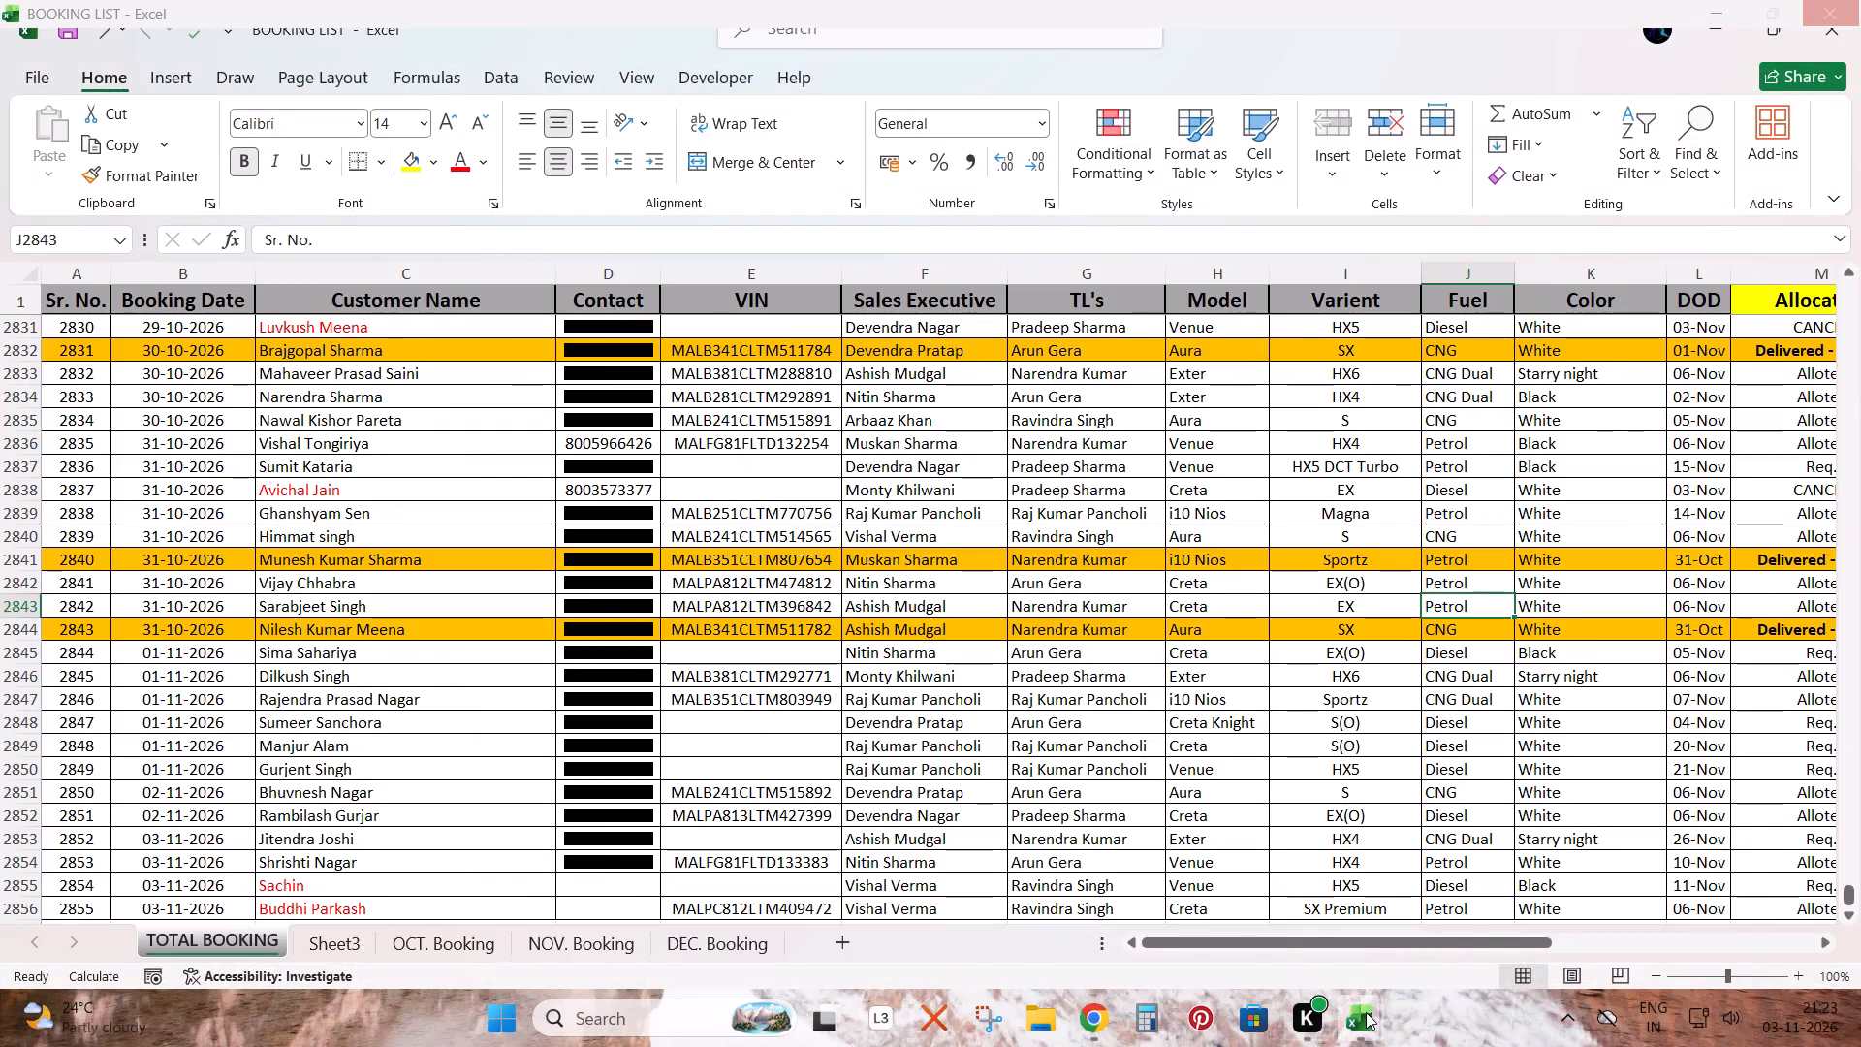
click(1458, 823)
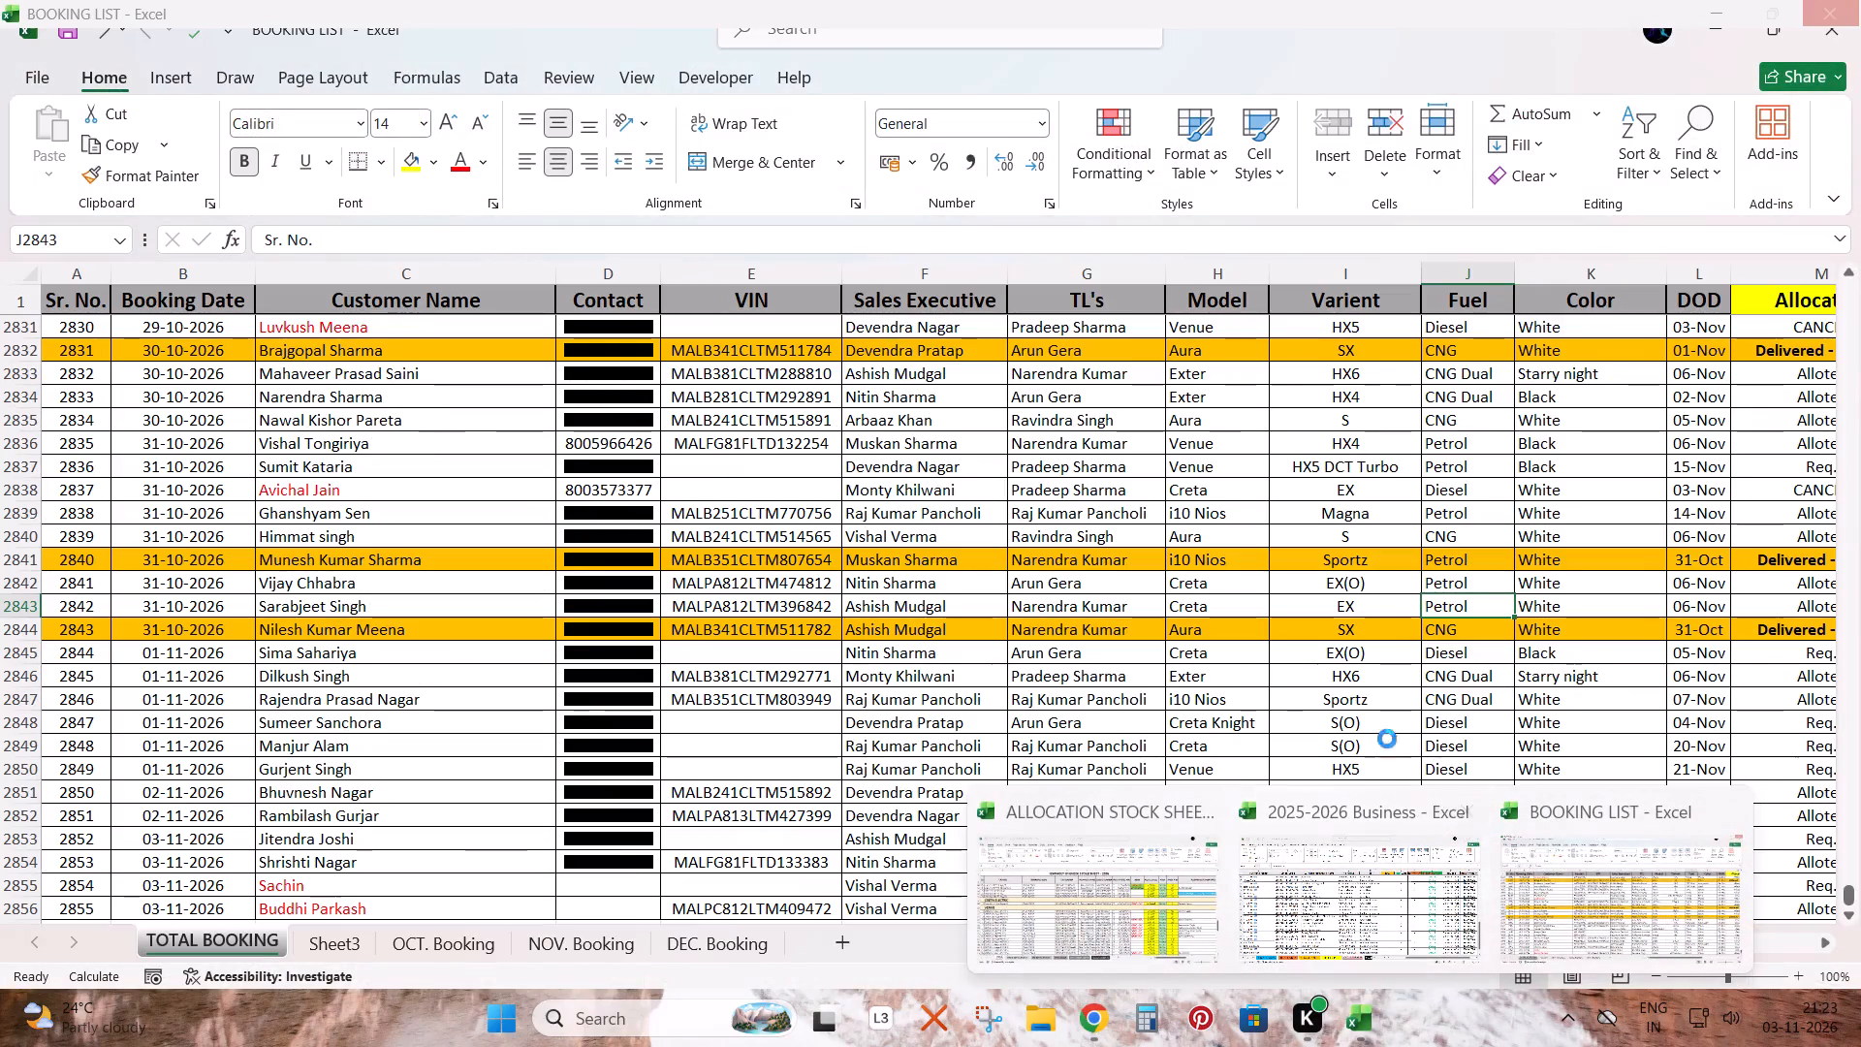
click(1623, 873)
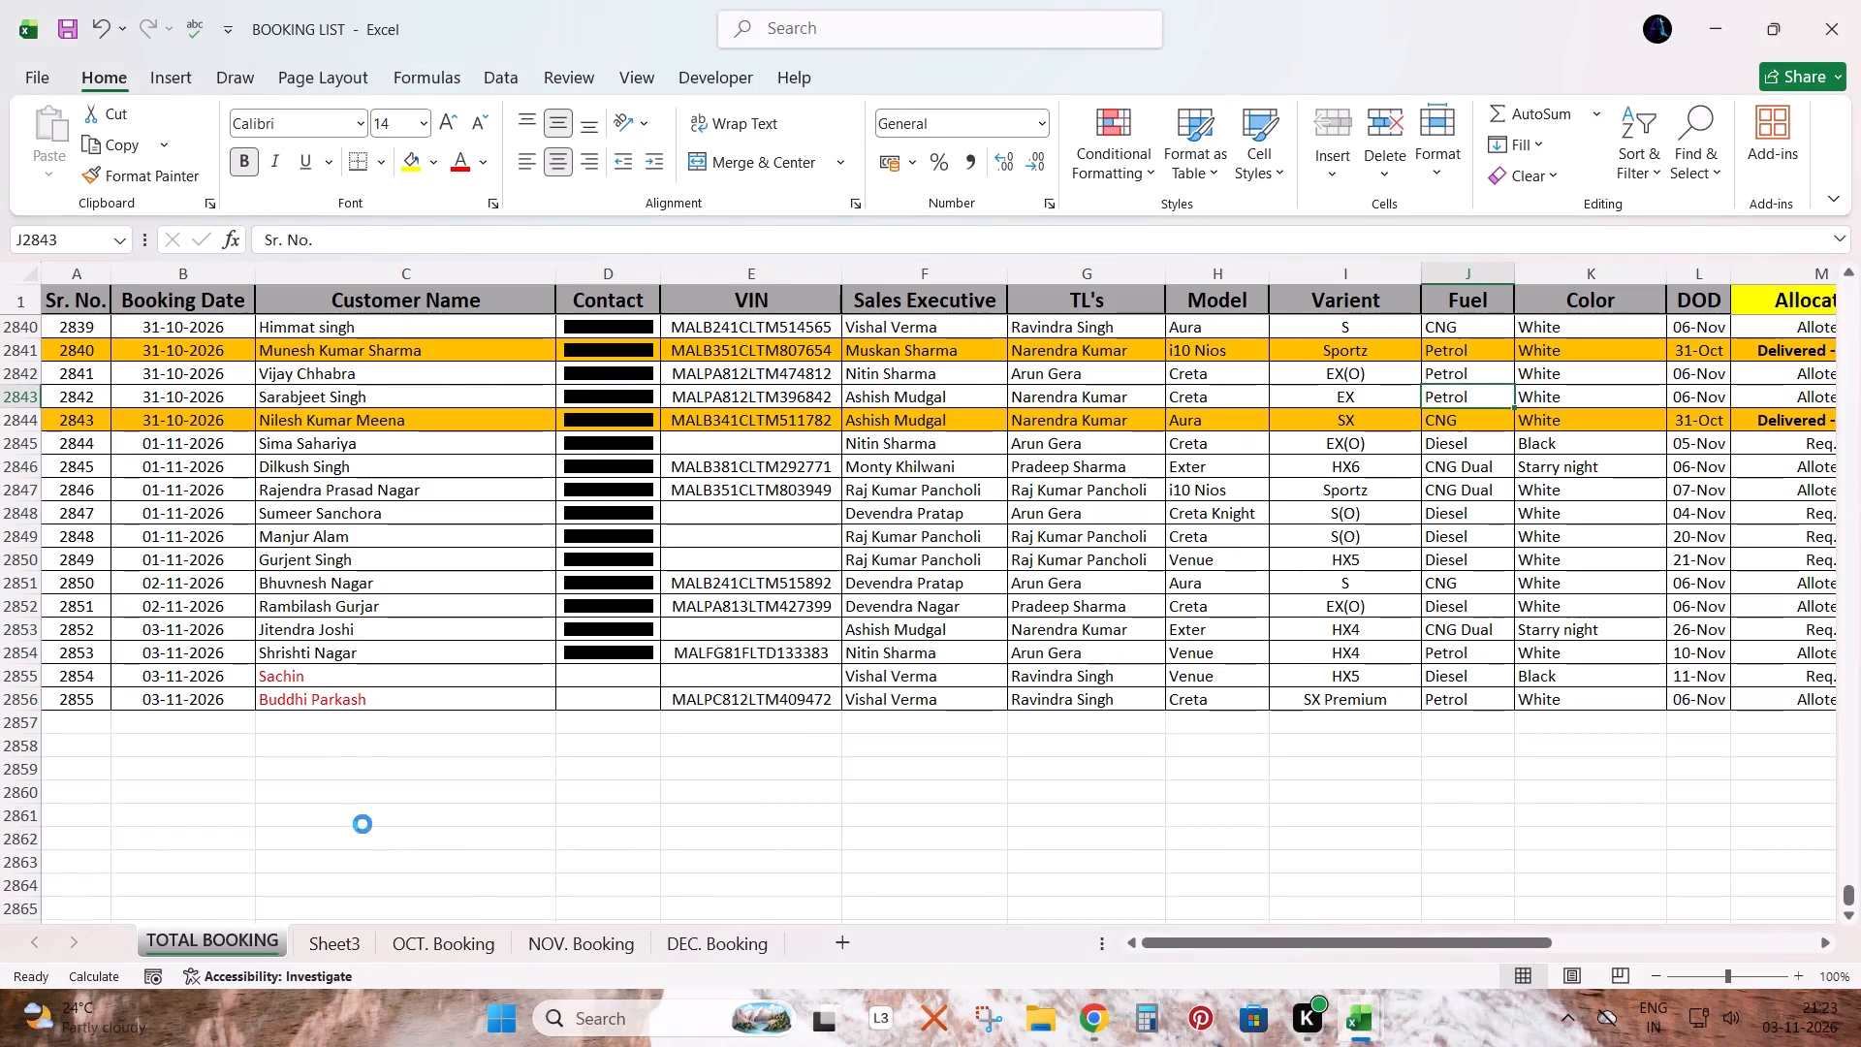
click(343, 668)
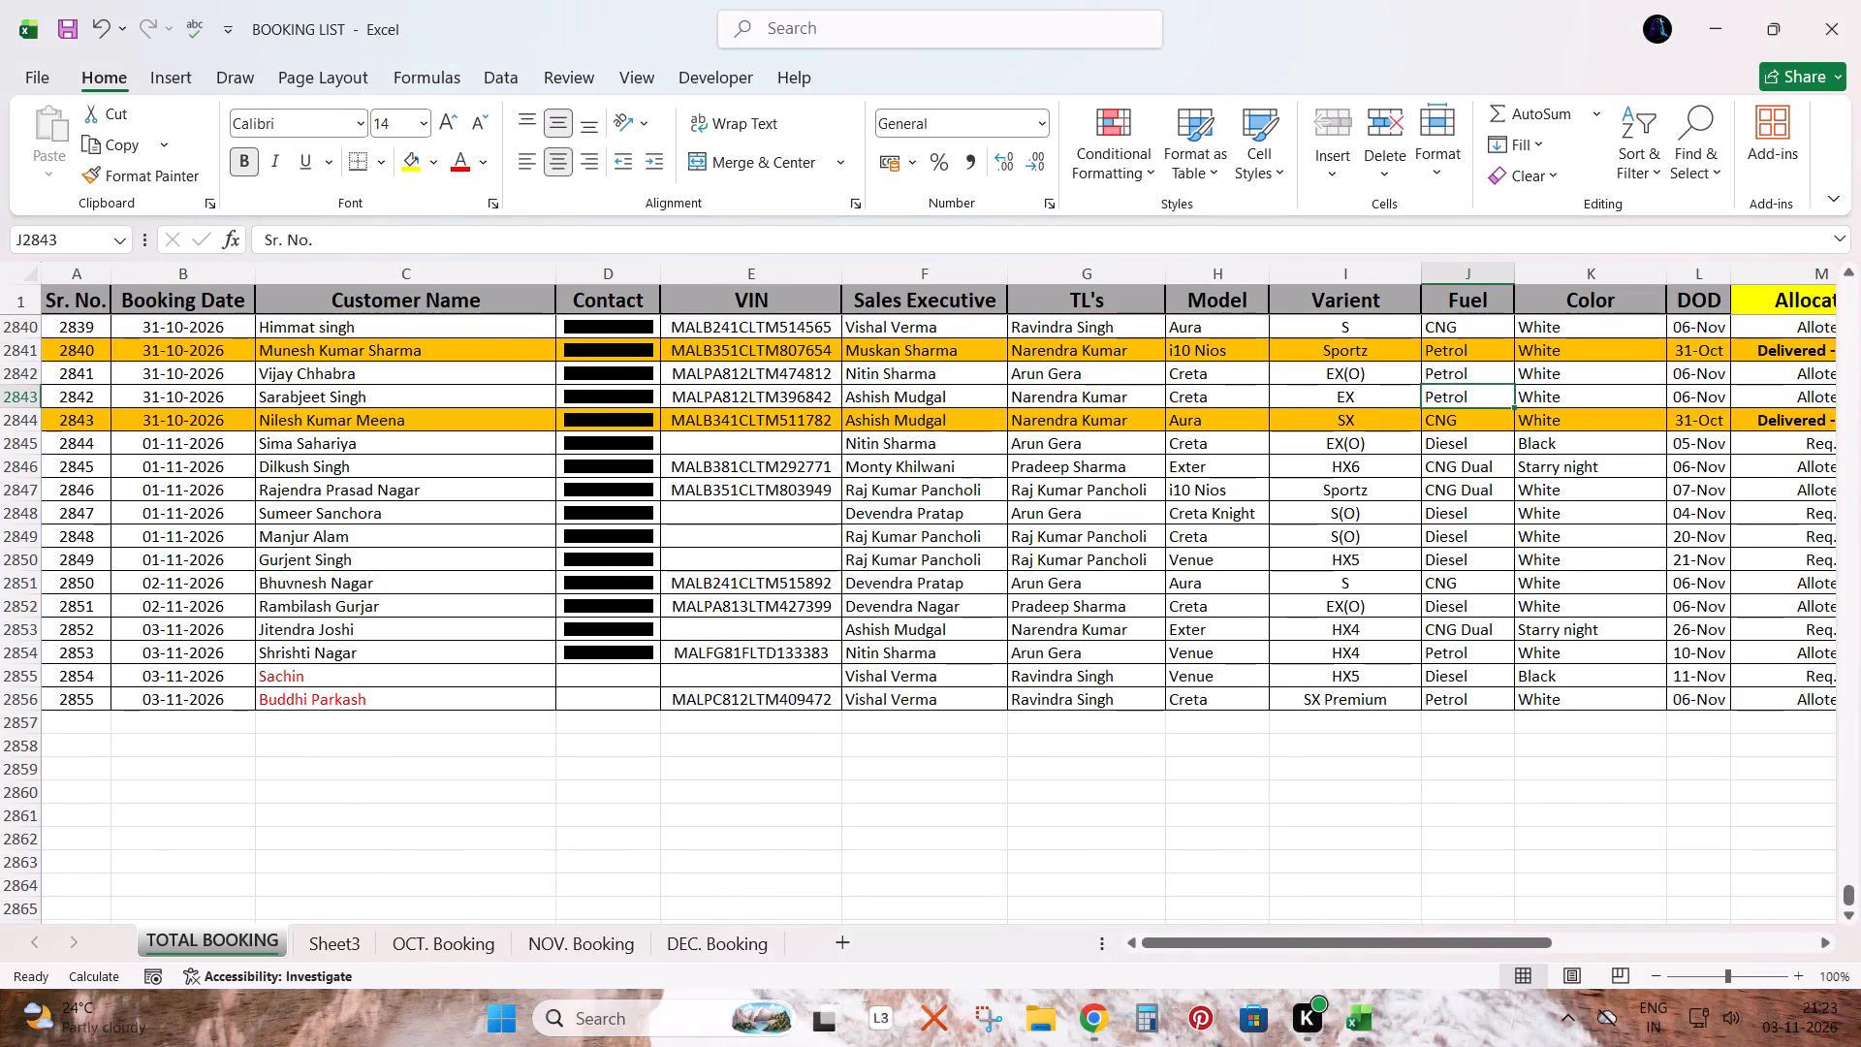
click(350, 661)
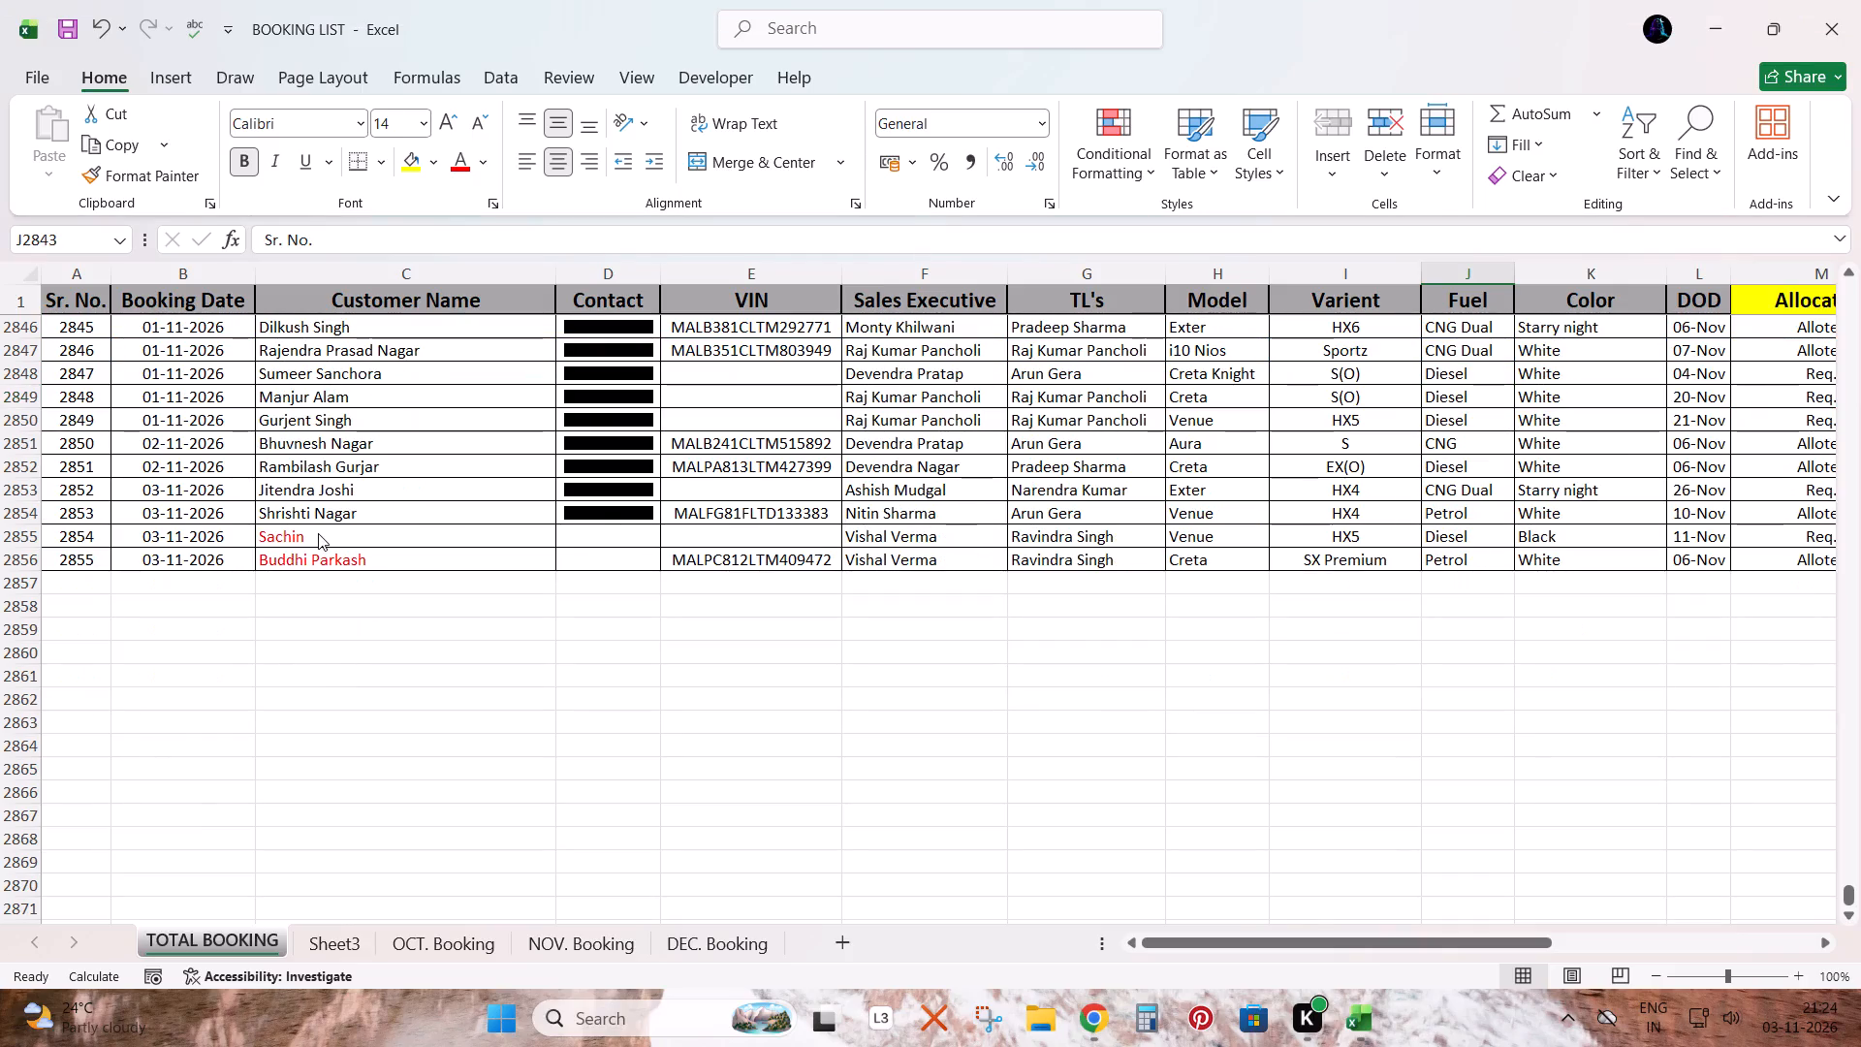
click(324, 534)
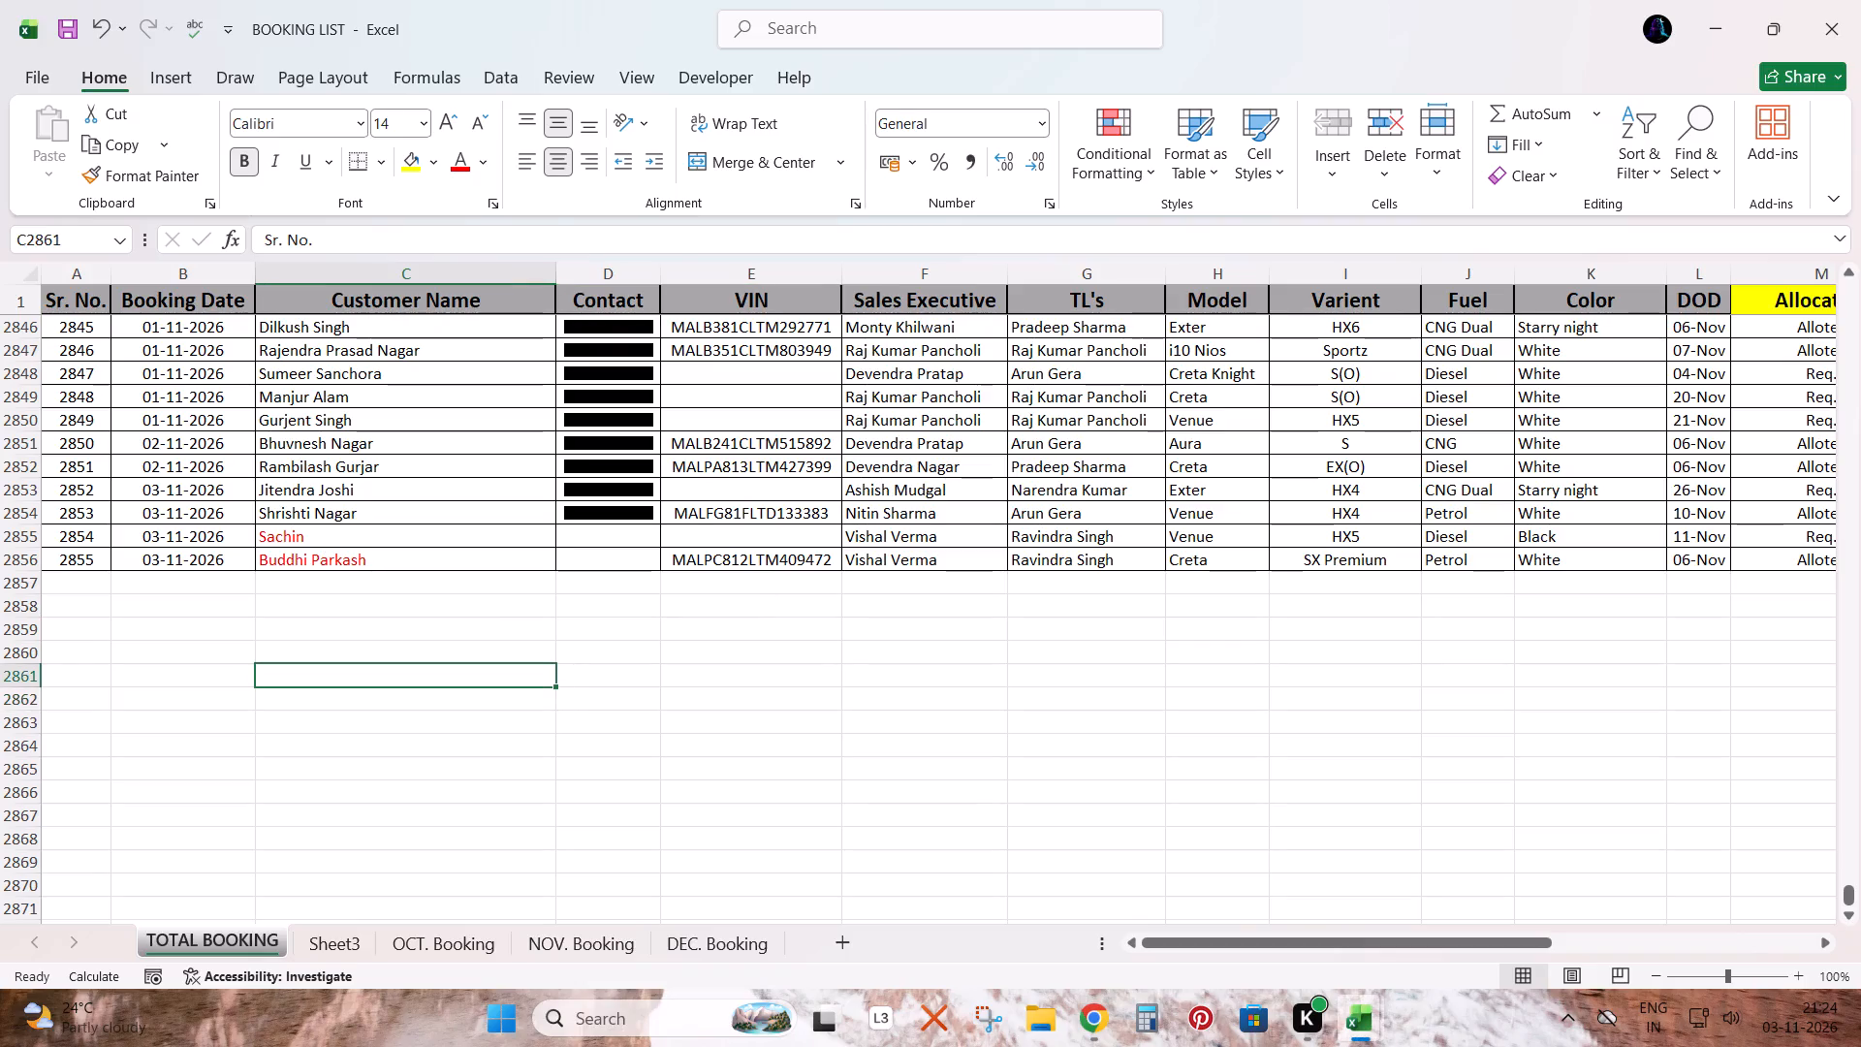
click(327, 537)
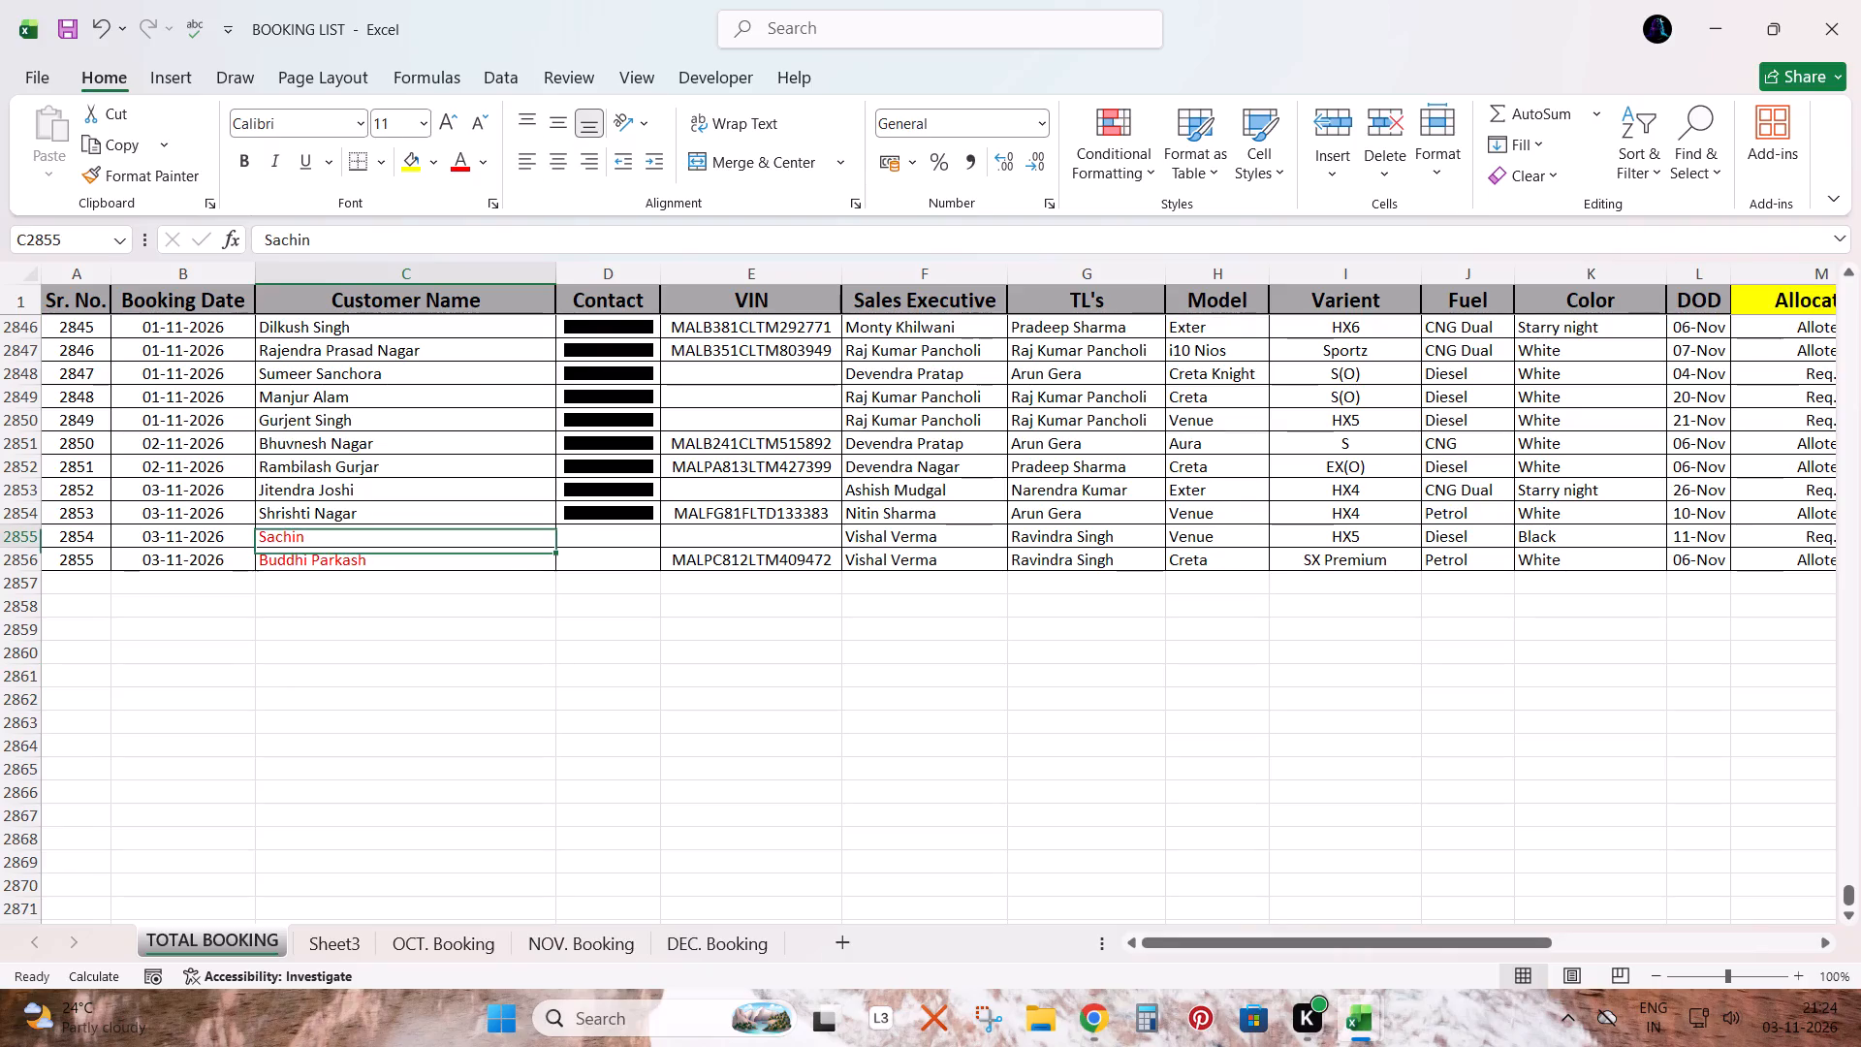
double_click(302, 538)
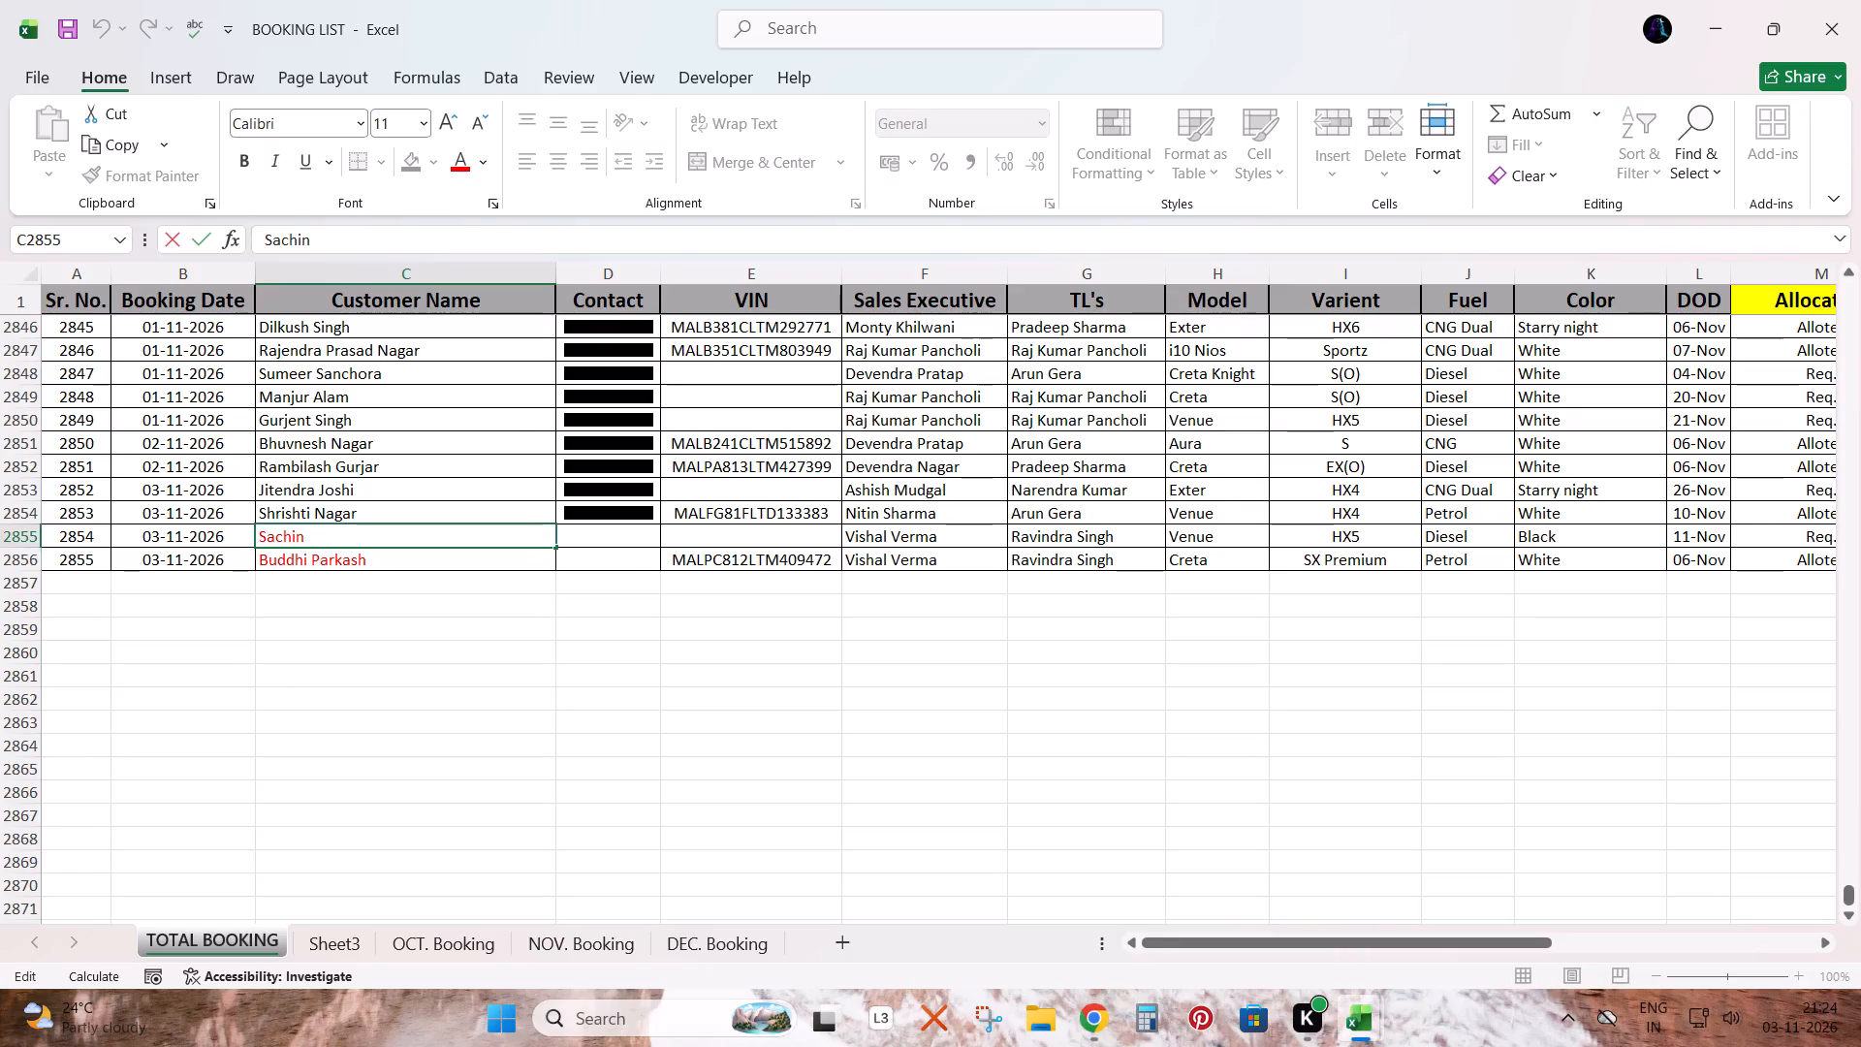
key(space)
key(shift+s)
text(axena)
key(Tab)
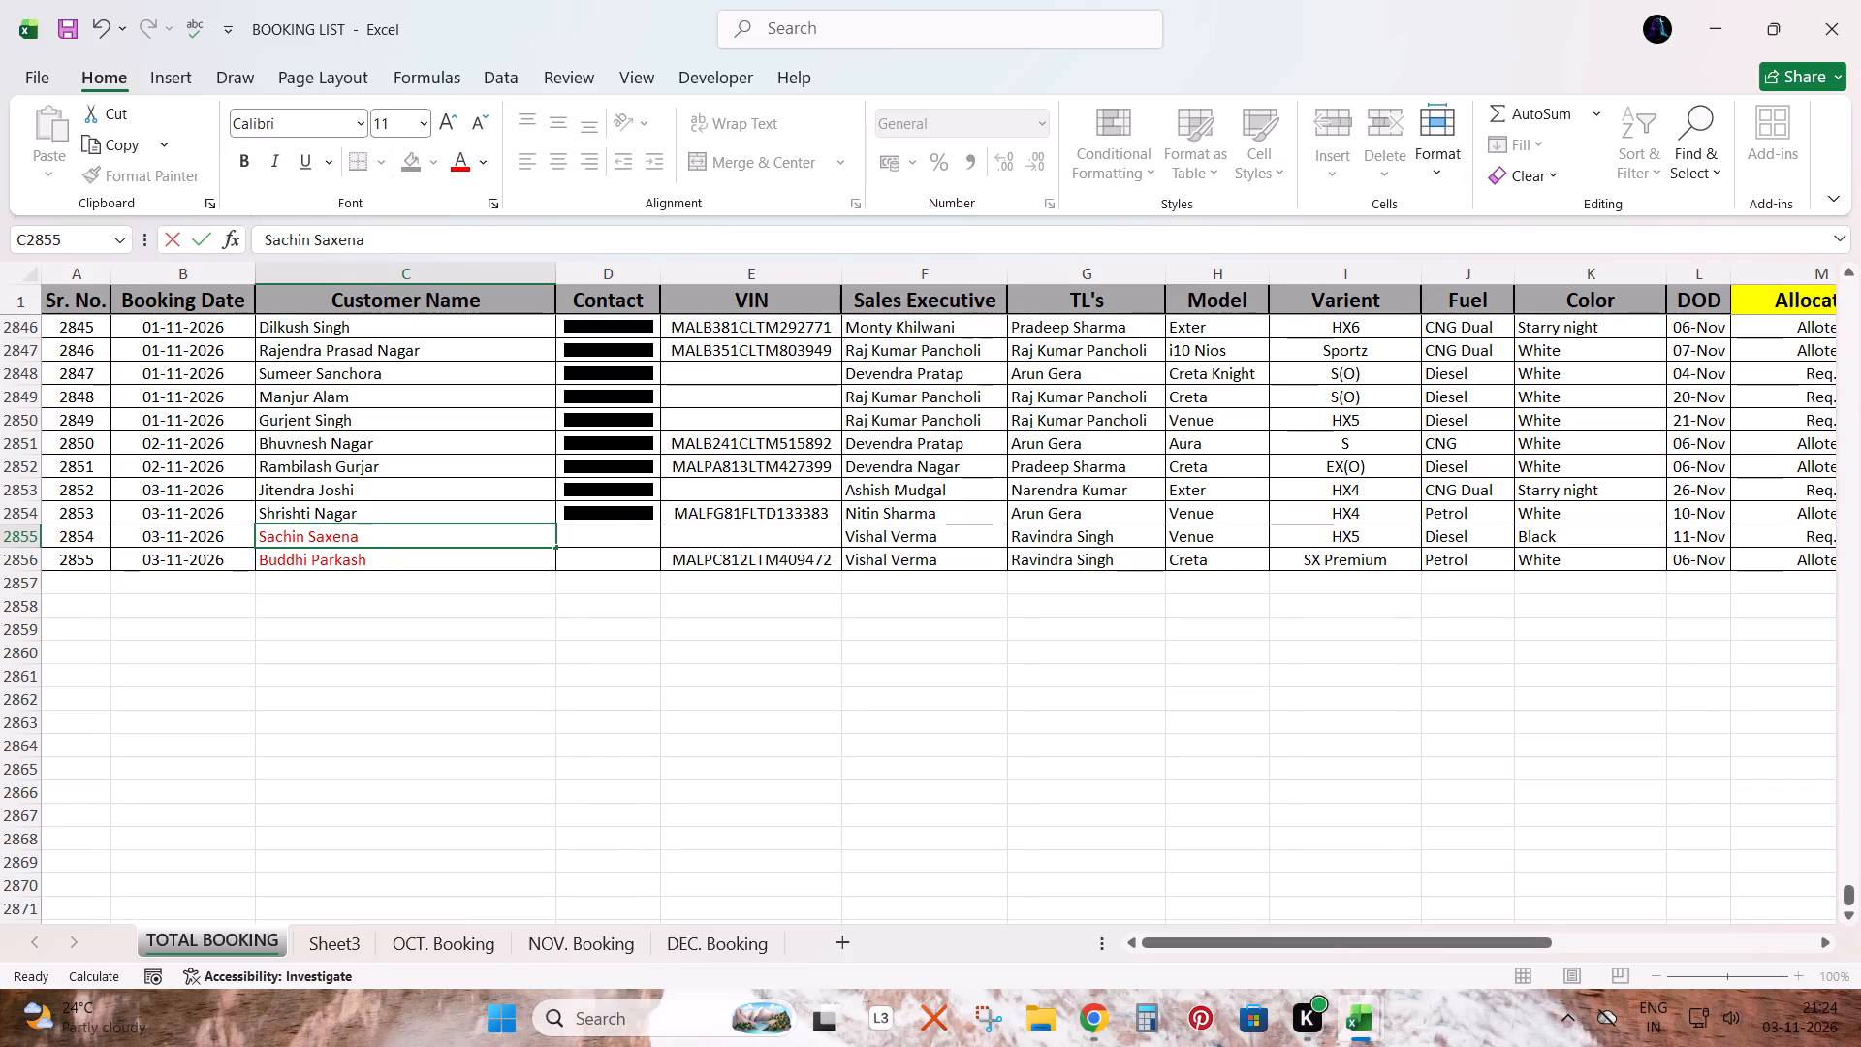
Go across the Sr. No. 2854 row from its Contact cell to the vehicle detail columns.
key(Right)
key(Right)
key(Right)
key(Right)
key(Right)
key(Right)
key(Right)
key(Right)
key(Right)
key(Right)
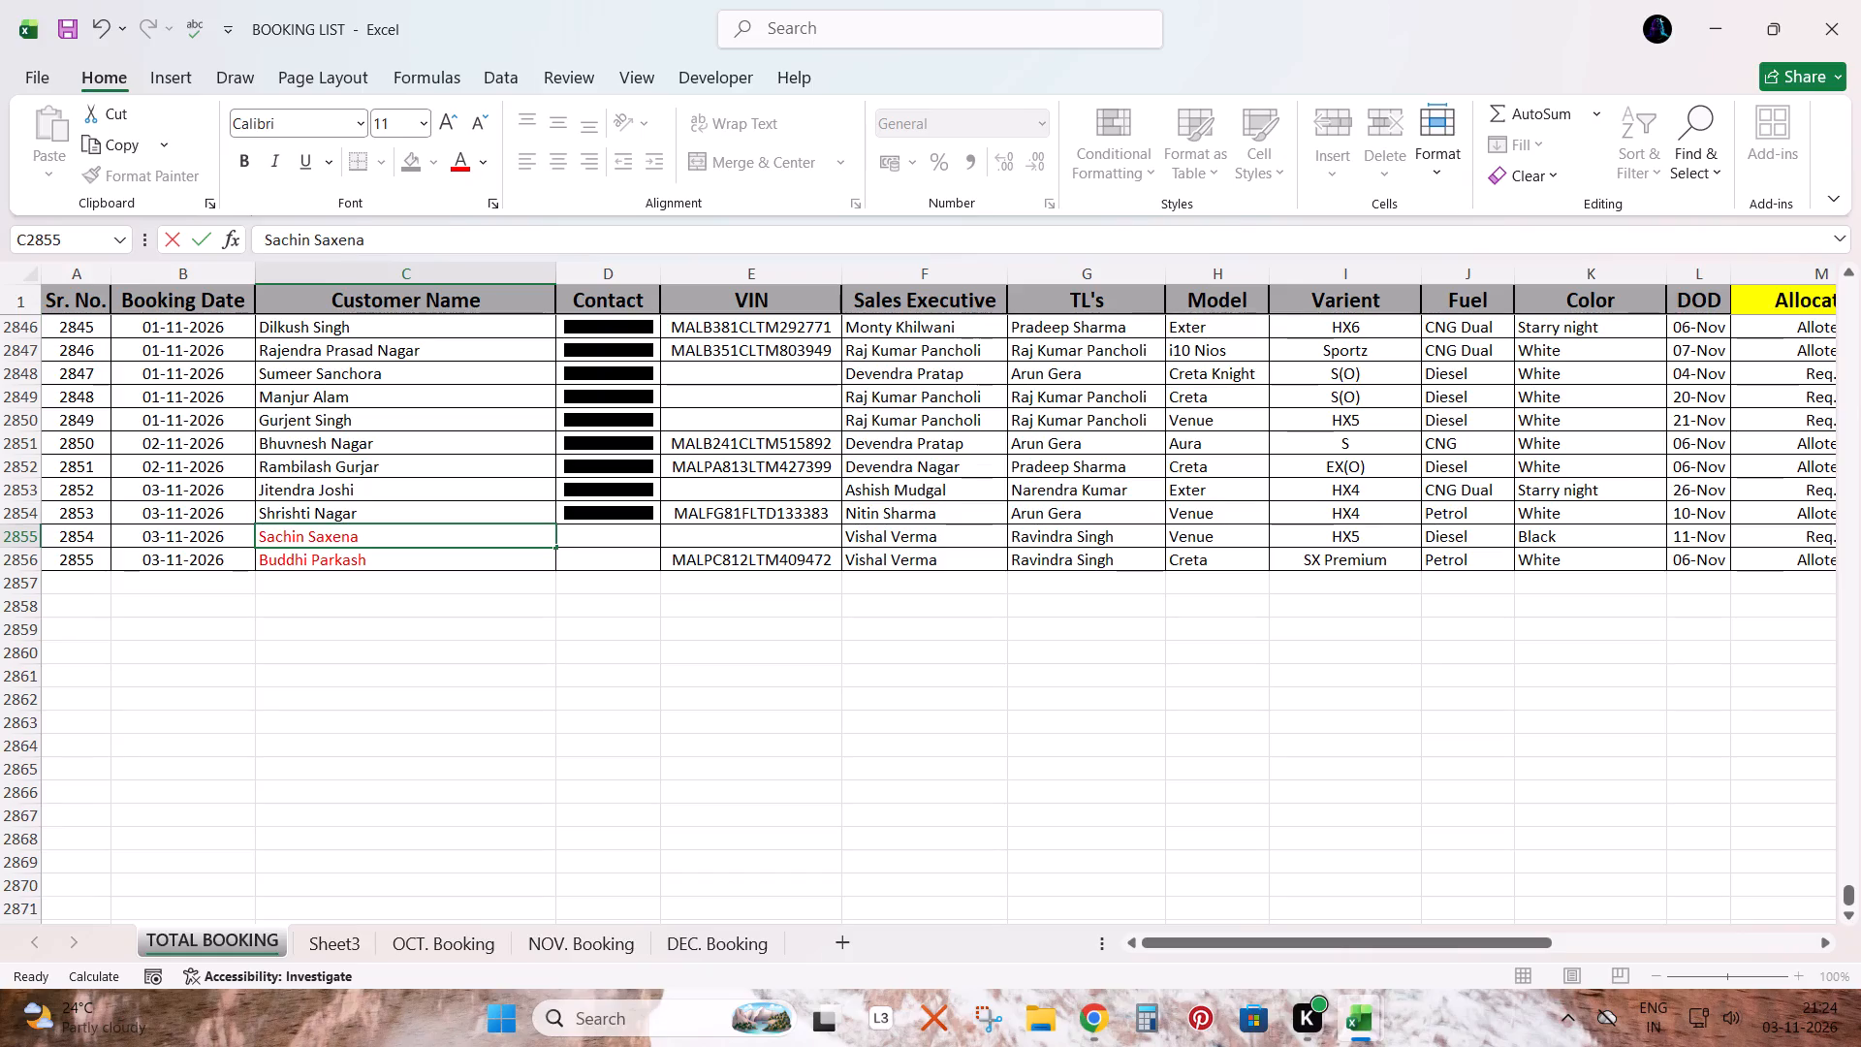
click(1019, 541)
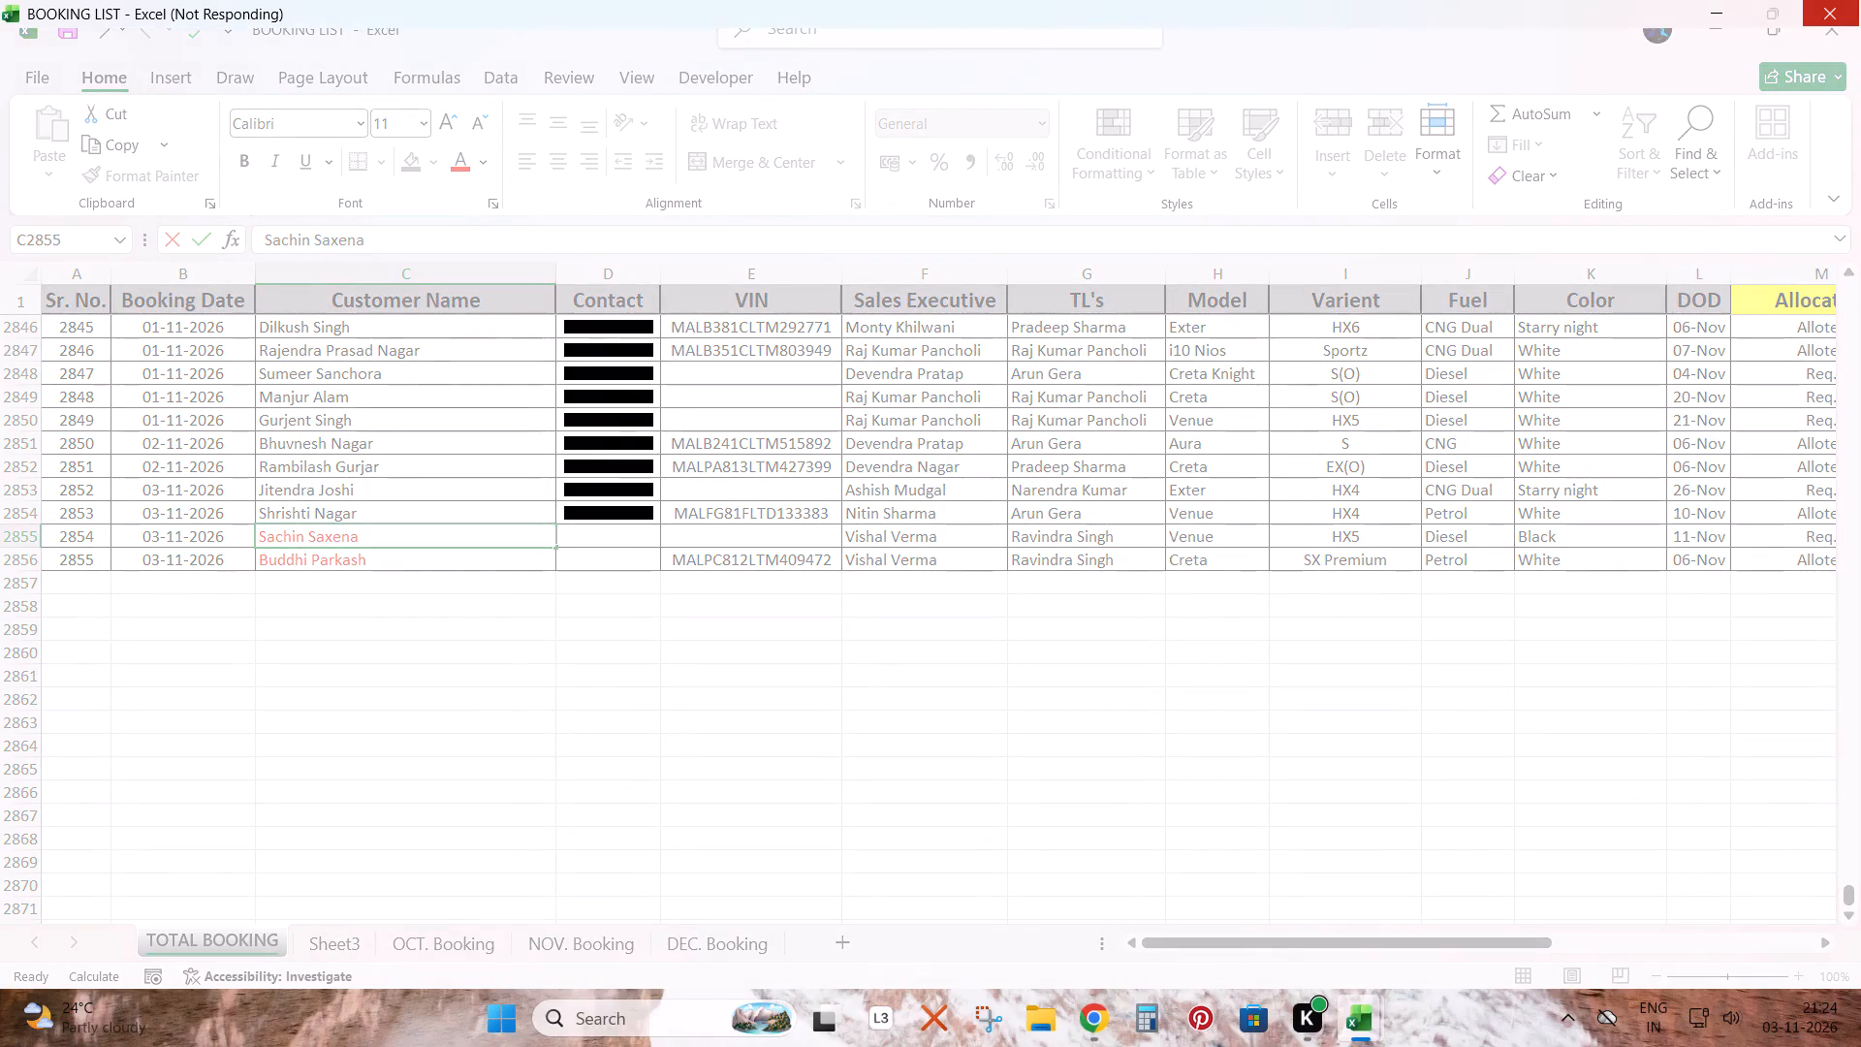